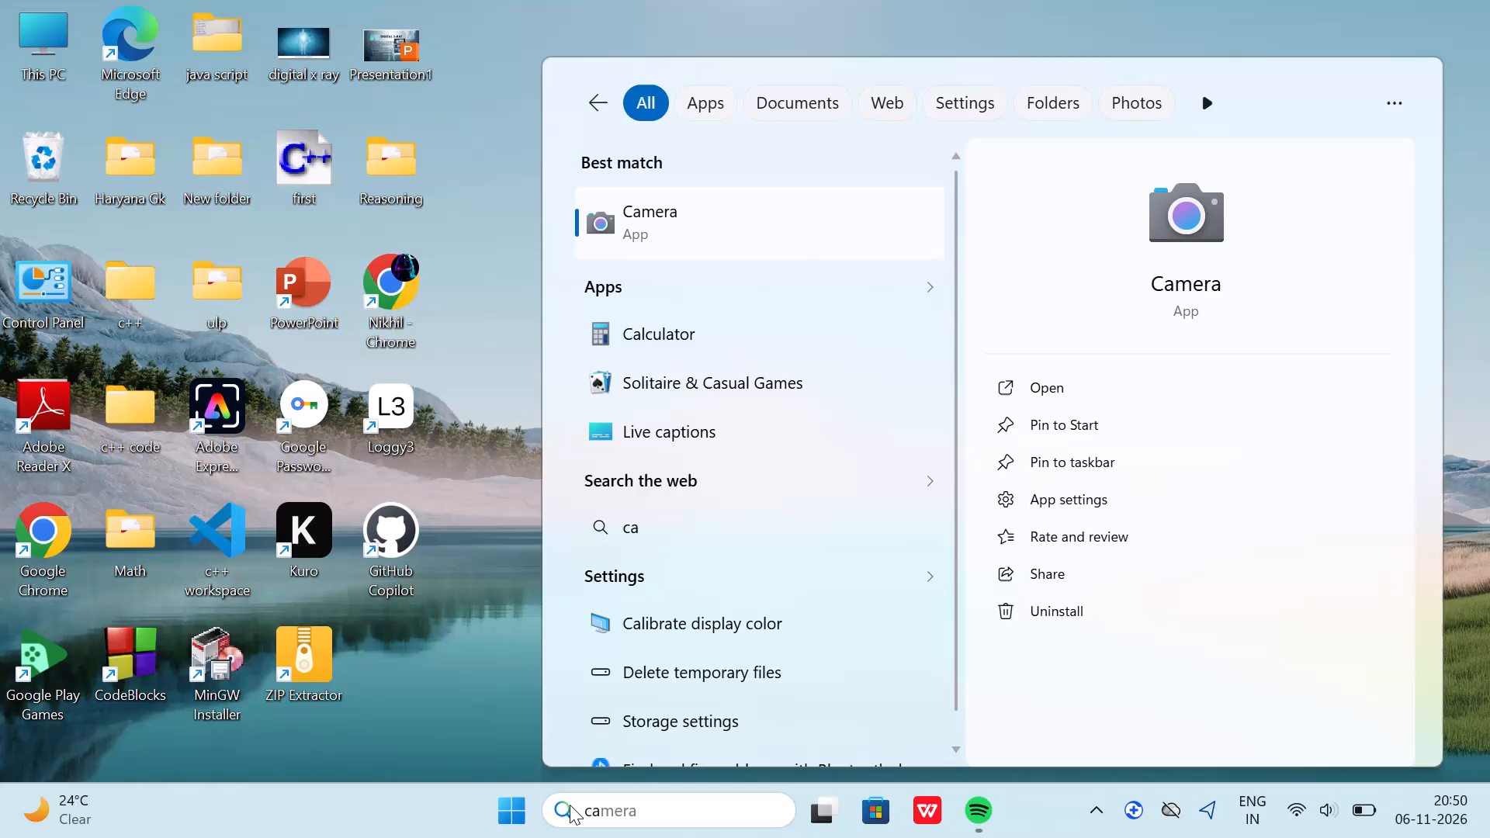
Switch to the Microsoft Store and search its catalogue for "canva".
left_click(874, 807)
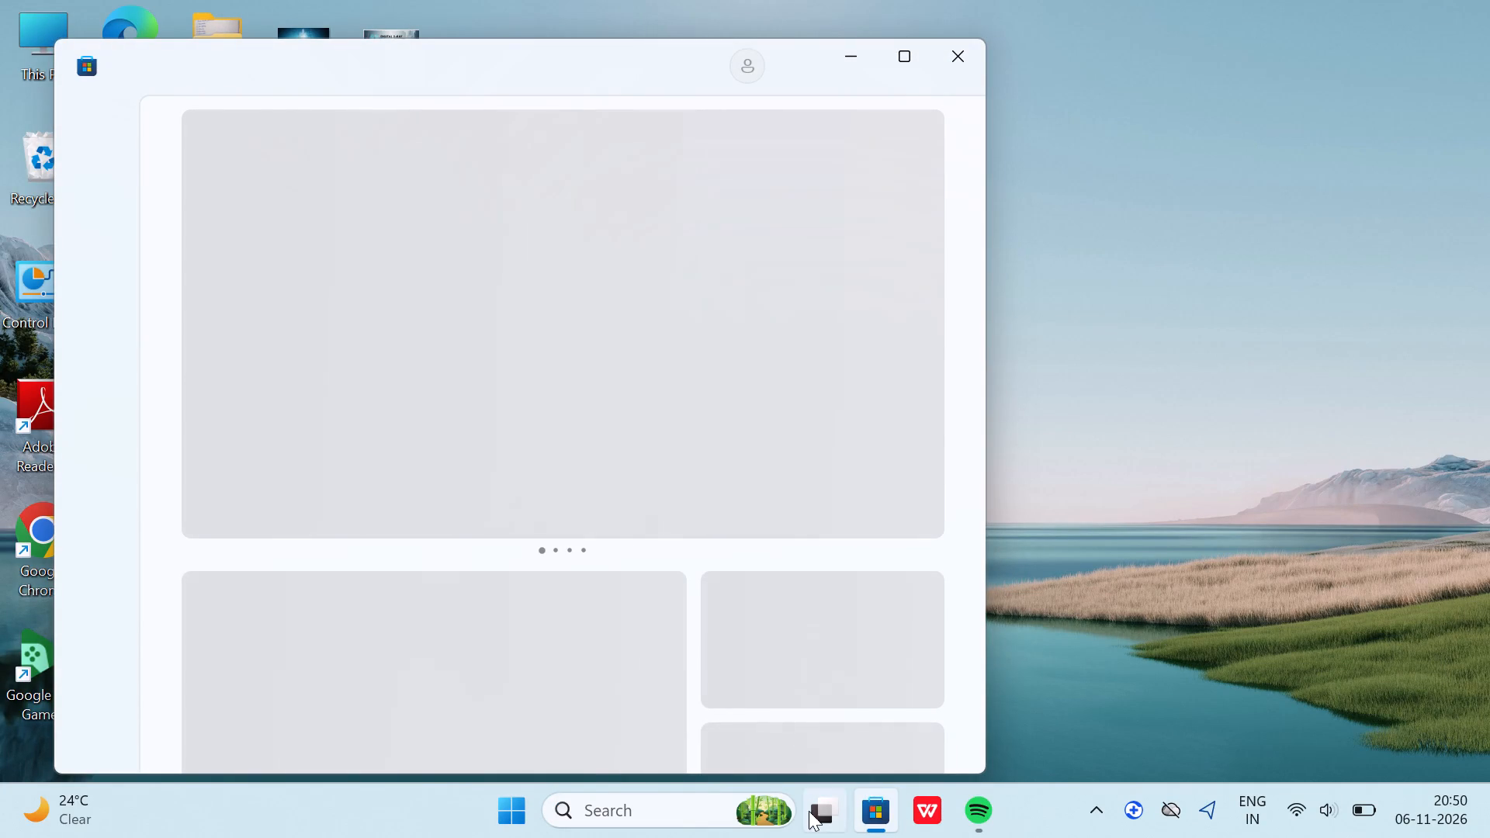
left_click(645, 809)
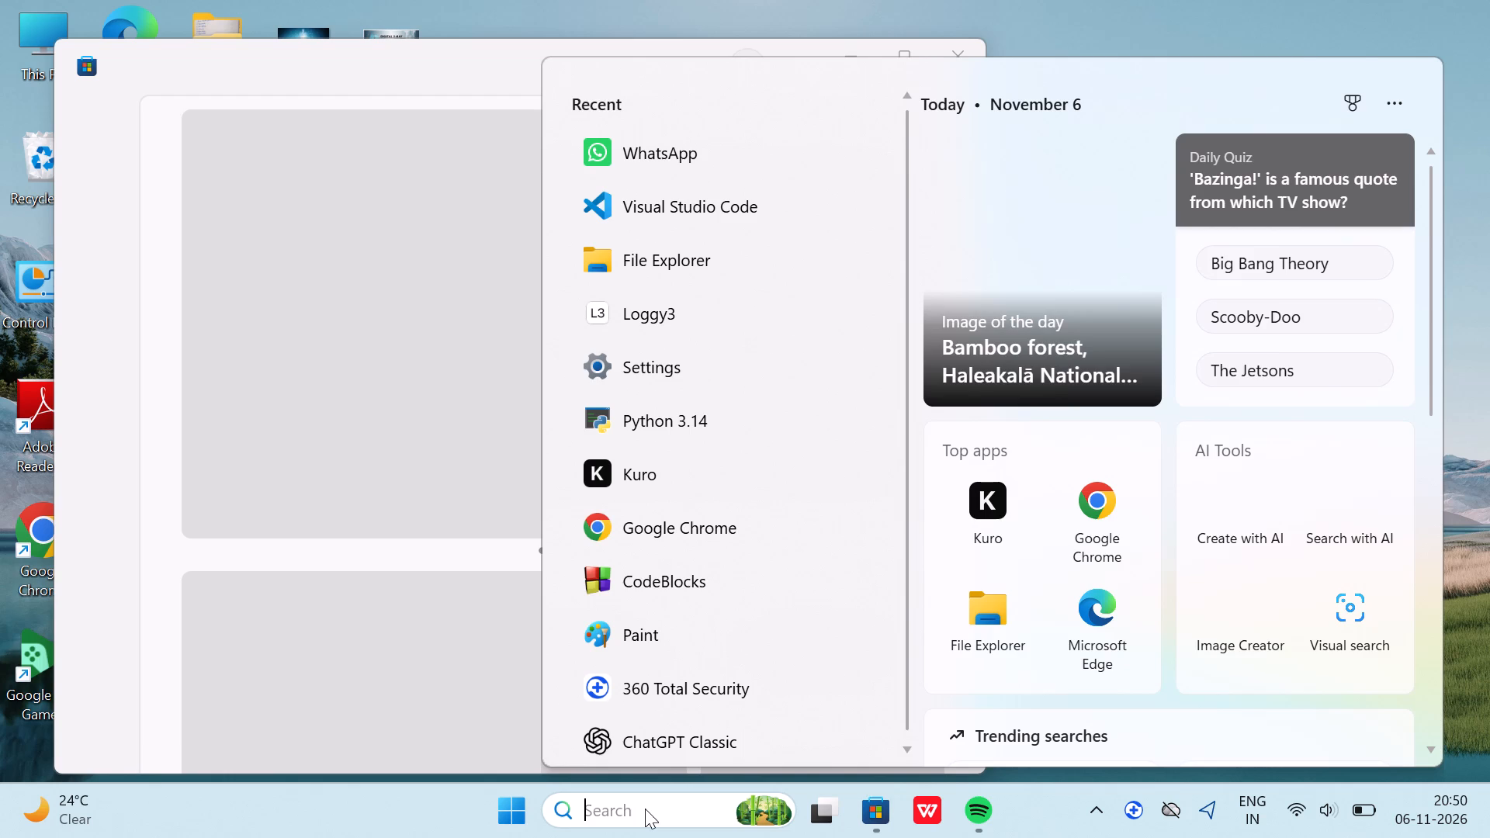
left_click(1208, 1)
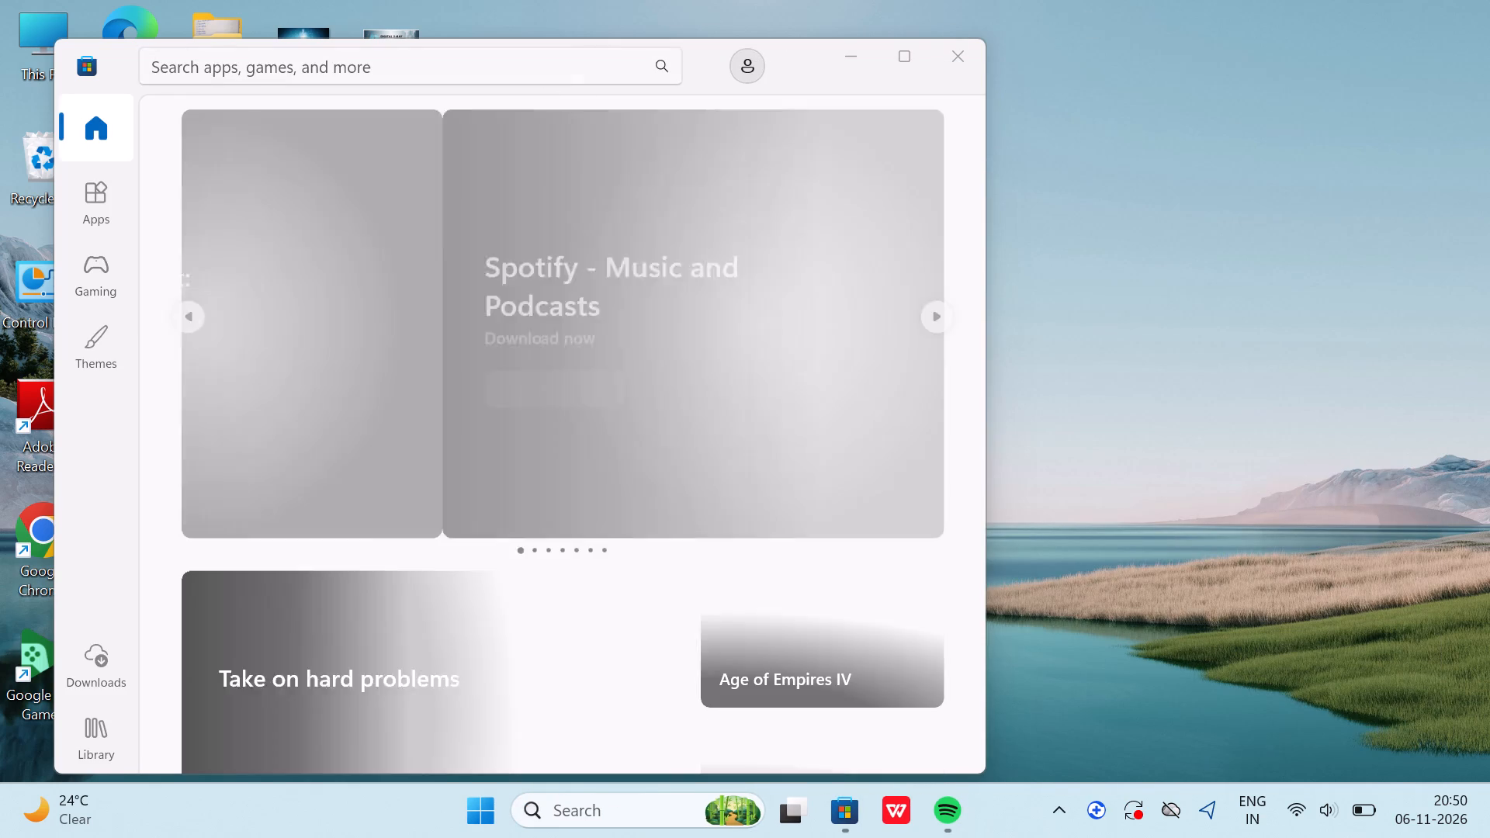
left_click(543, 59)
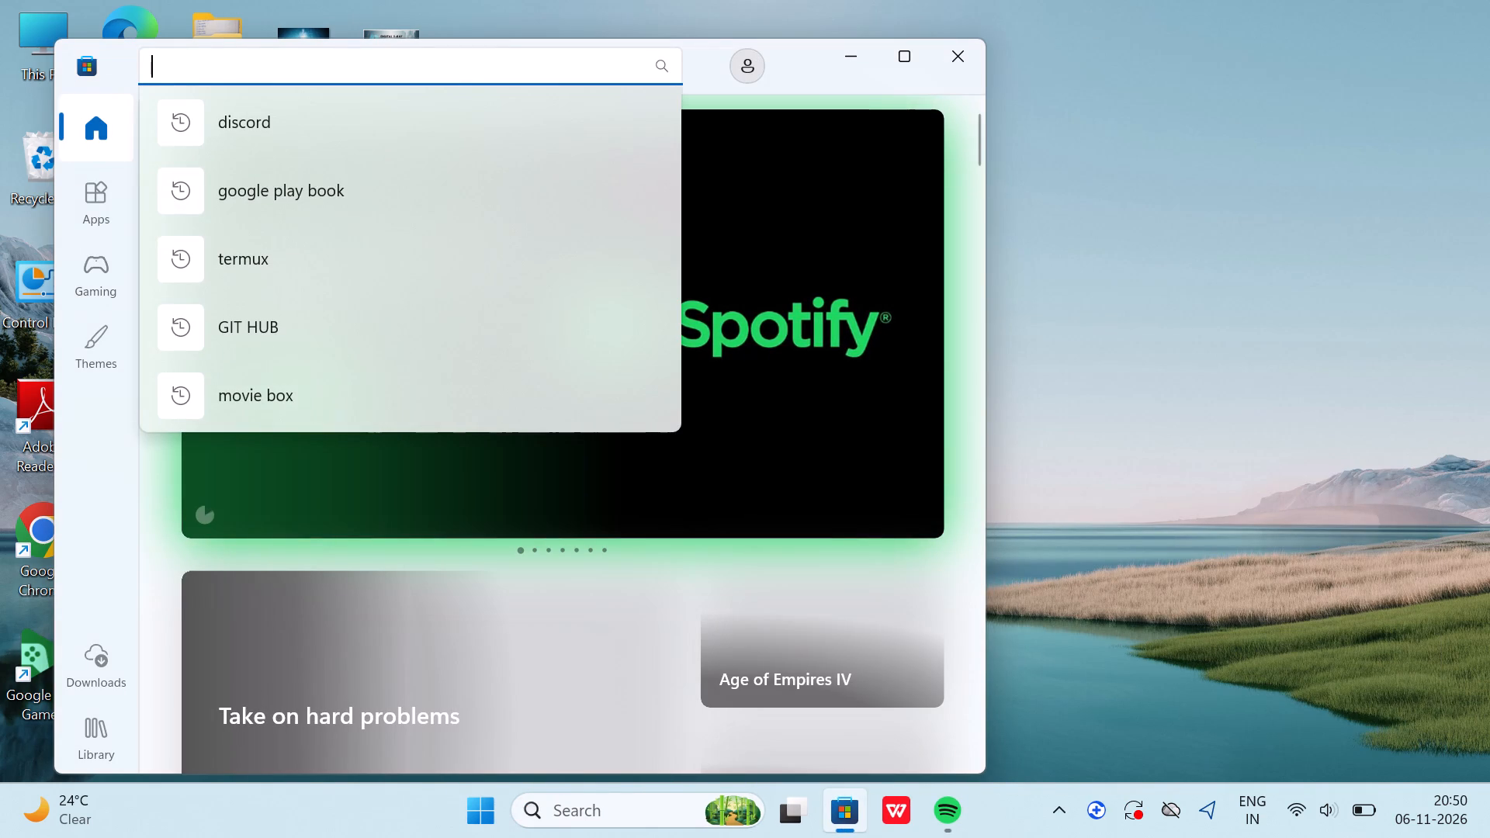
key("c")
key("a")
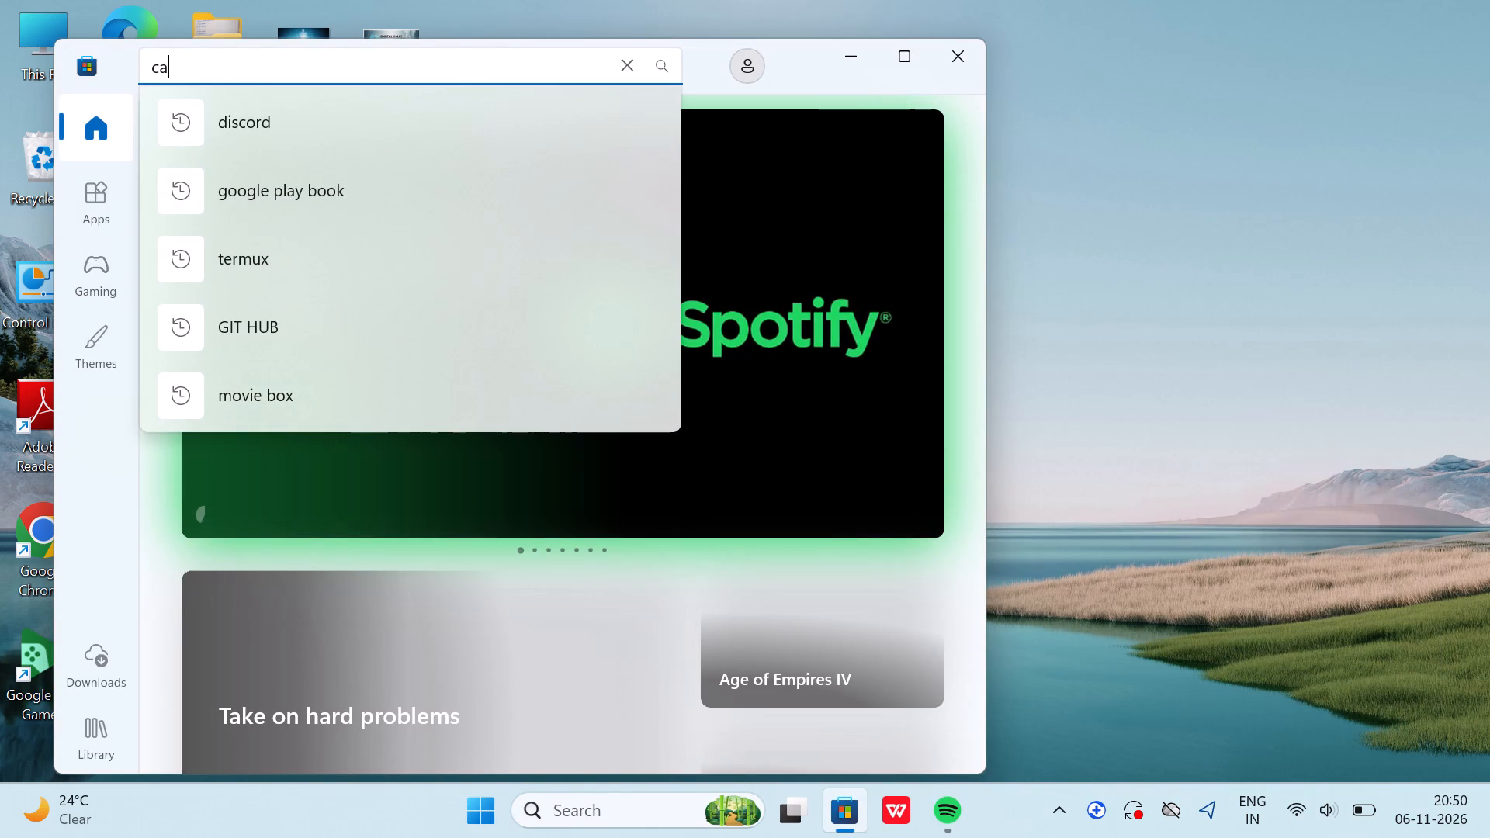
type("nva")
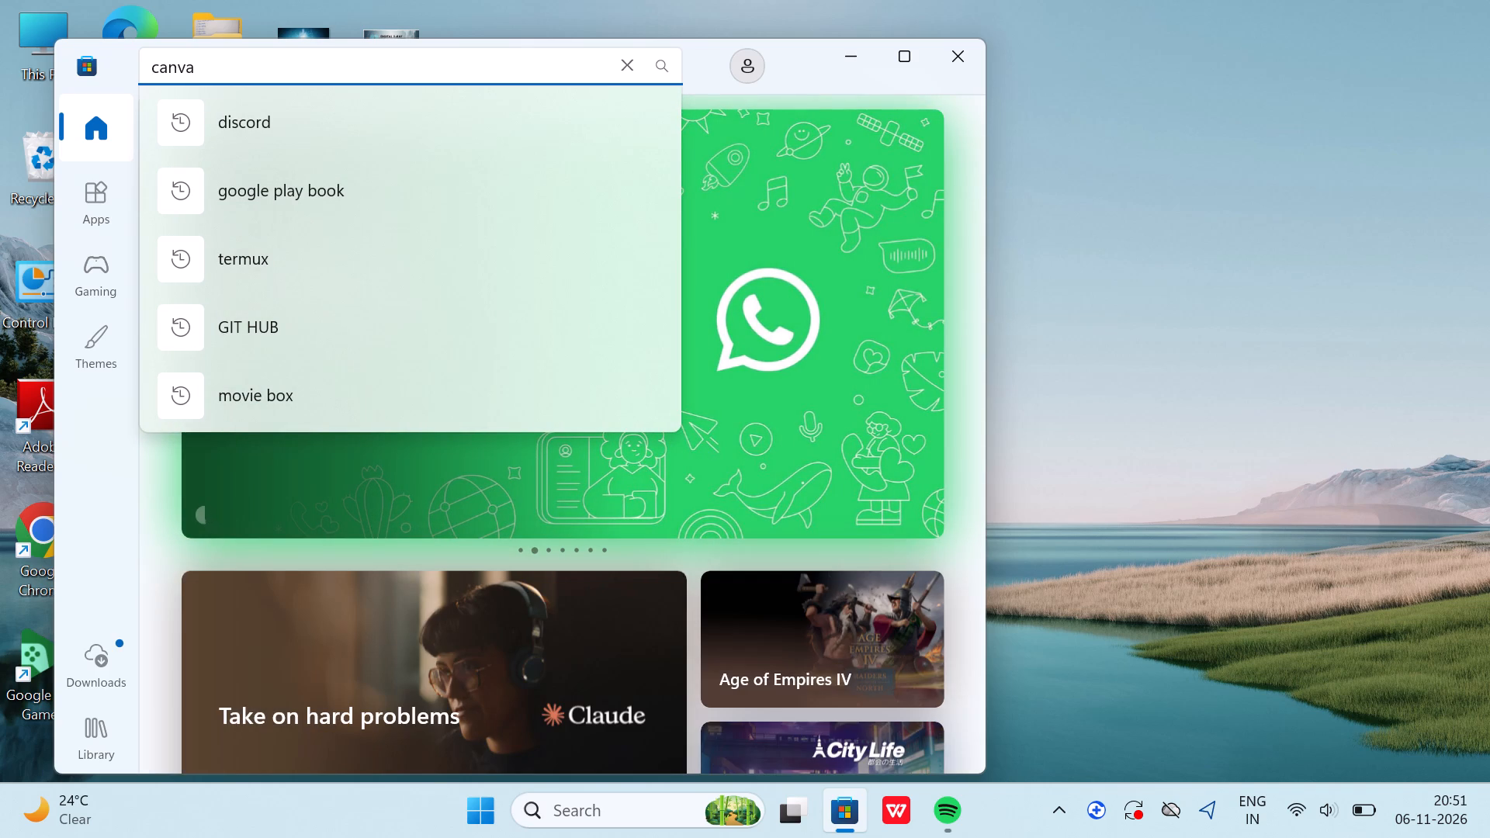
key("Return")
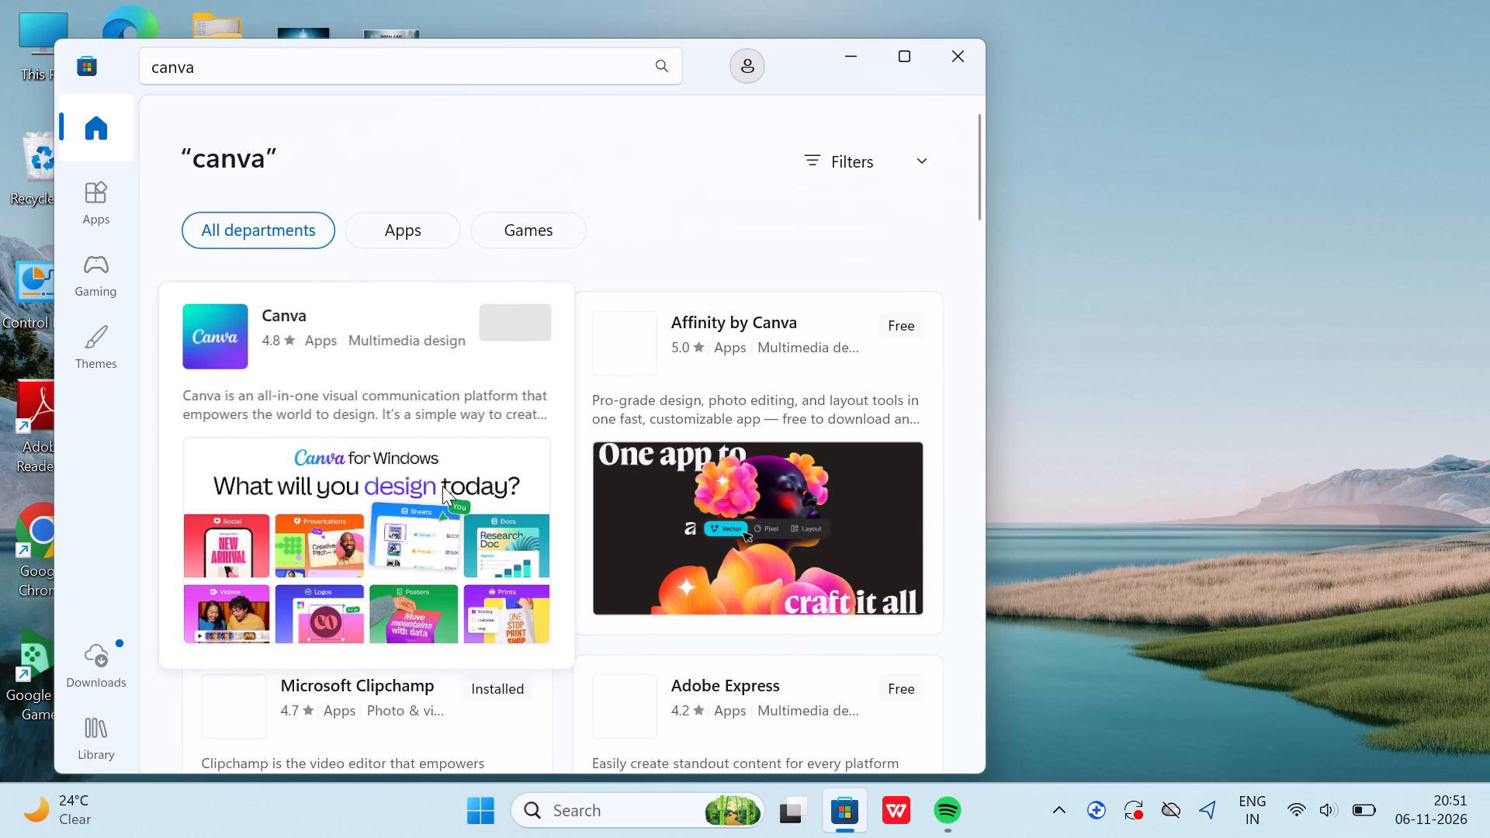
Open the Canva app's store page from the search results and start installing it.
scroll(425, 502, "down", 1)
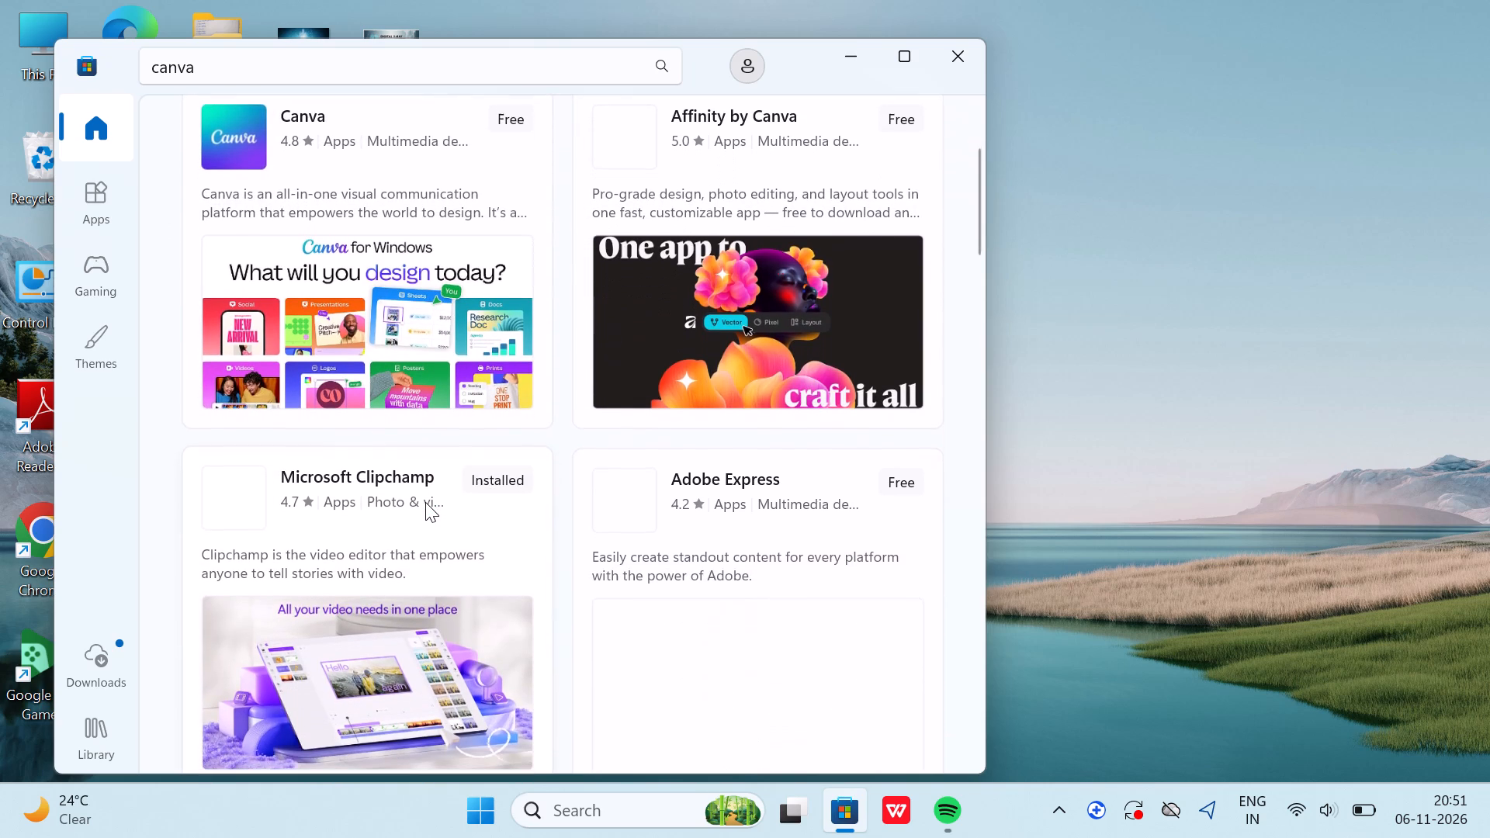
scroll(425, 502, "down", 1)
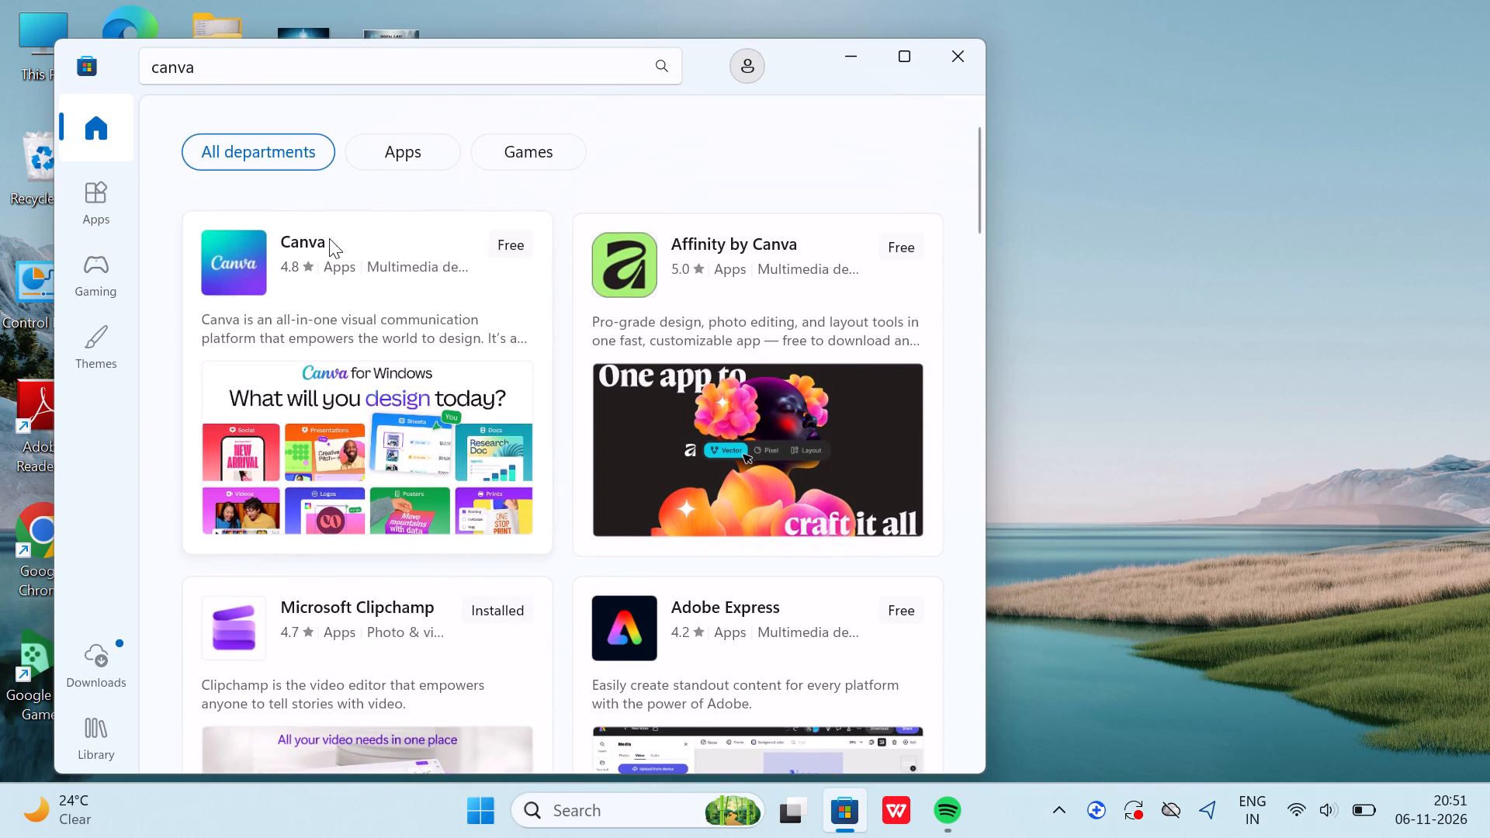
left_click(366, 244)
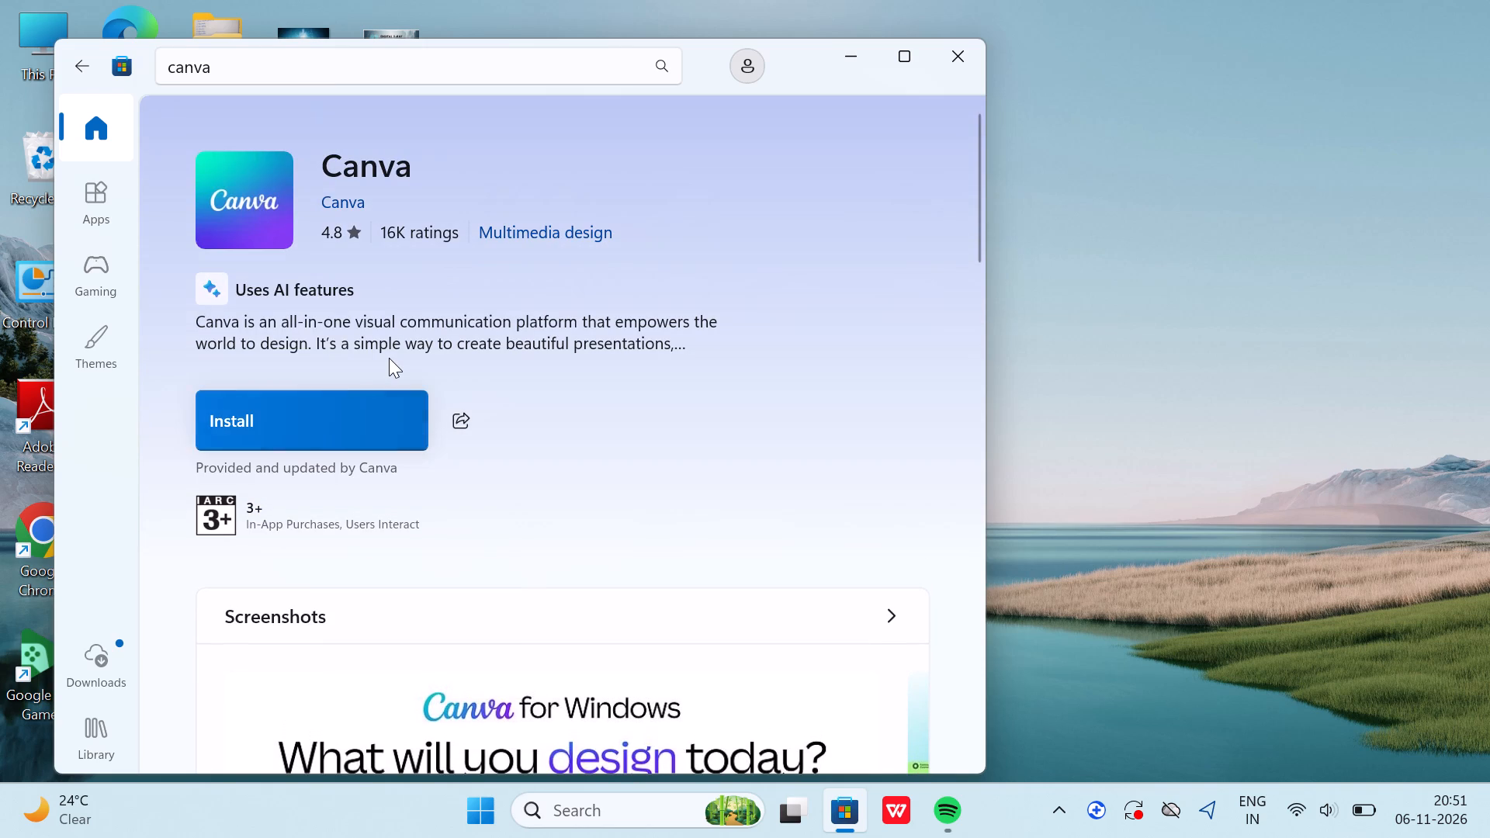
left_click(355, 434)
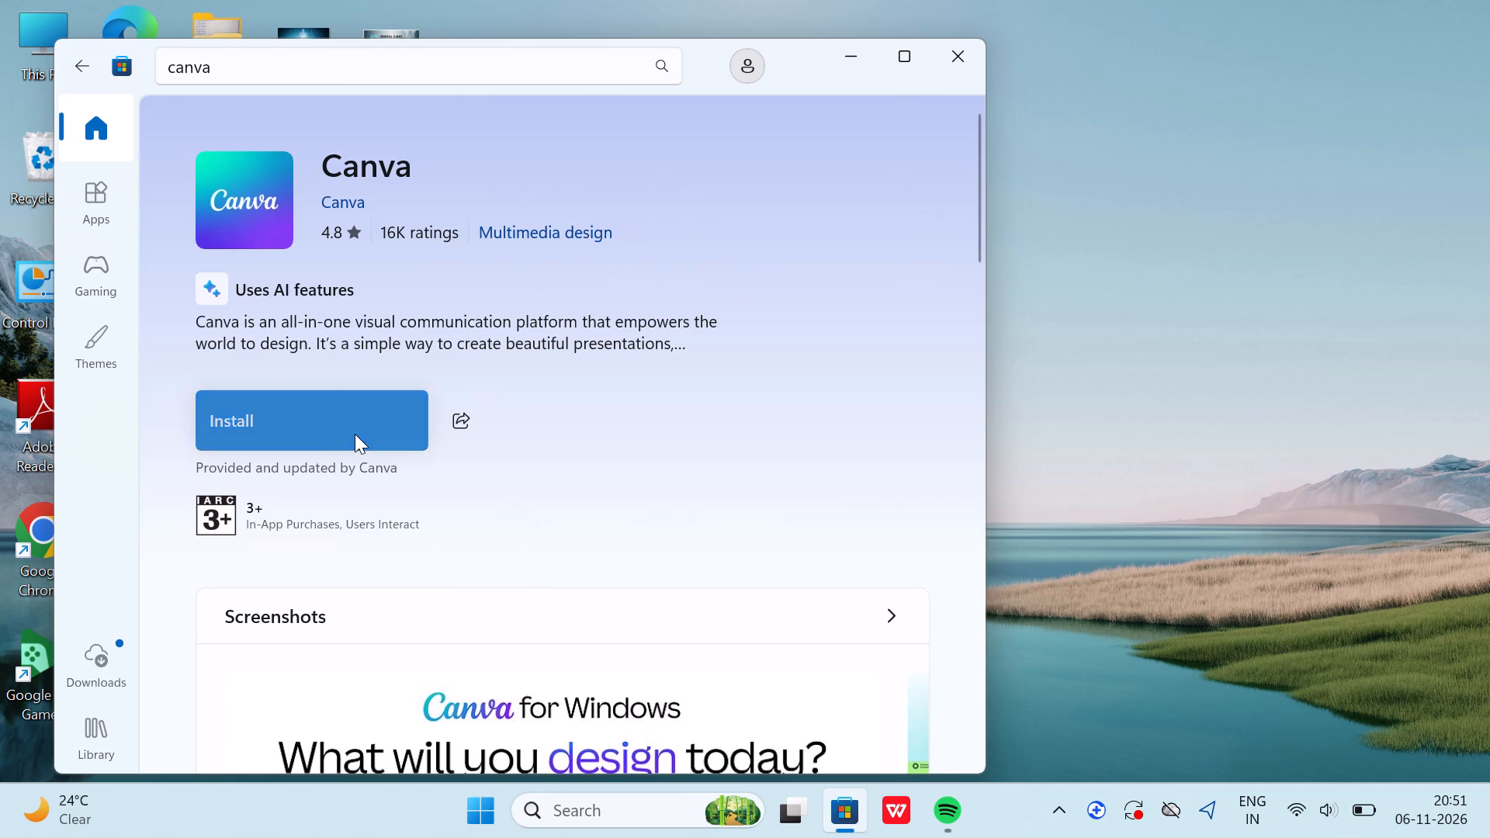
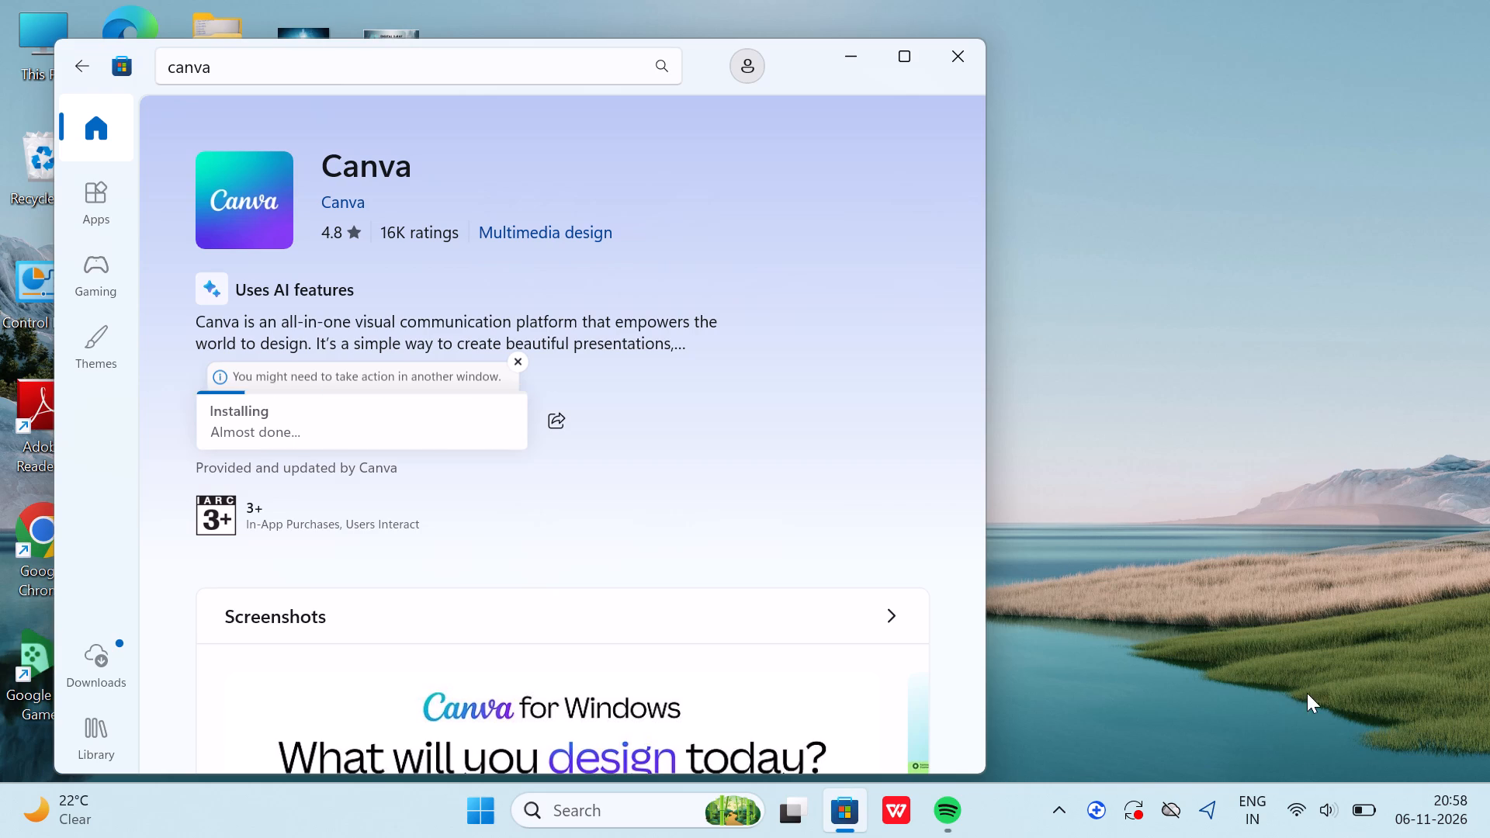
Switch the Wi-Fi connection to the realme narzo 20A network, keeping automatic connection enabled.
left_click(1308, 791)
left_click(1308, 791)
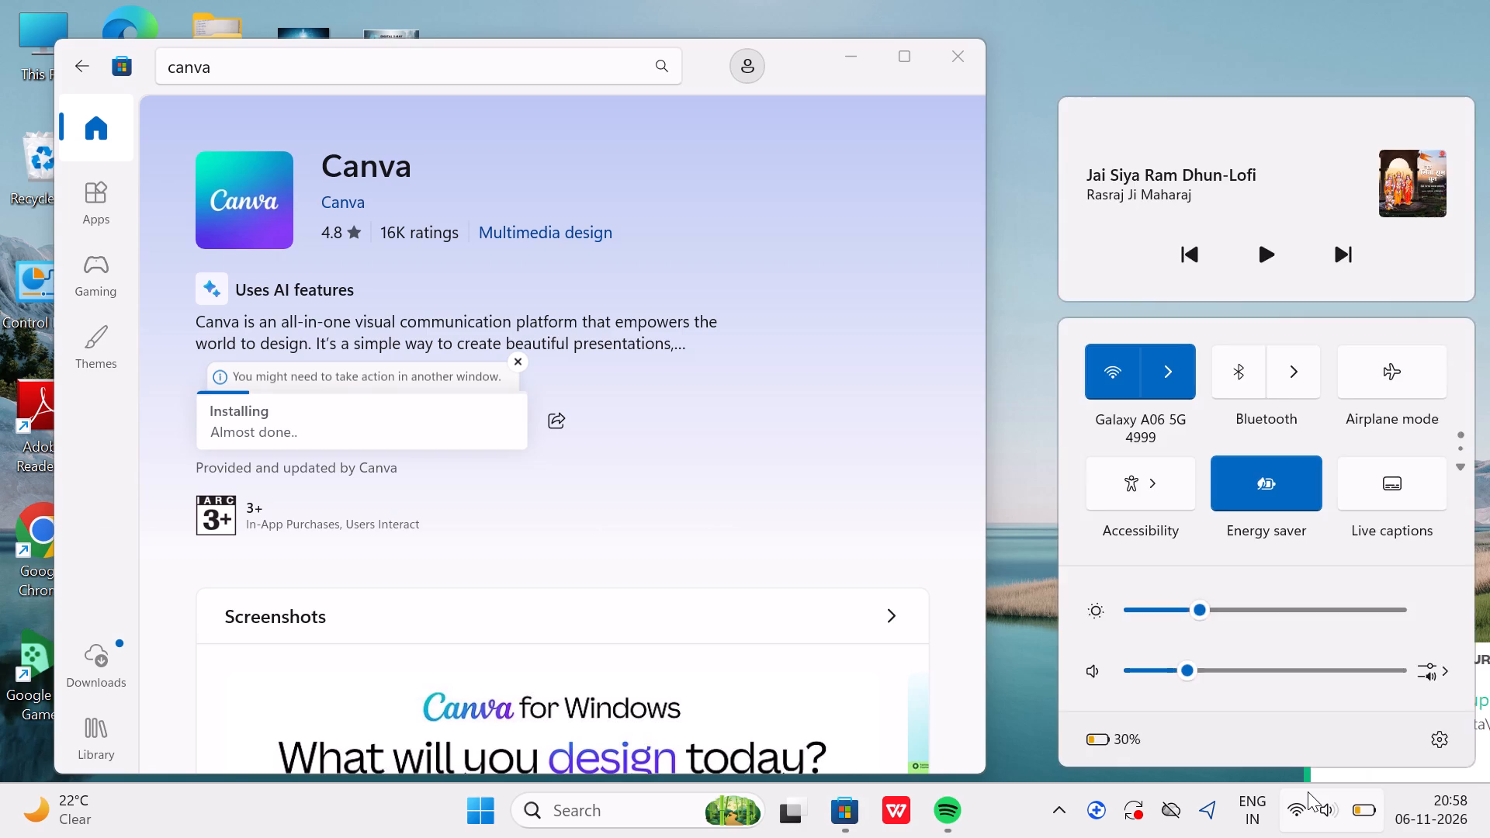
left_click(1308, 791)
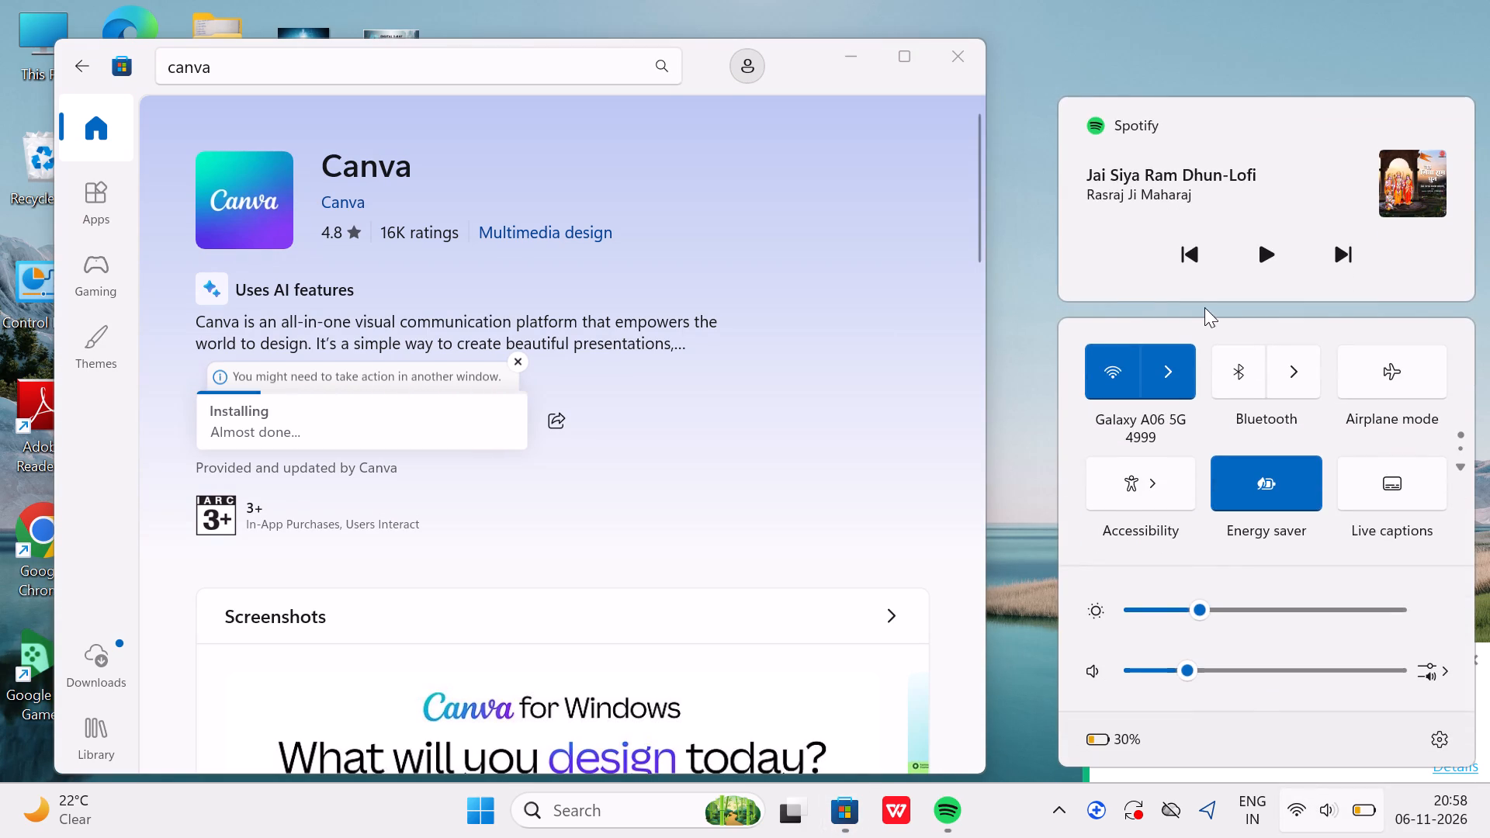
left_click(1159, 363)
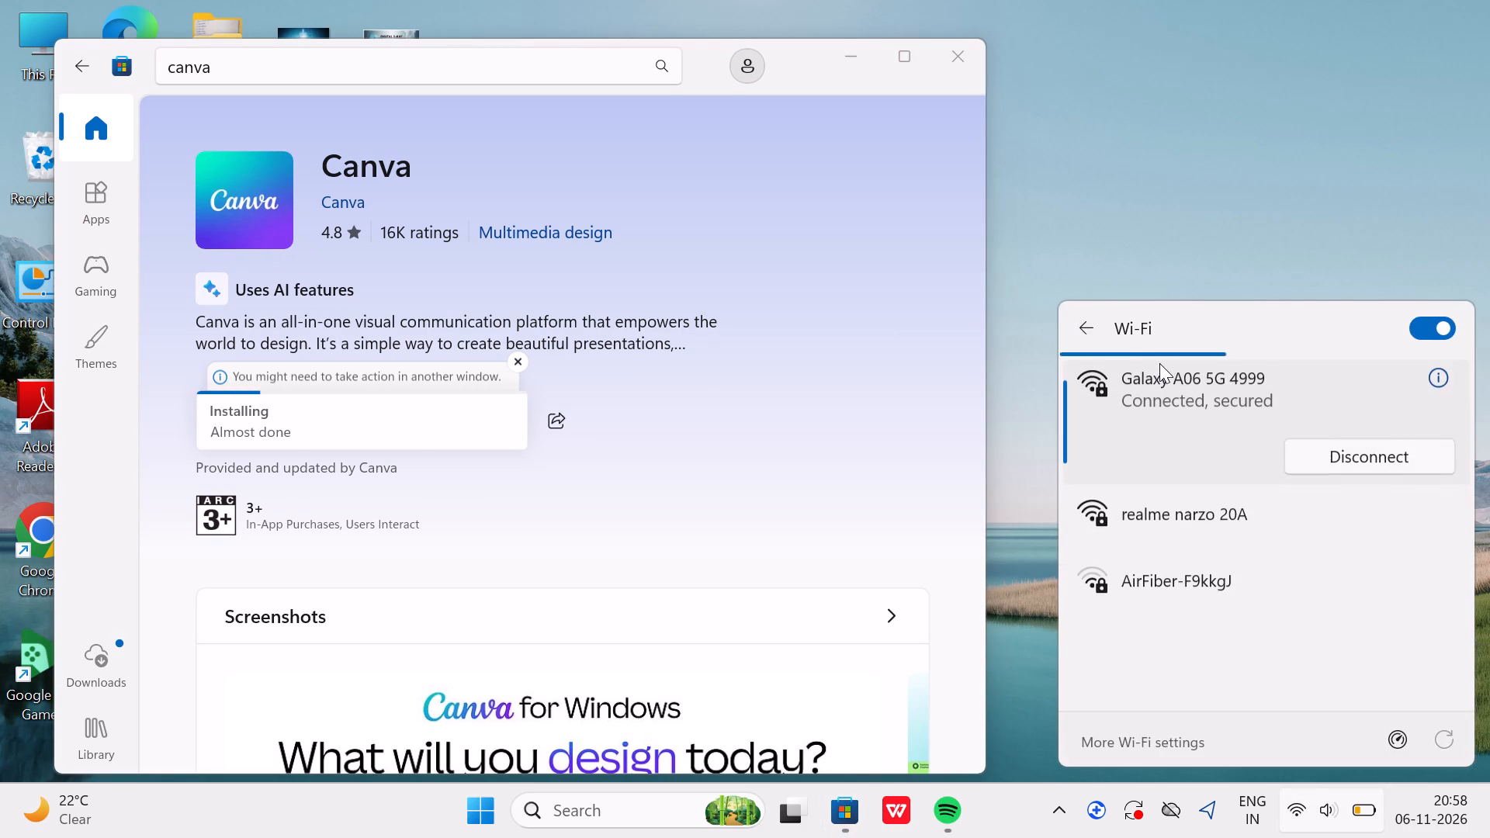
left_click(1148, 500)
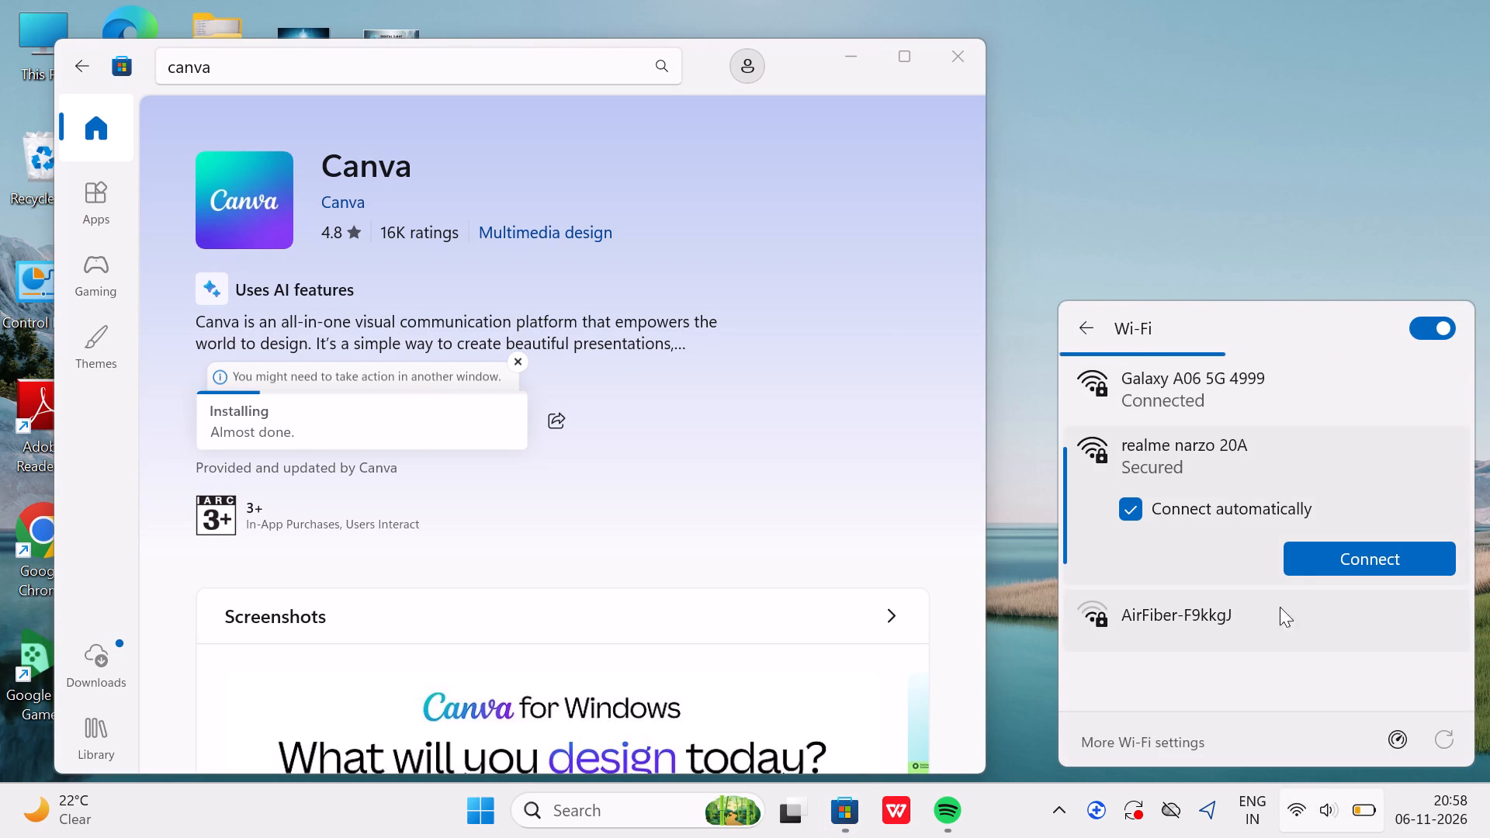
left_click(1302, 564)
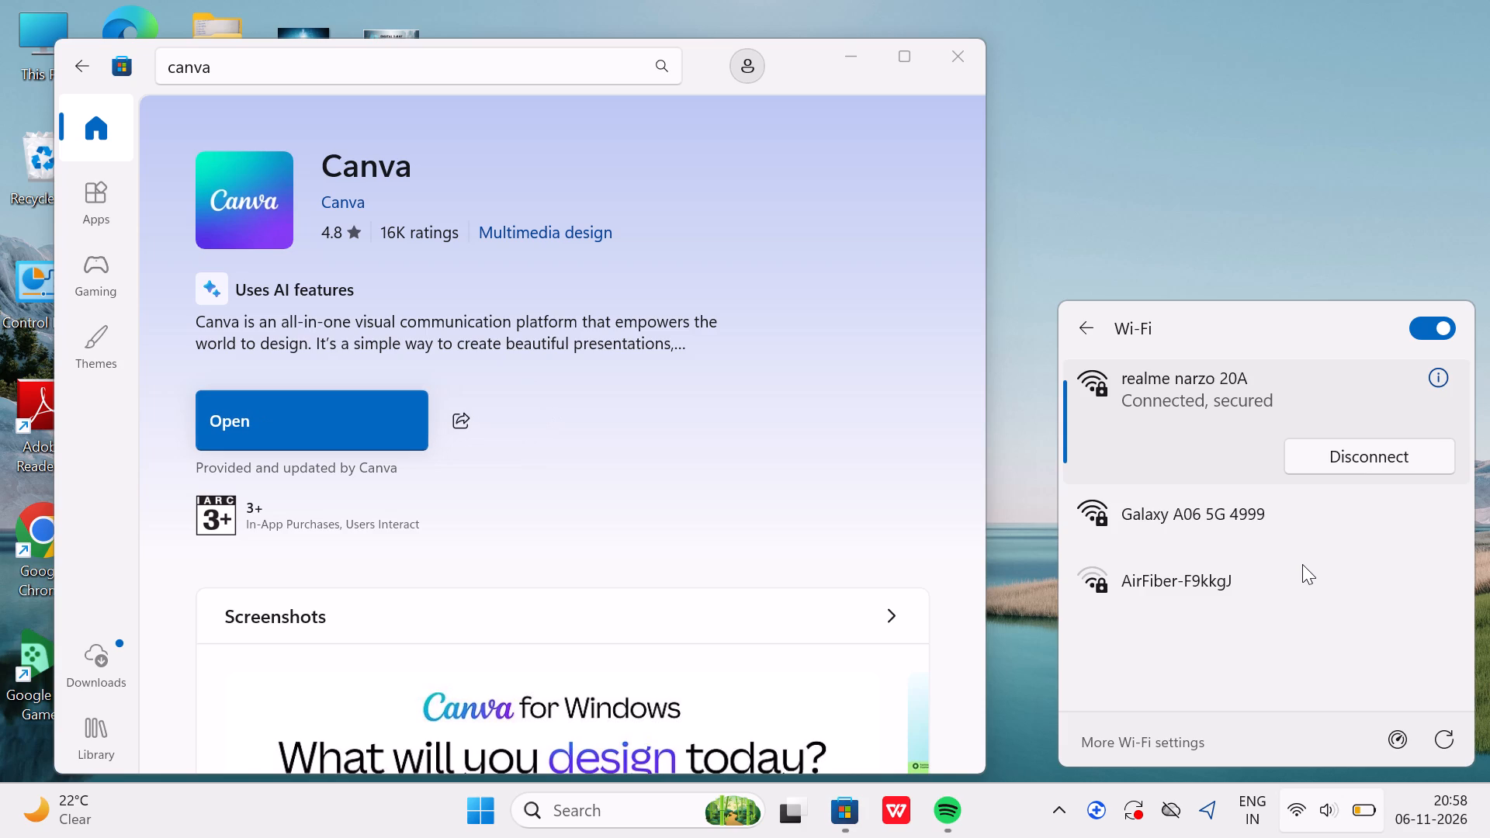
Launch the installed Canva app from its store page.
double_click(314, 419)
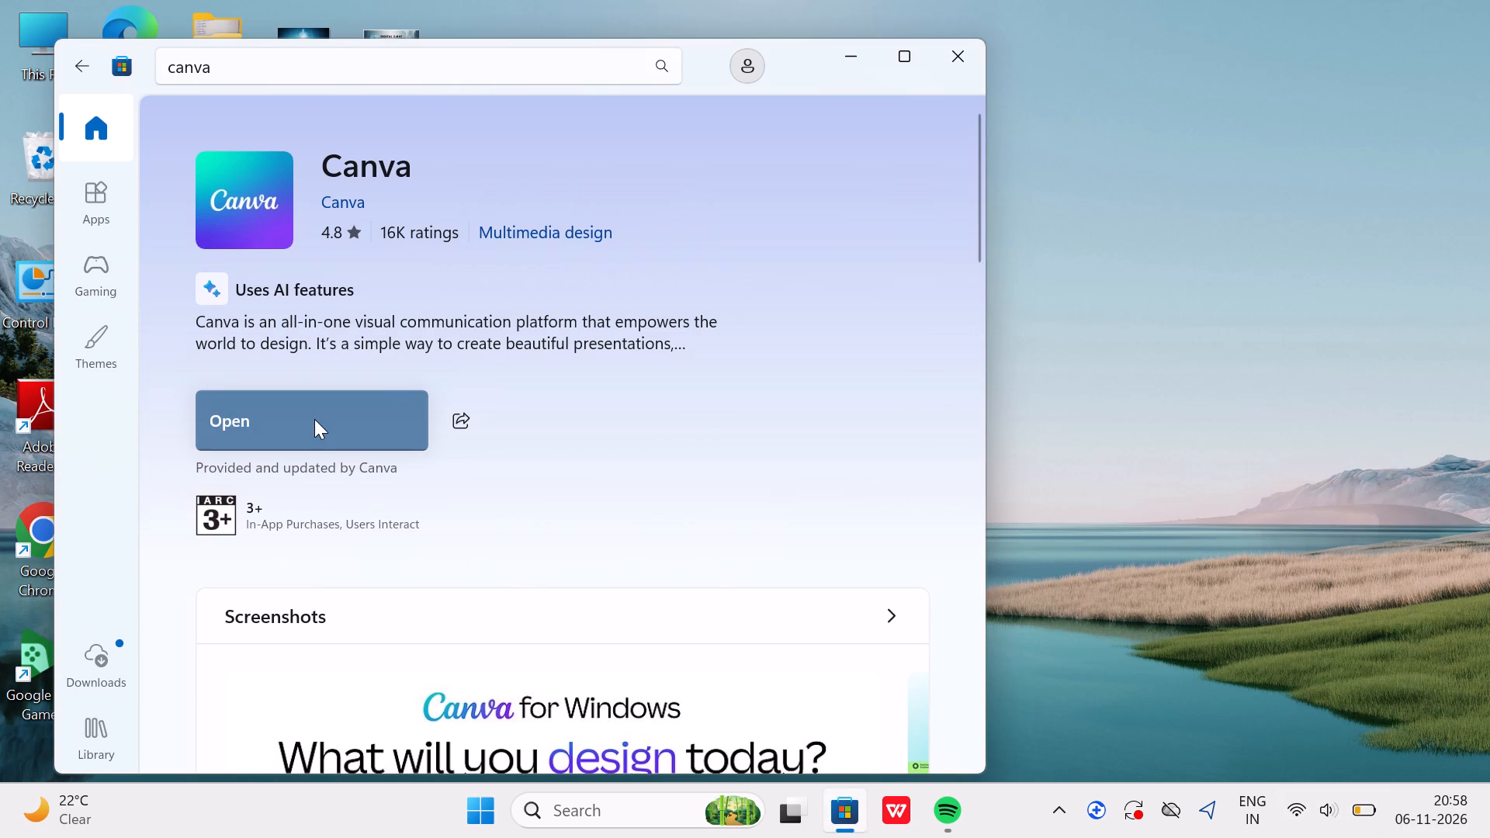
left_click(314, 419)
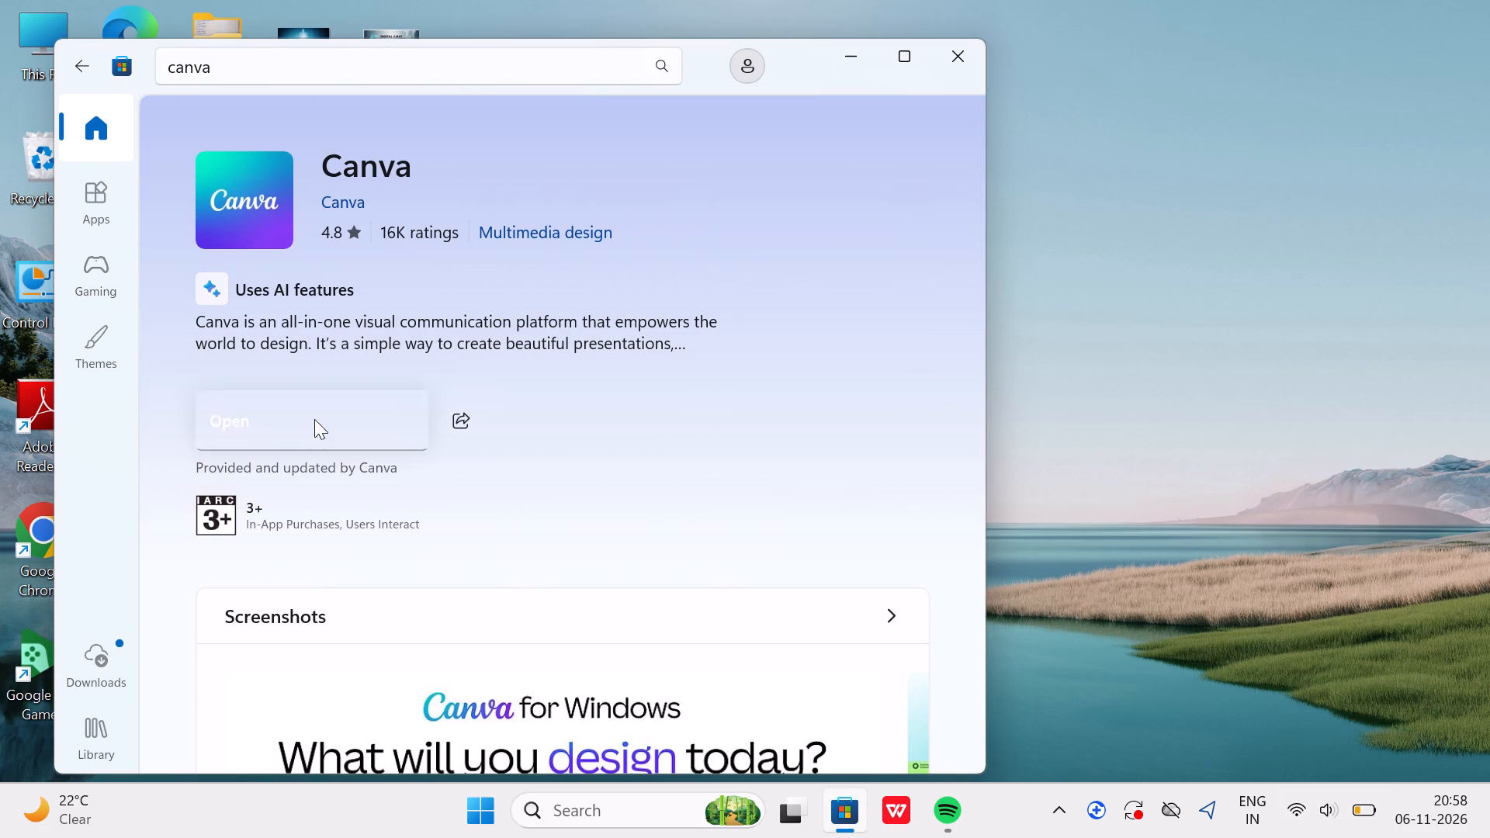
left_click(314, 419)
left_click(314, 419)
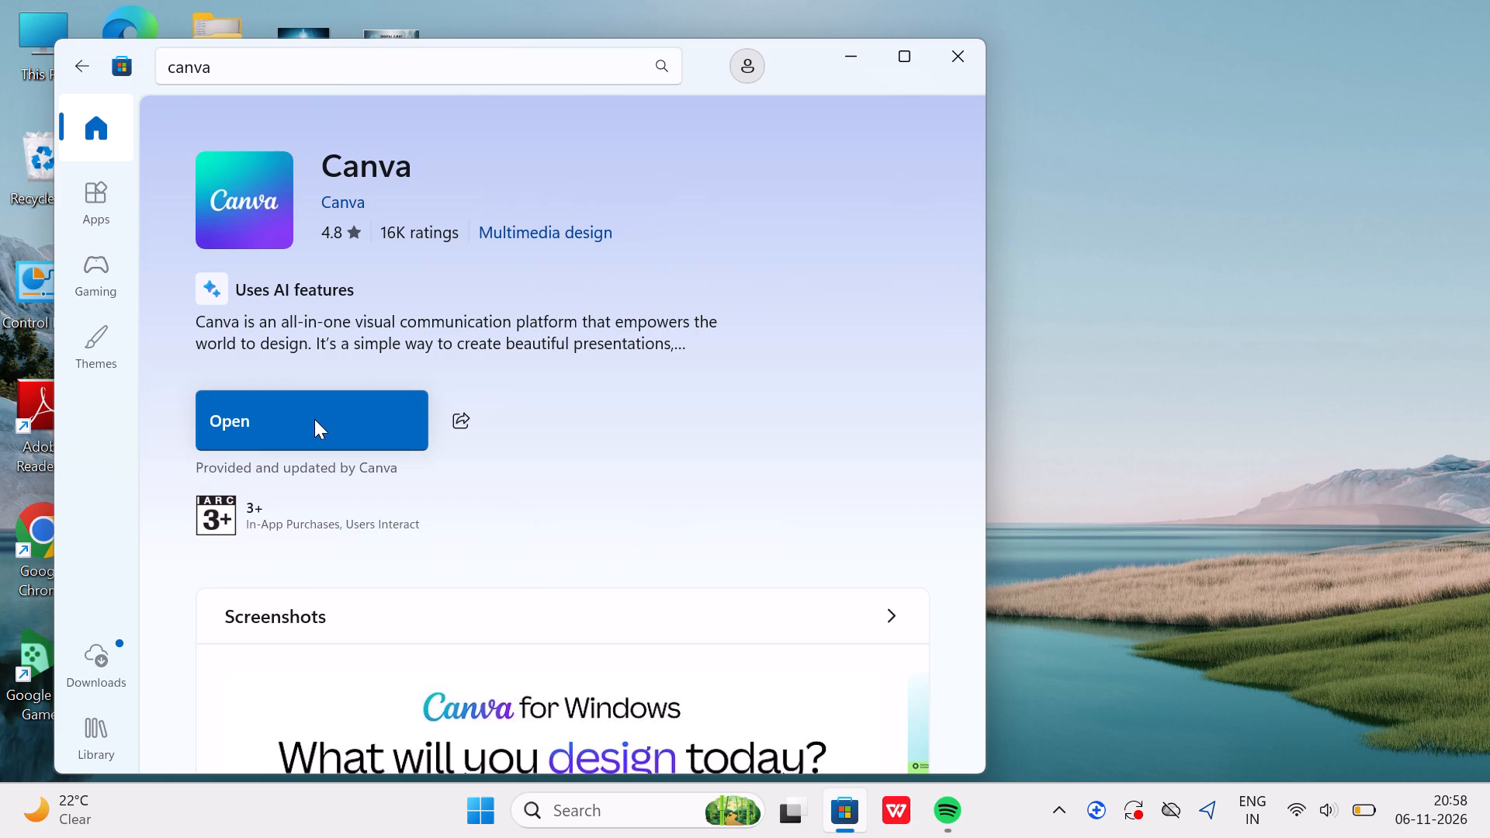
left_click(314, 419)
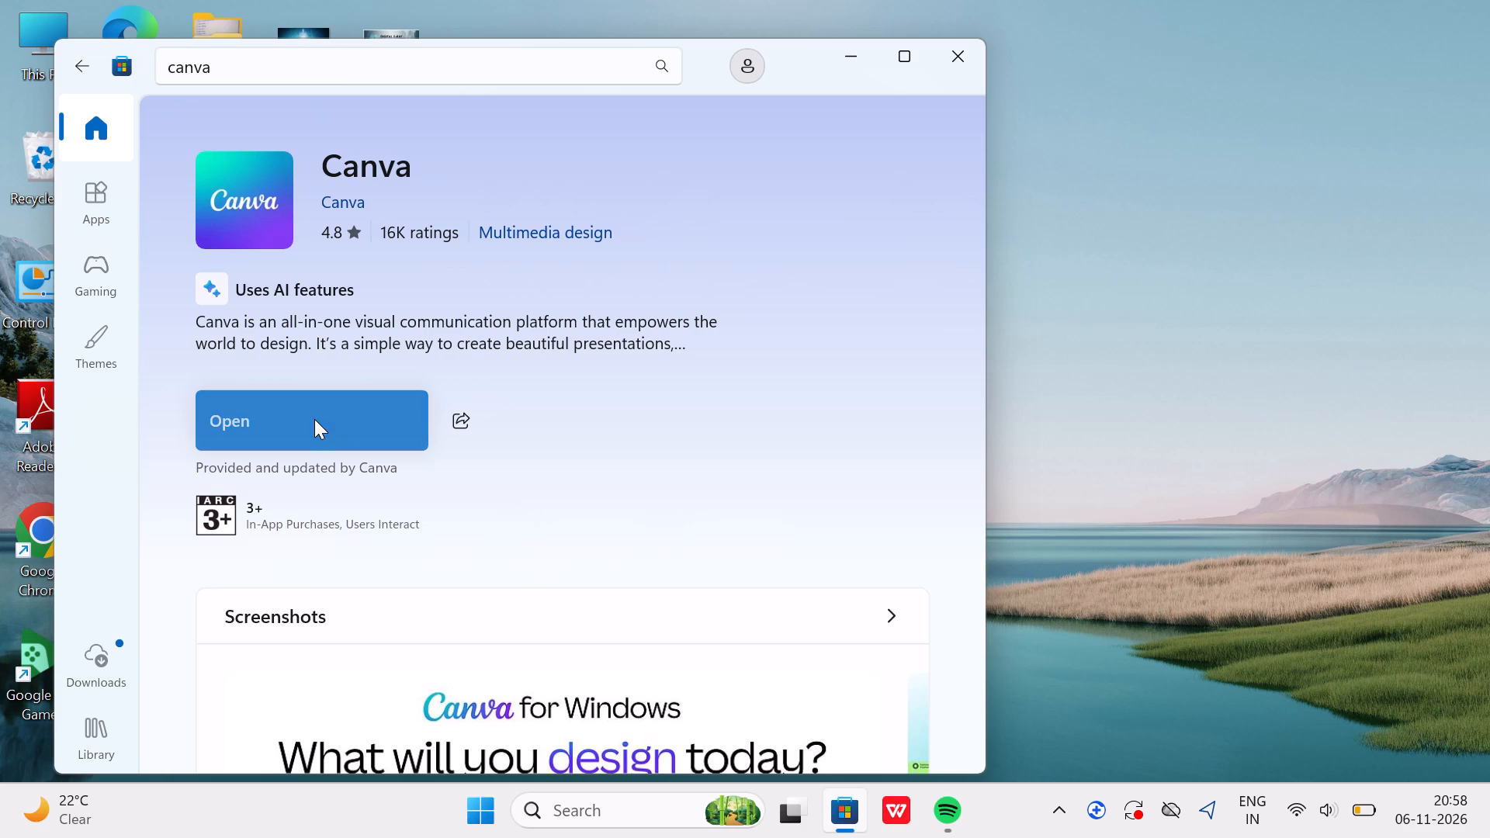
triple_click(314, 419)
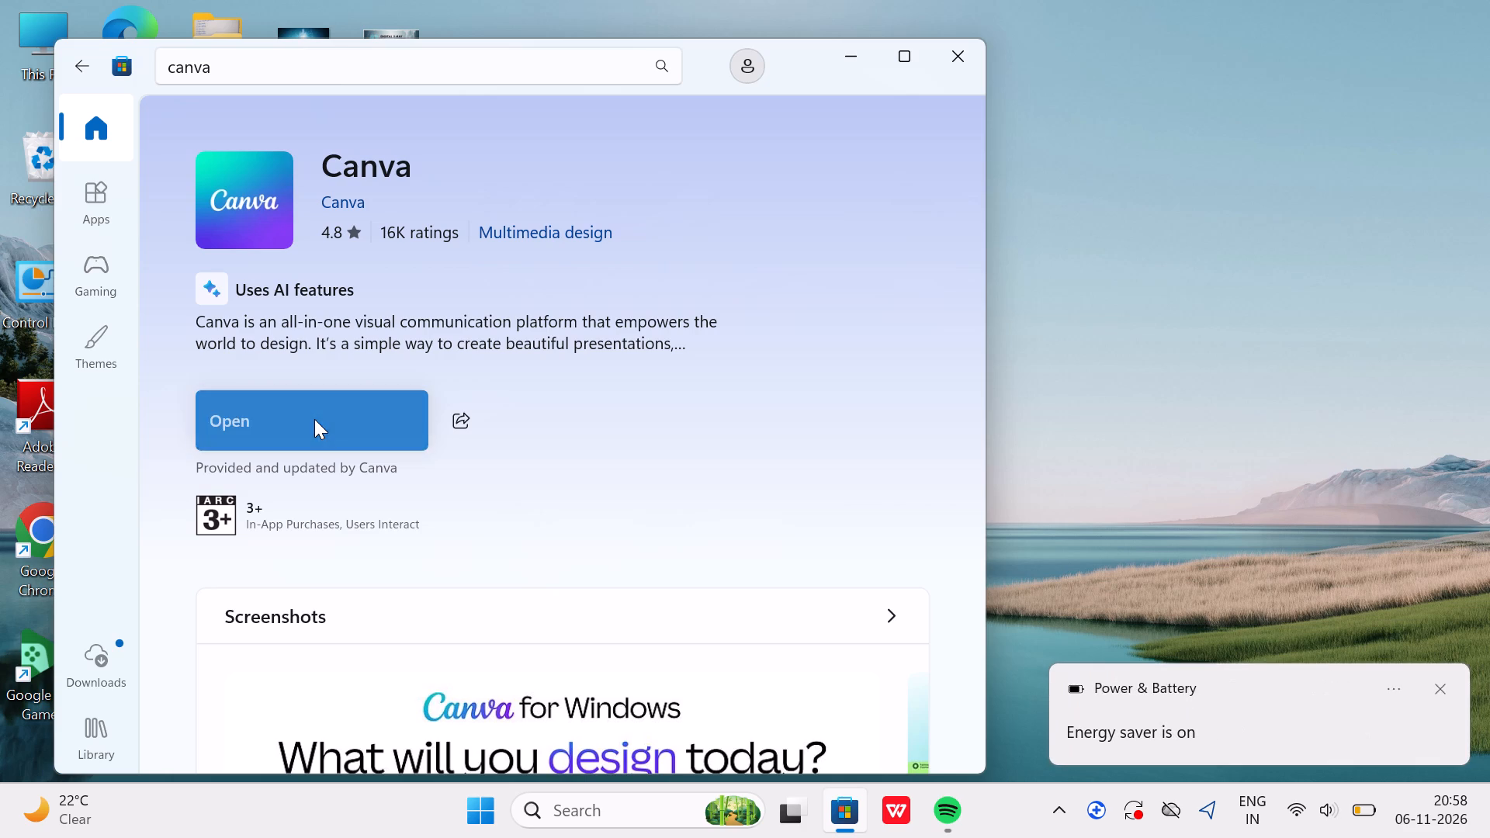
Close the Microsoft Store window and refresh the desktop.
left_click(960, 54)
right_click(920, 213)
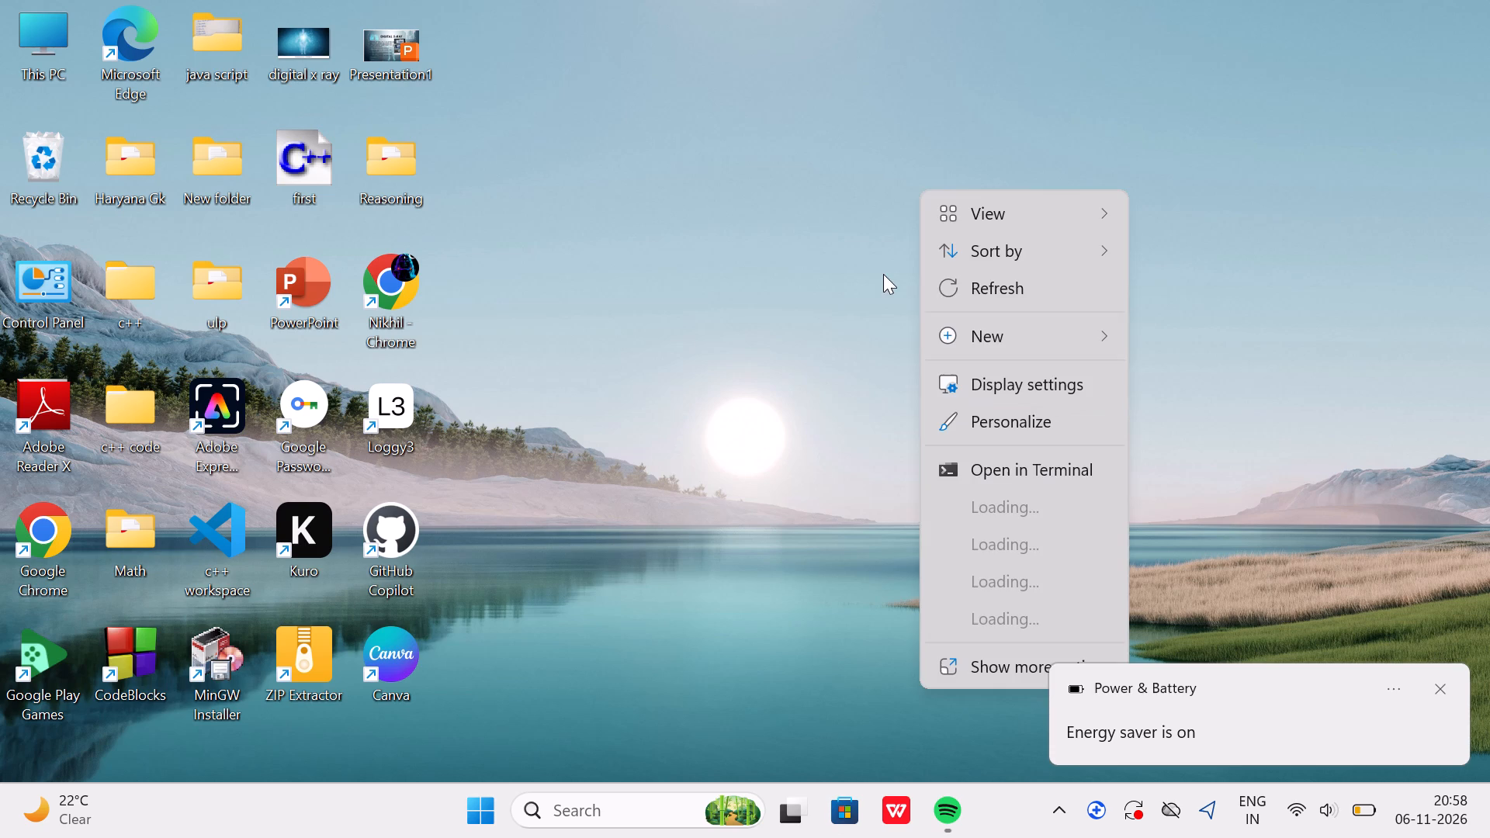
left_click(971, 281)
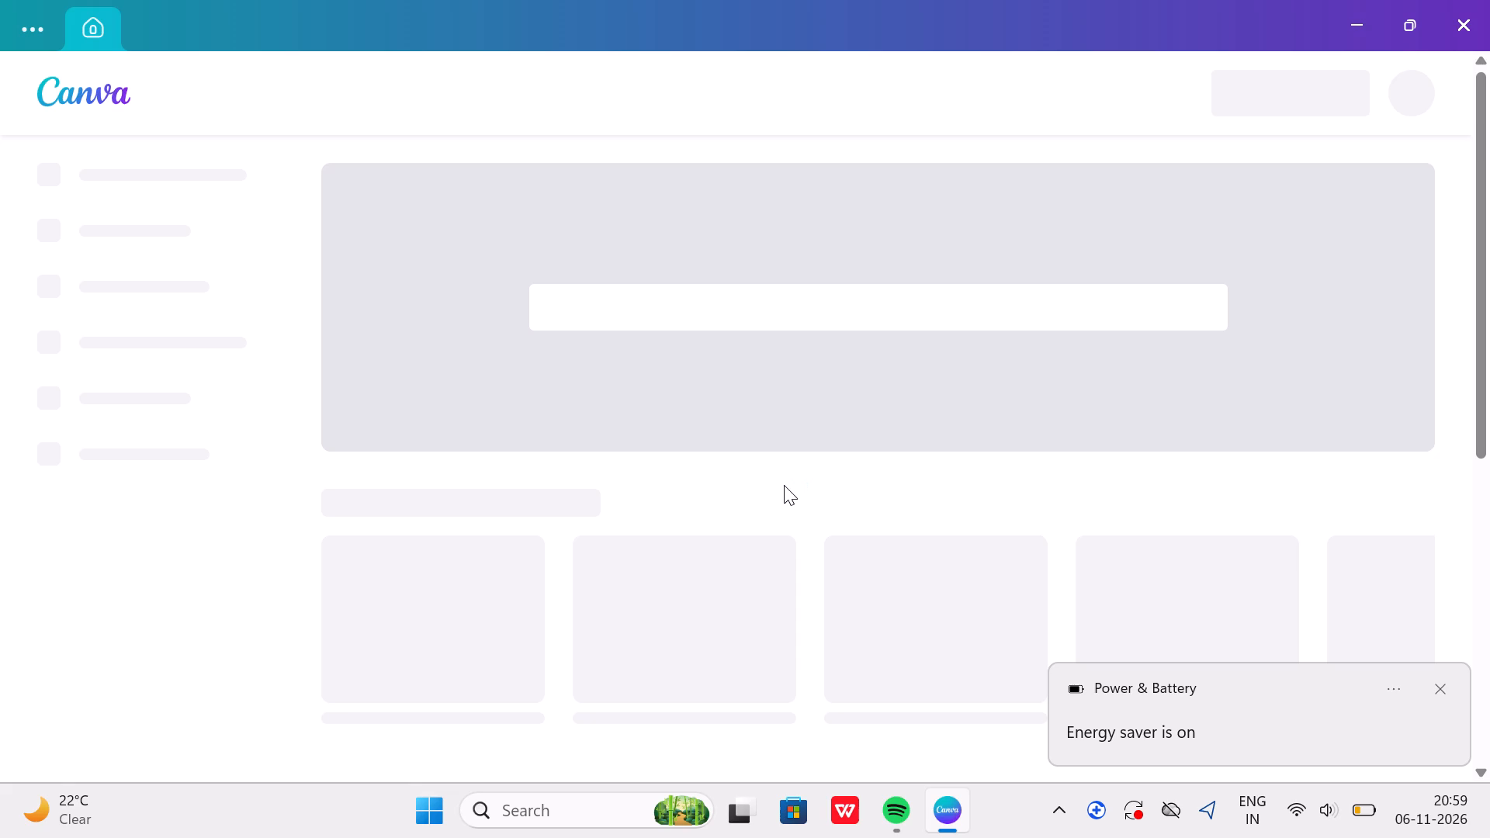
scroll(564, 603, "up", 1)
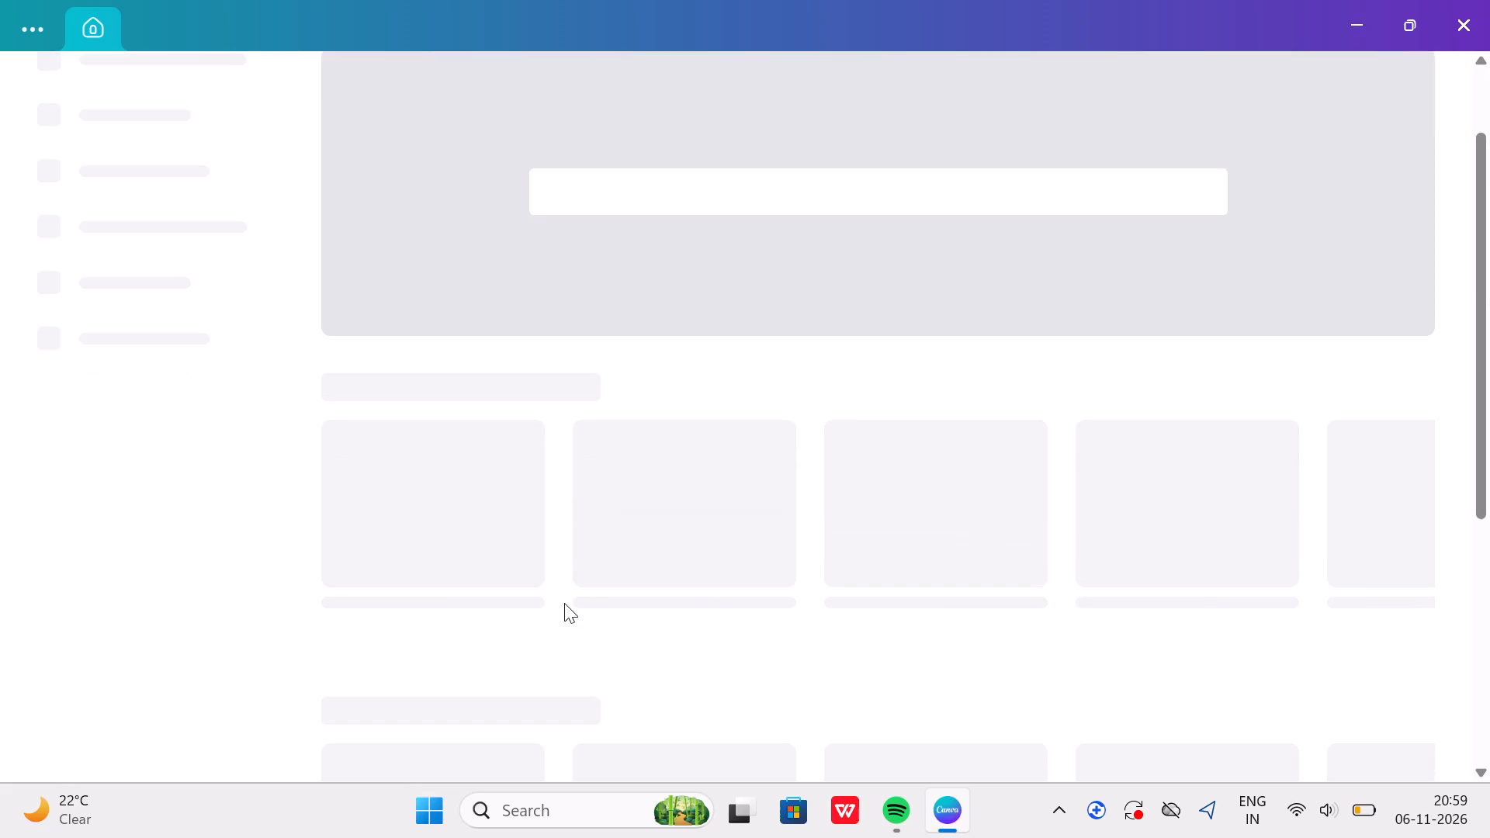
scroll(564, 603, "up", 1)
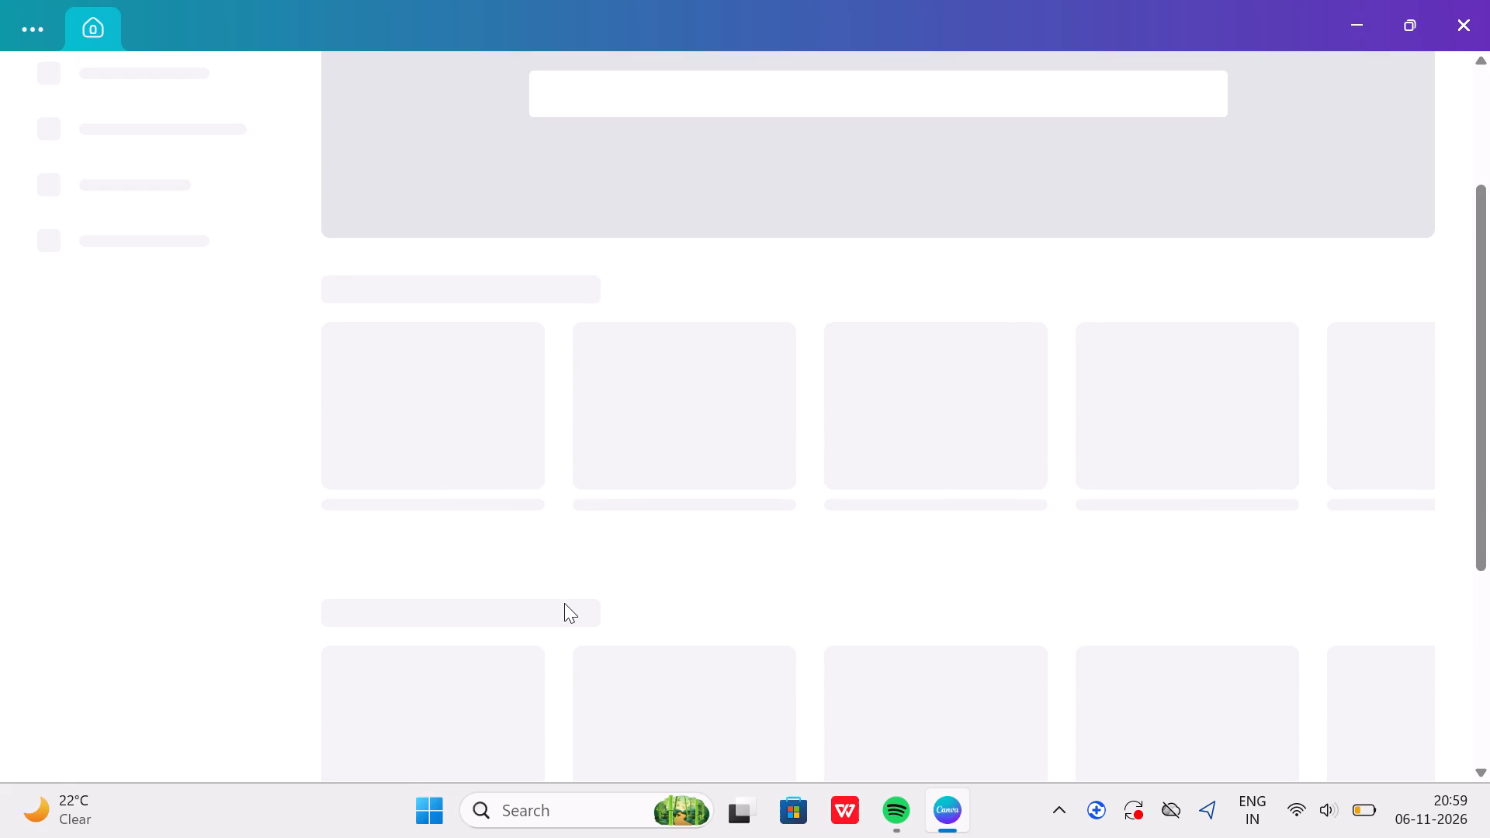
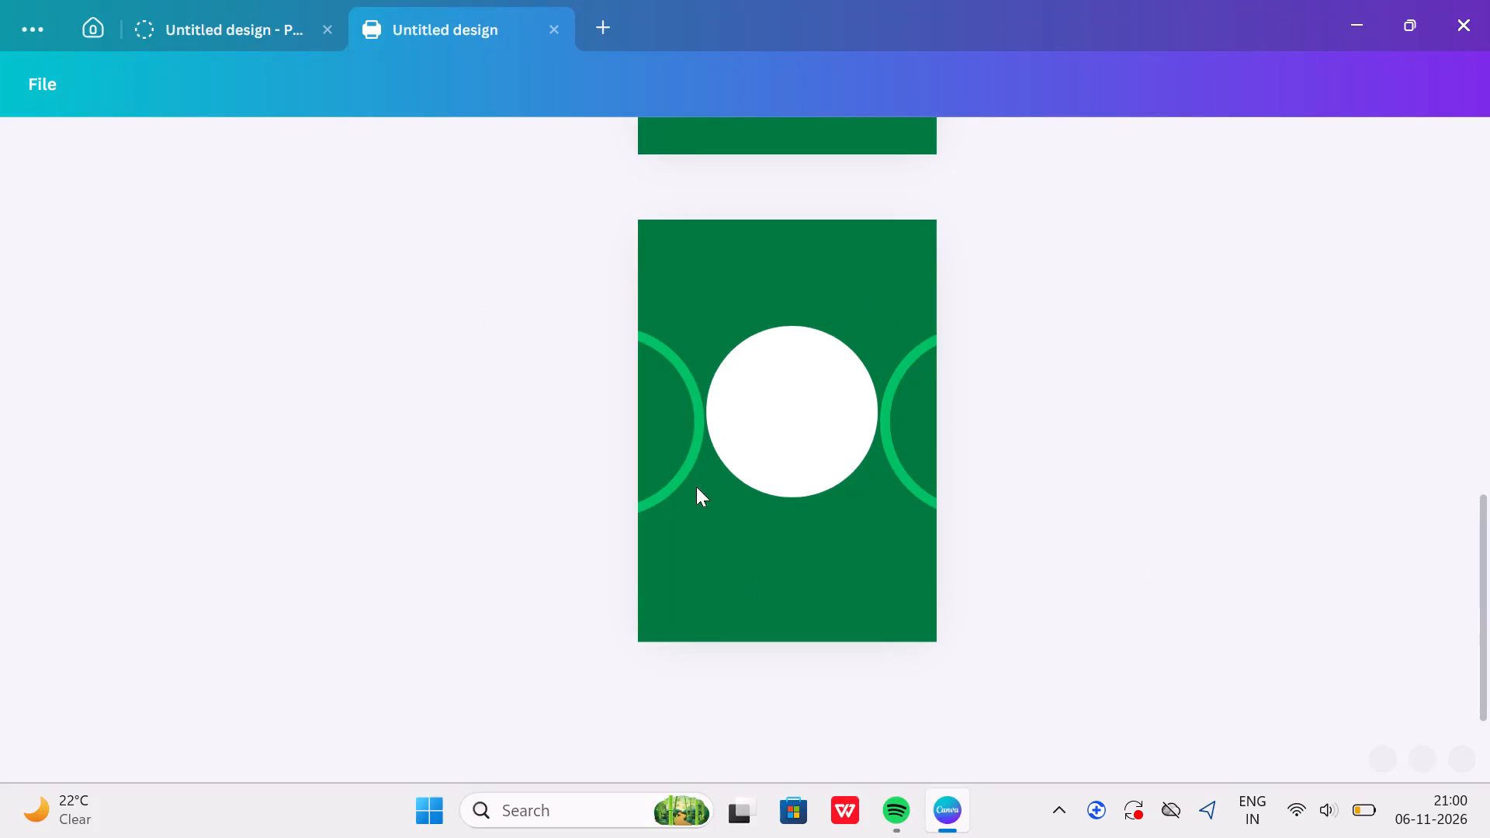
Go to the Canva home page and dismiss the pop-up window covering it.
left_click(102, 24)
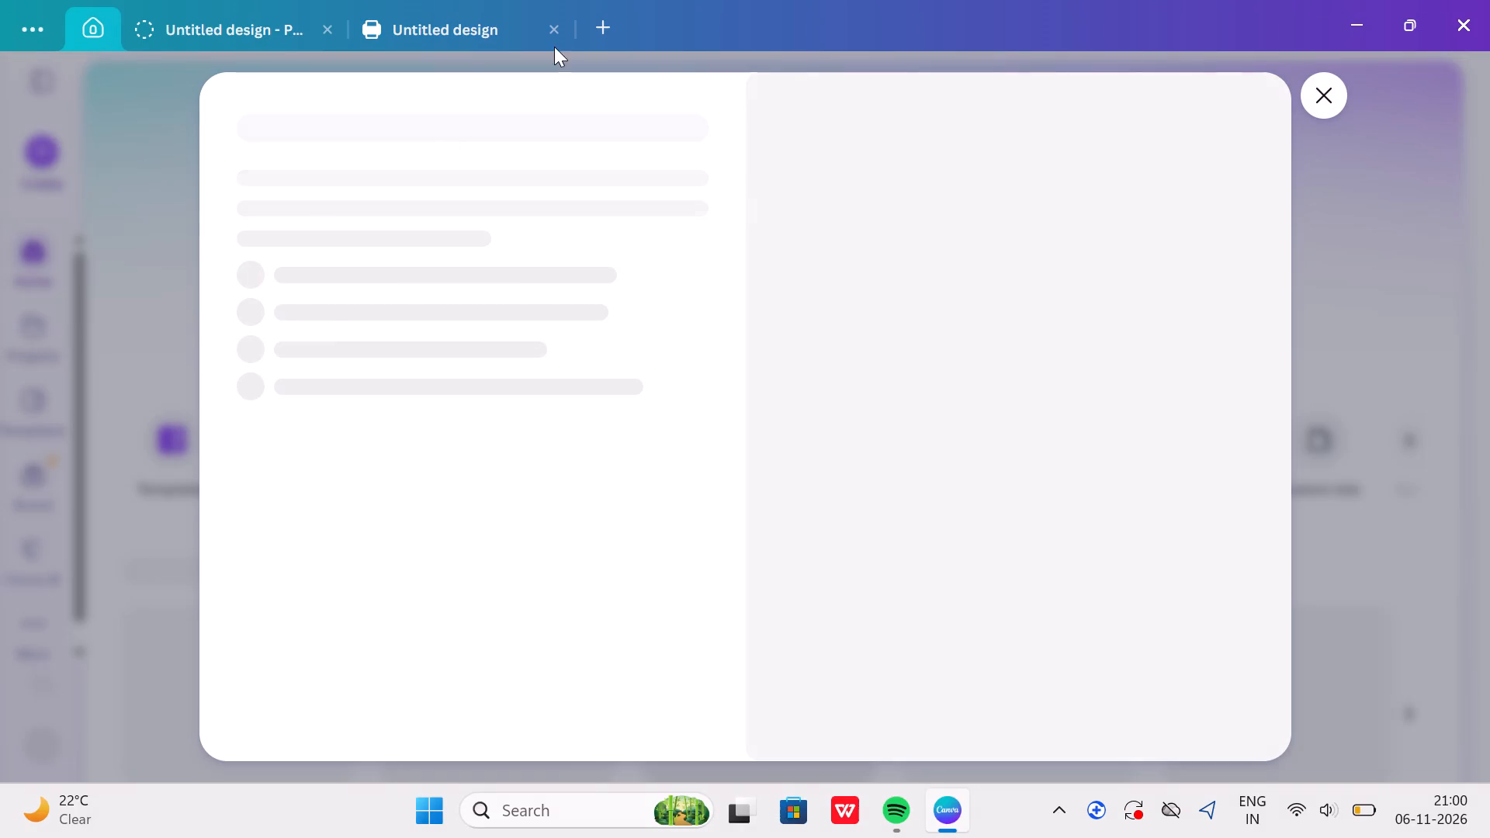
left_click(1322, 76)
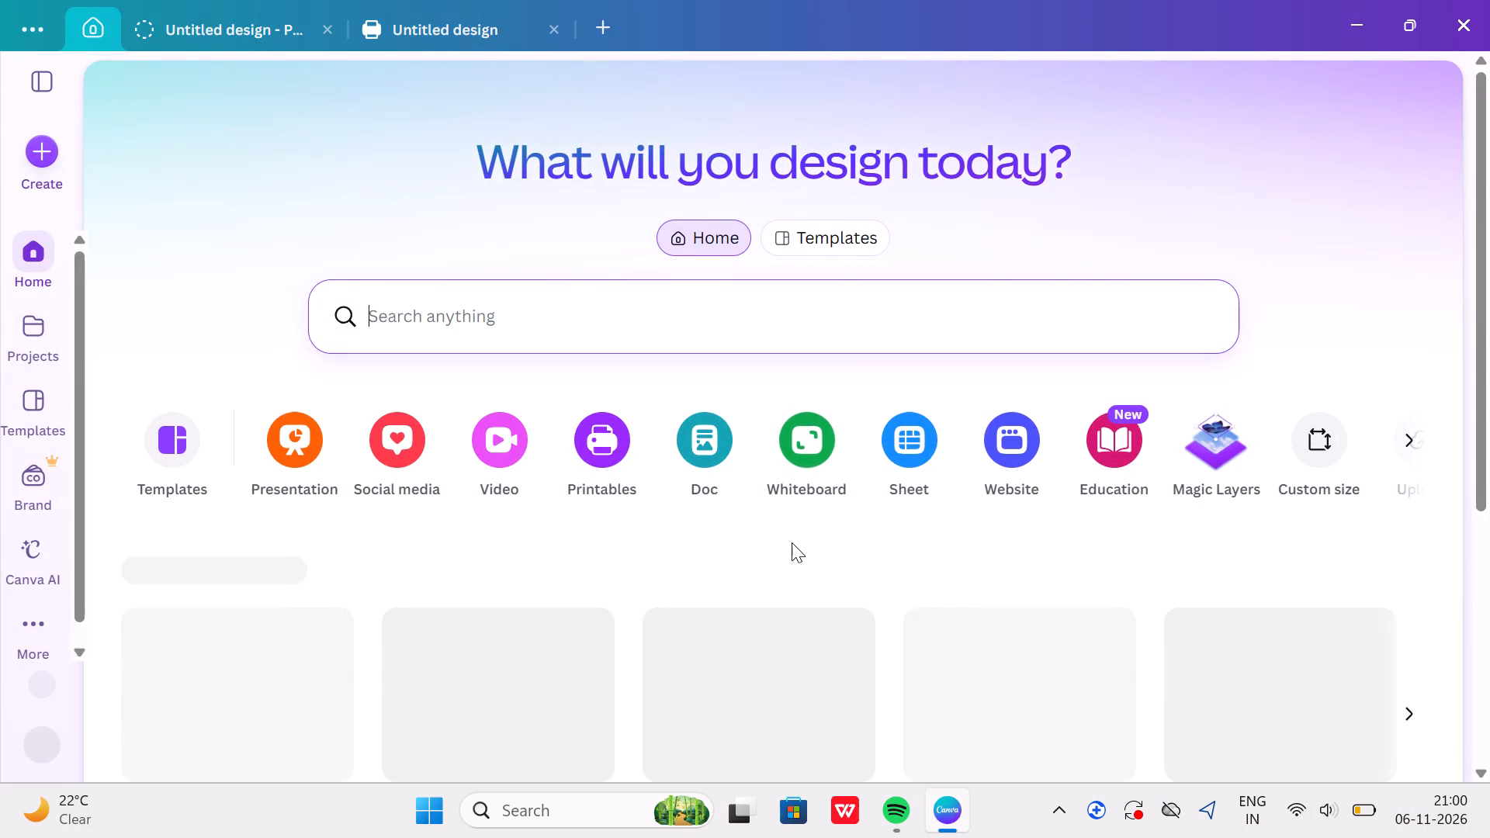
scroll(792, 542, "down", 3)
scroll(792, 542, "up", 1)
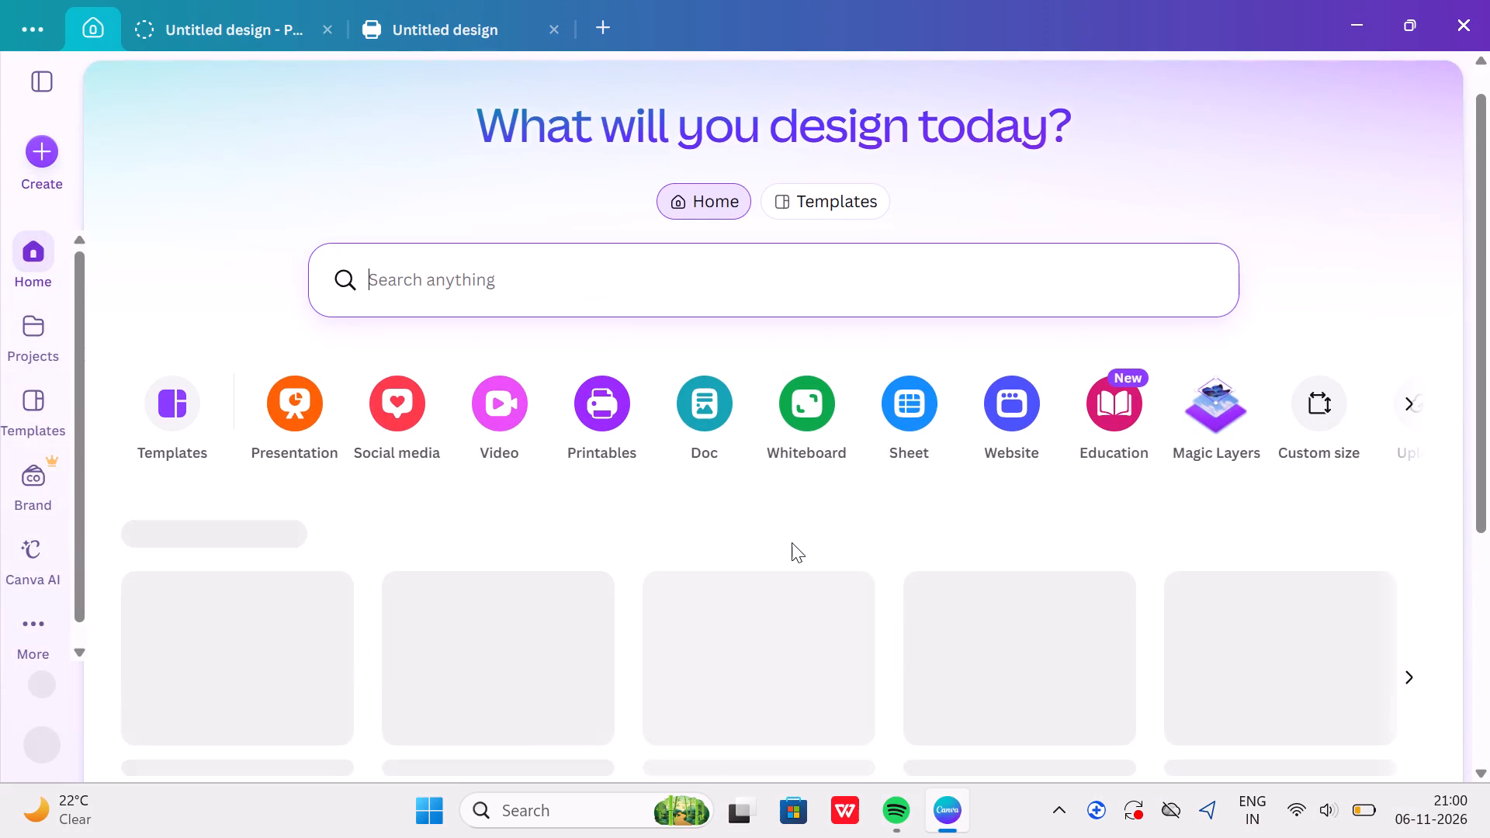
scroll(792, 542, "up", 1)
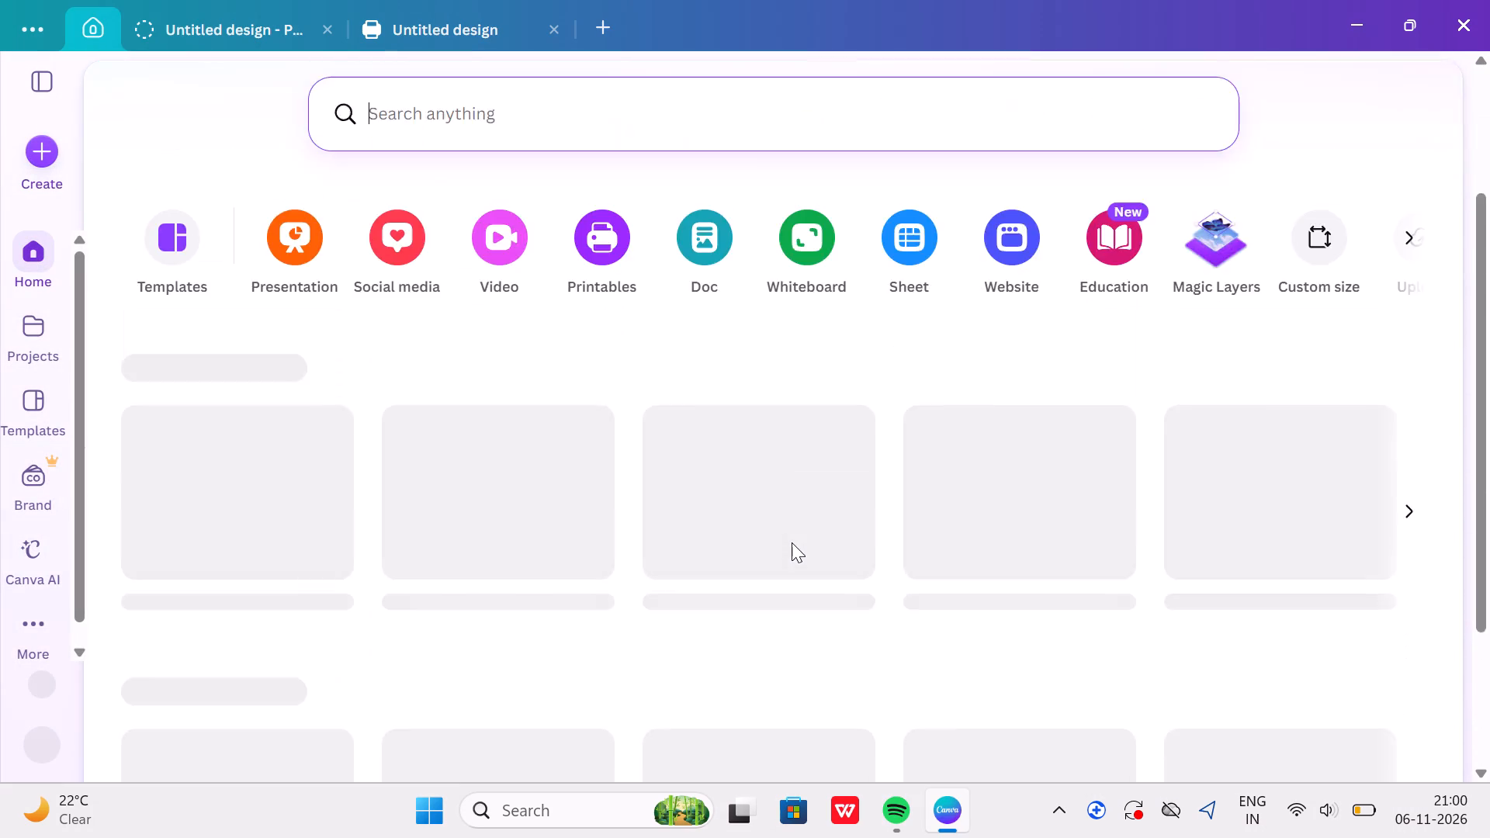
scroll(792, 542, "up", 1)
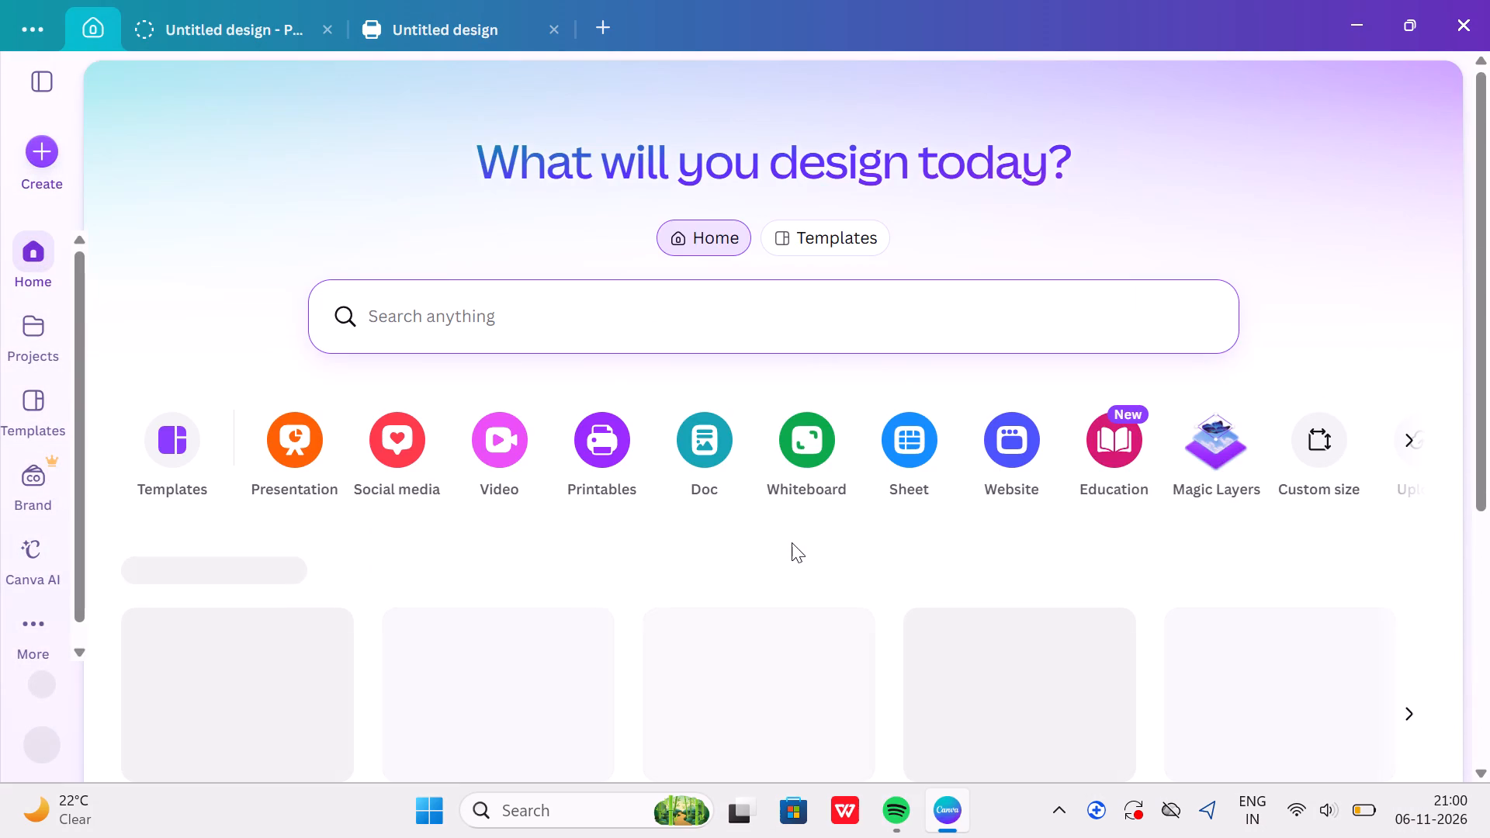
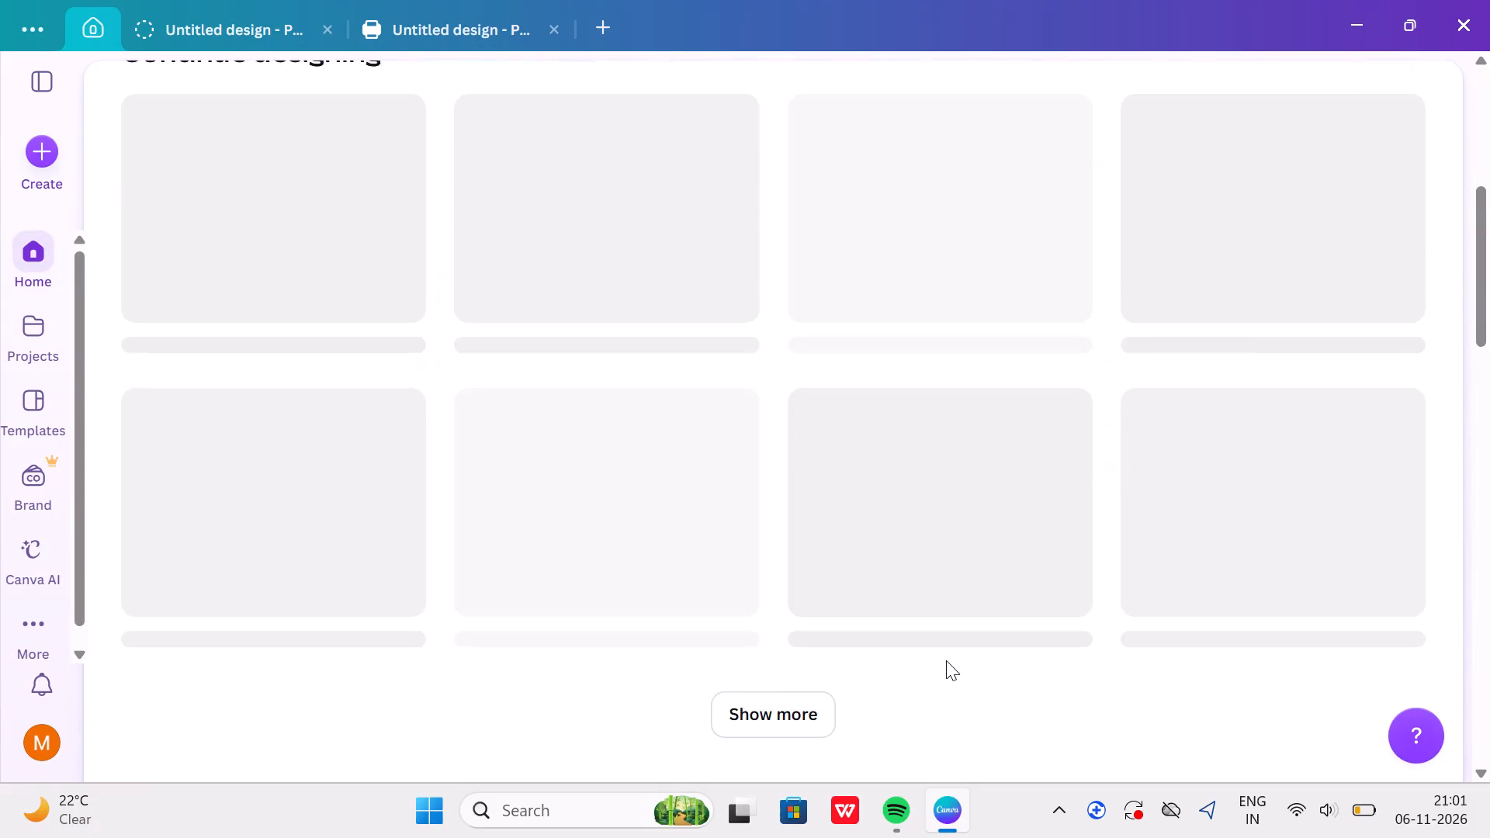
Look over the home page's design sections and open the Templates browser.
scroll(946, 660, "down", 6)
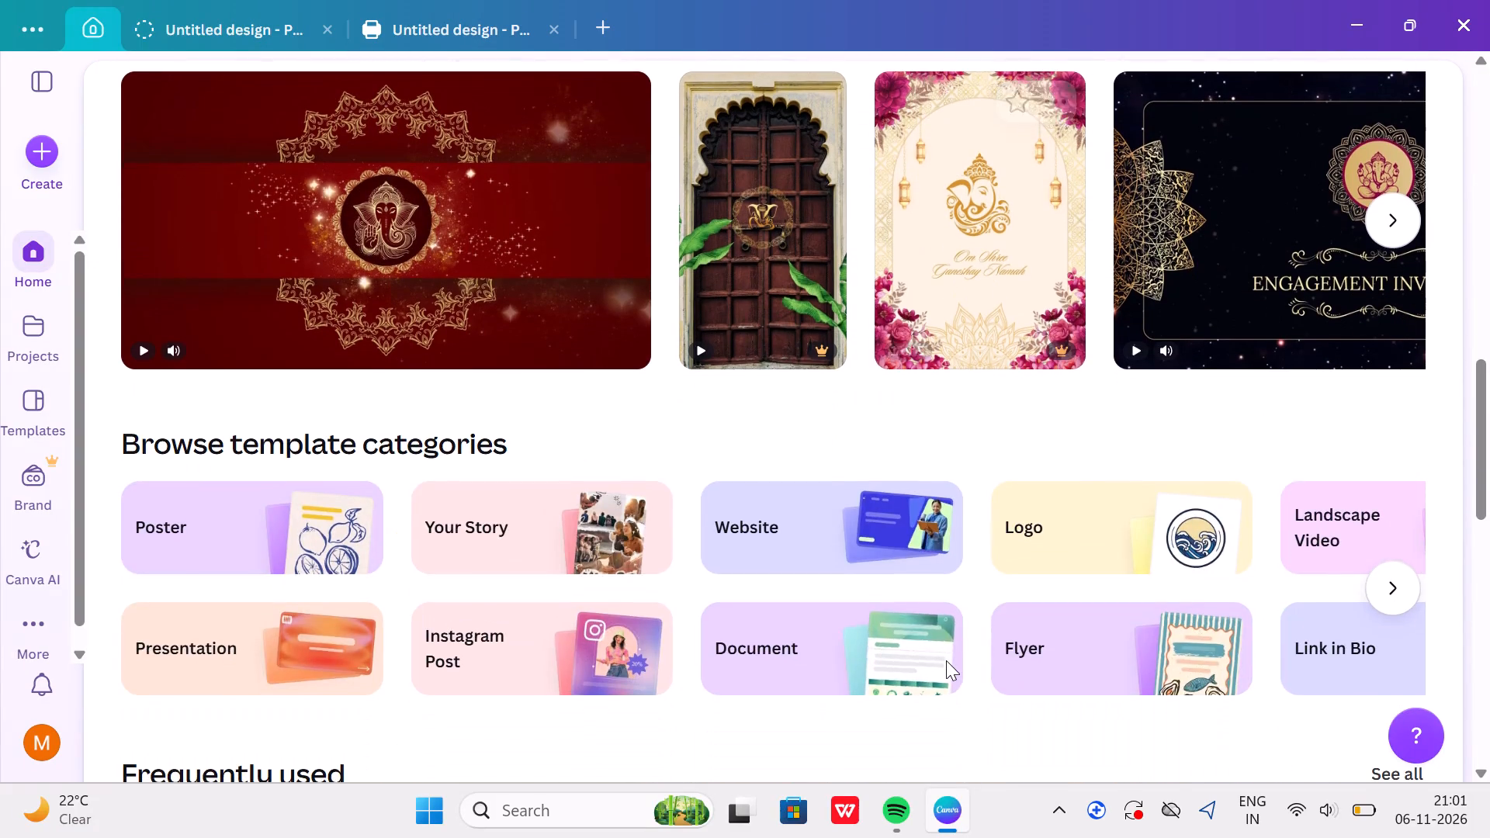
scroll(946, 660, "left", 1)
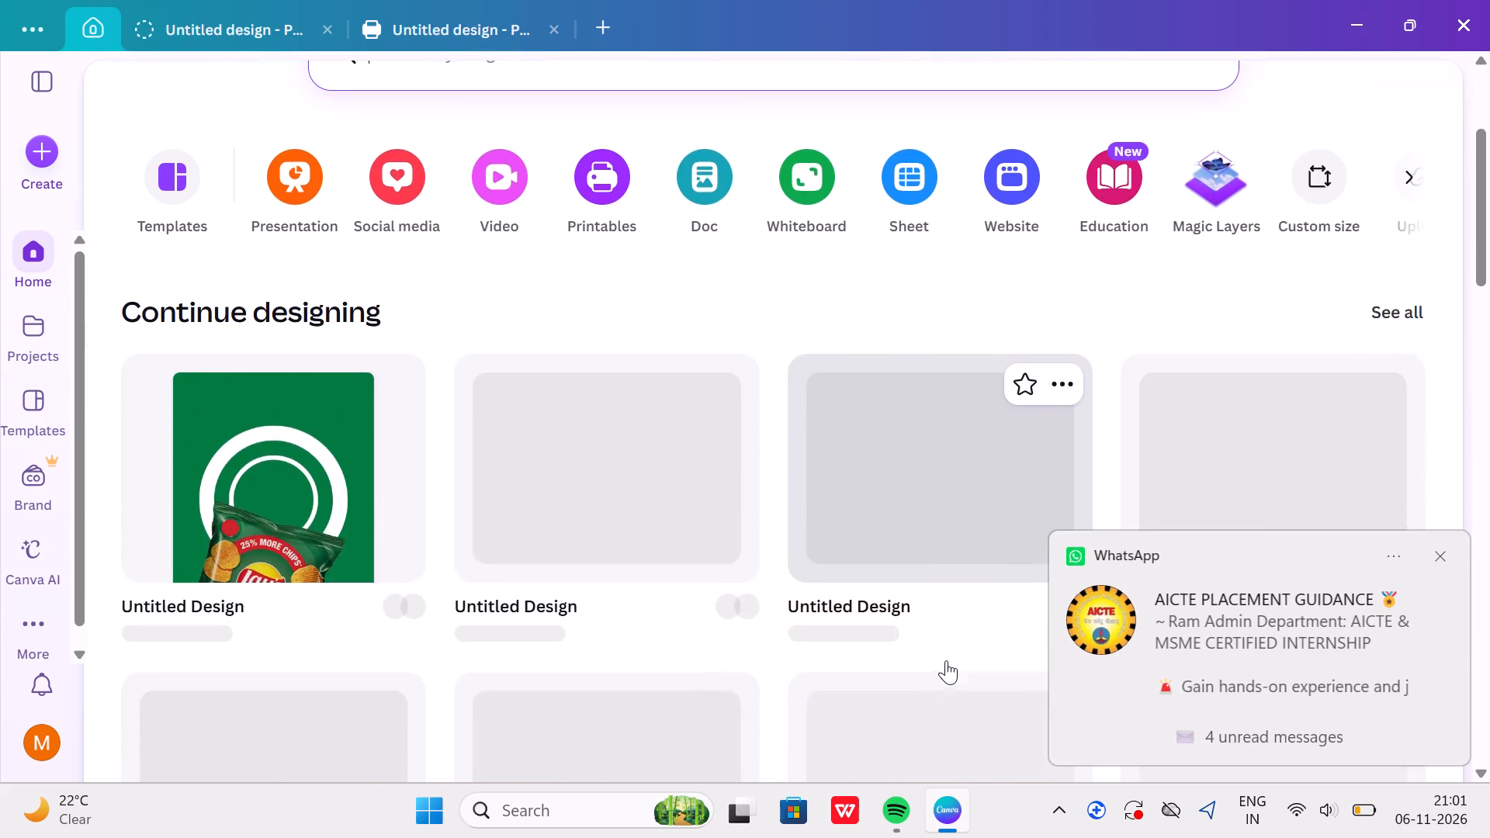
scroll(946, 660, "left", 1)
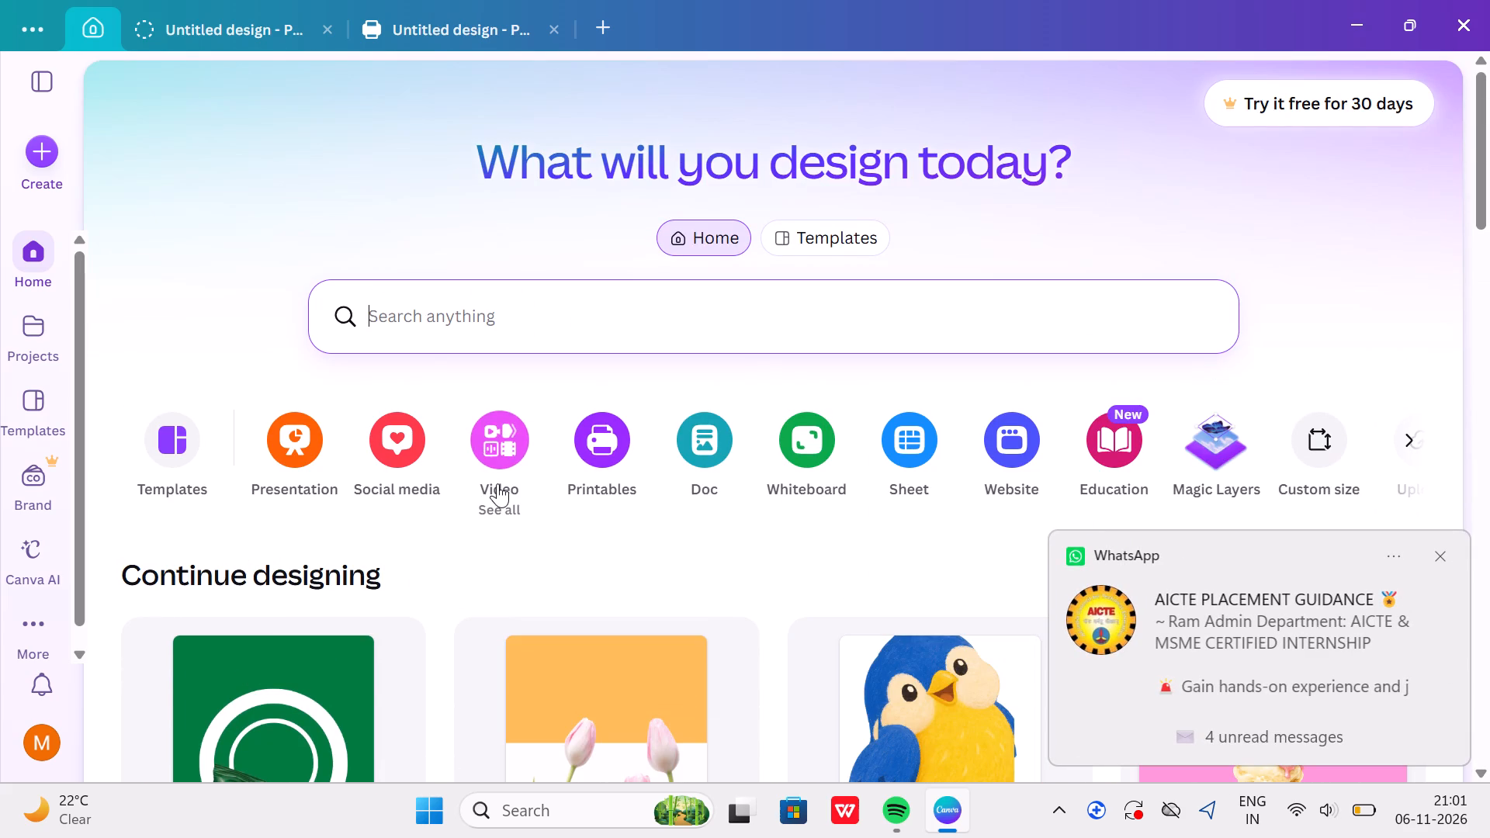
left_click(165, 438)
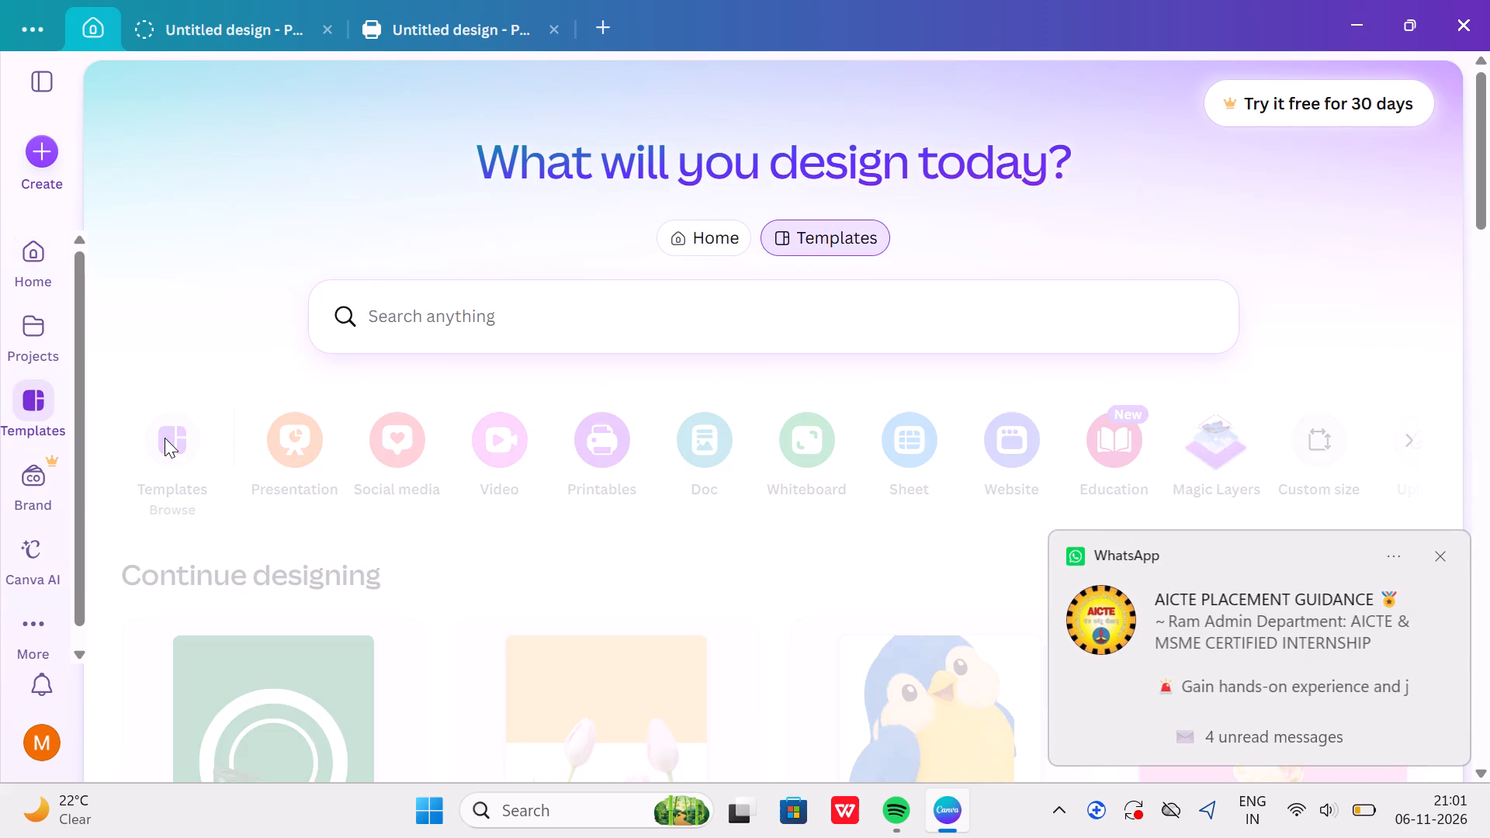
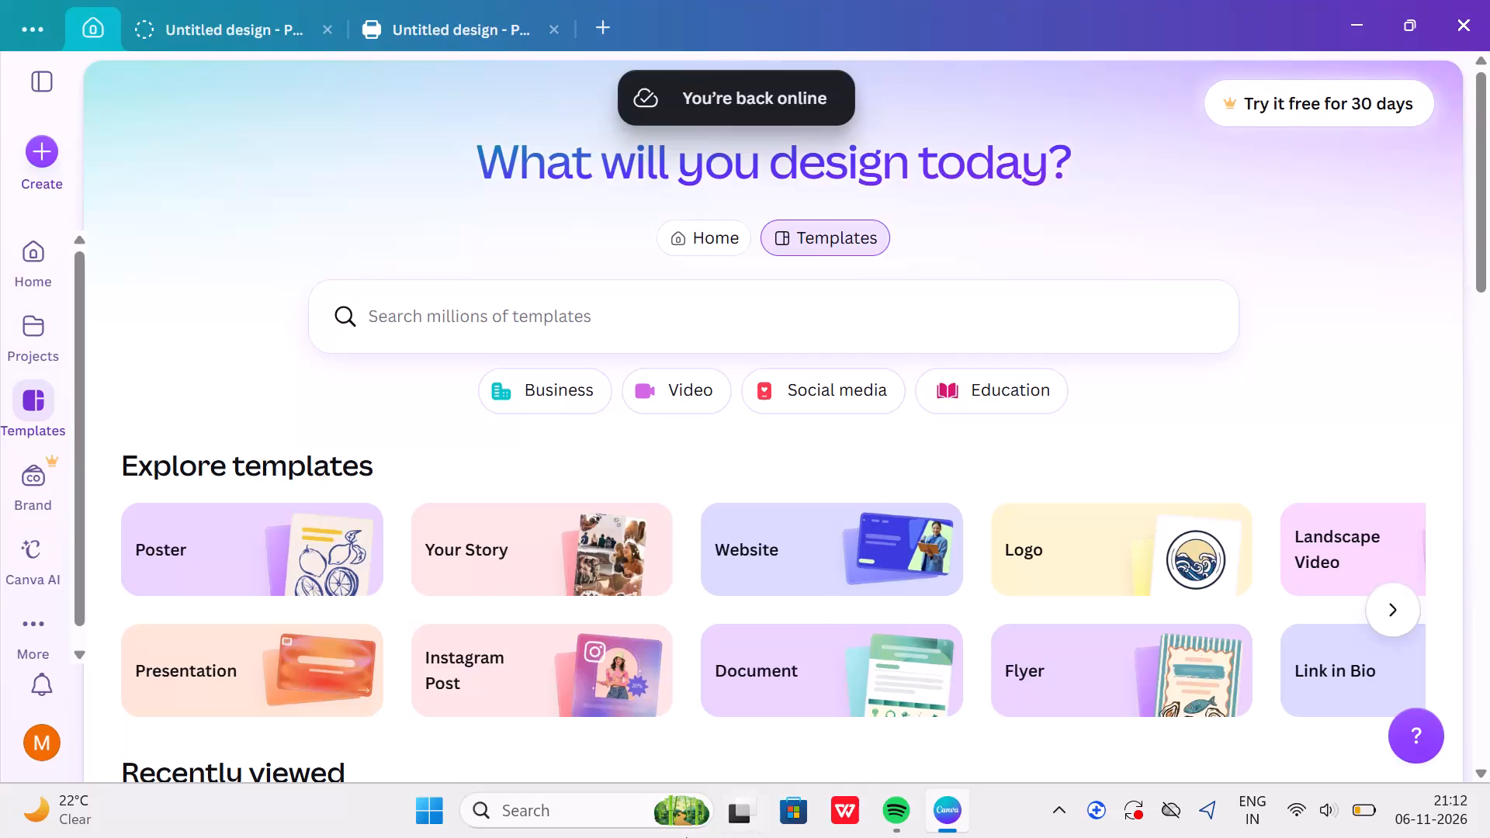
Launch the Kuro app from the recently used apps in Windows search.
left_click(581, 797)
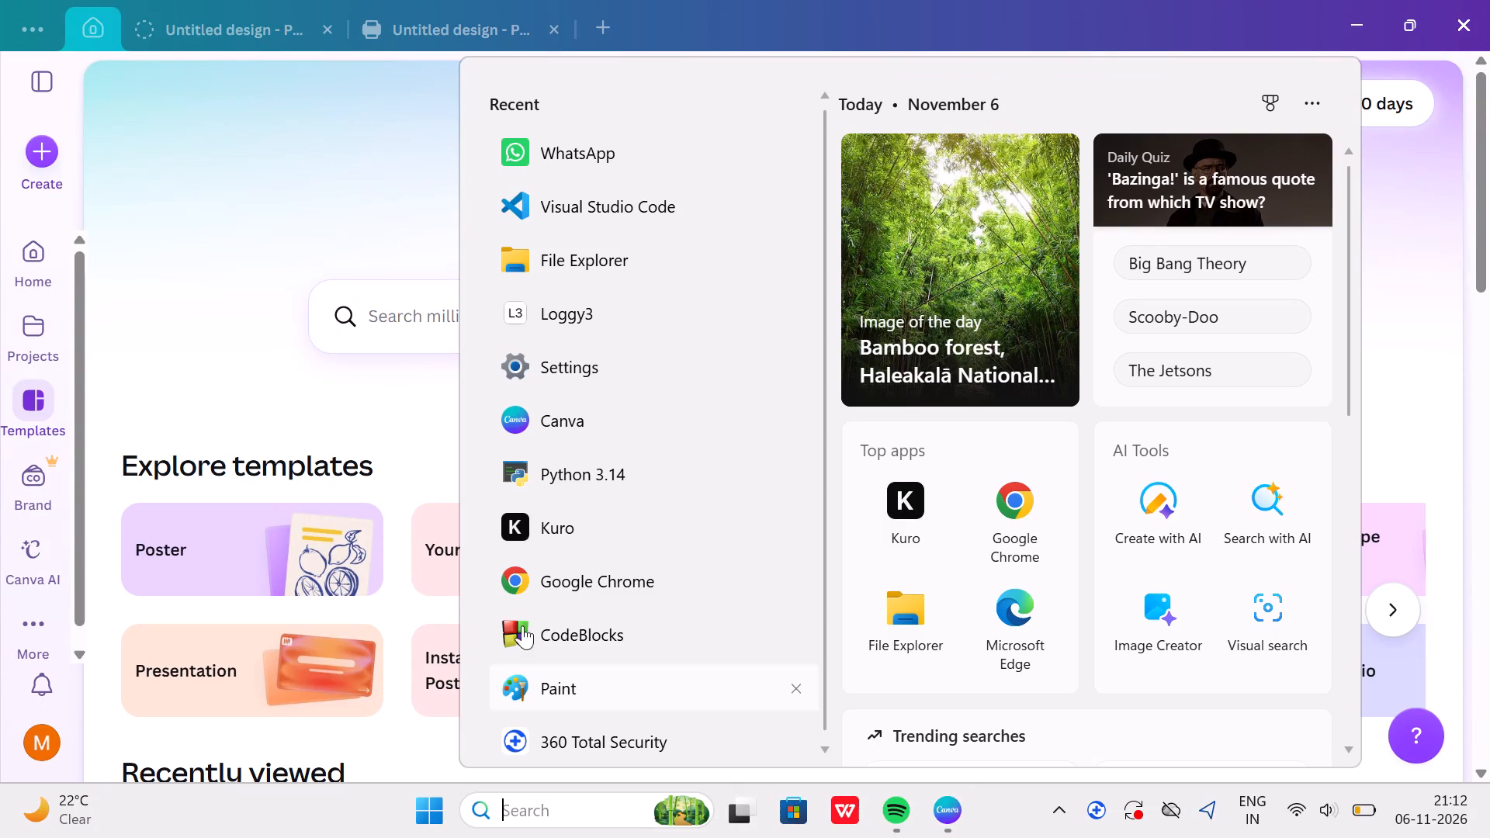
left_click(517, 512)
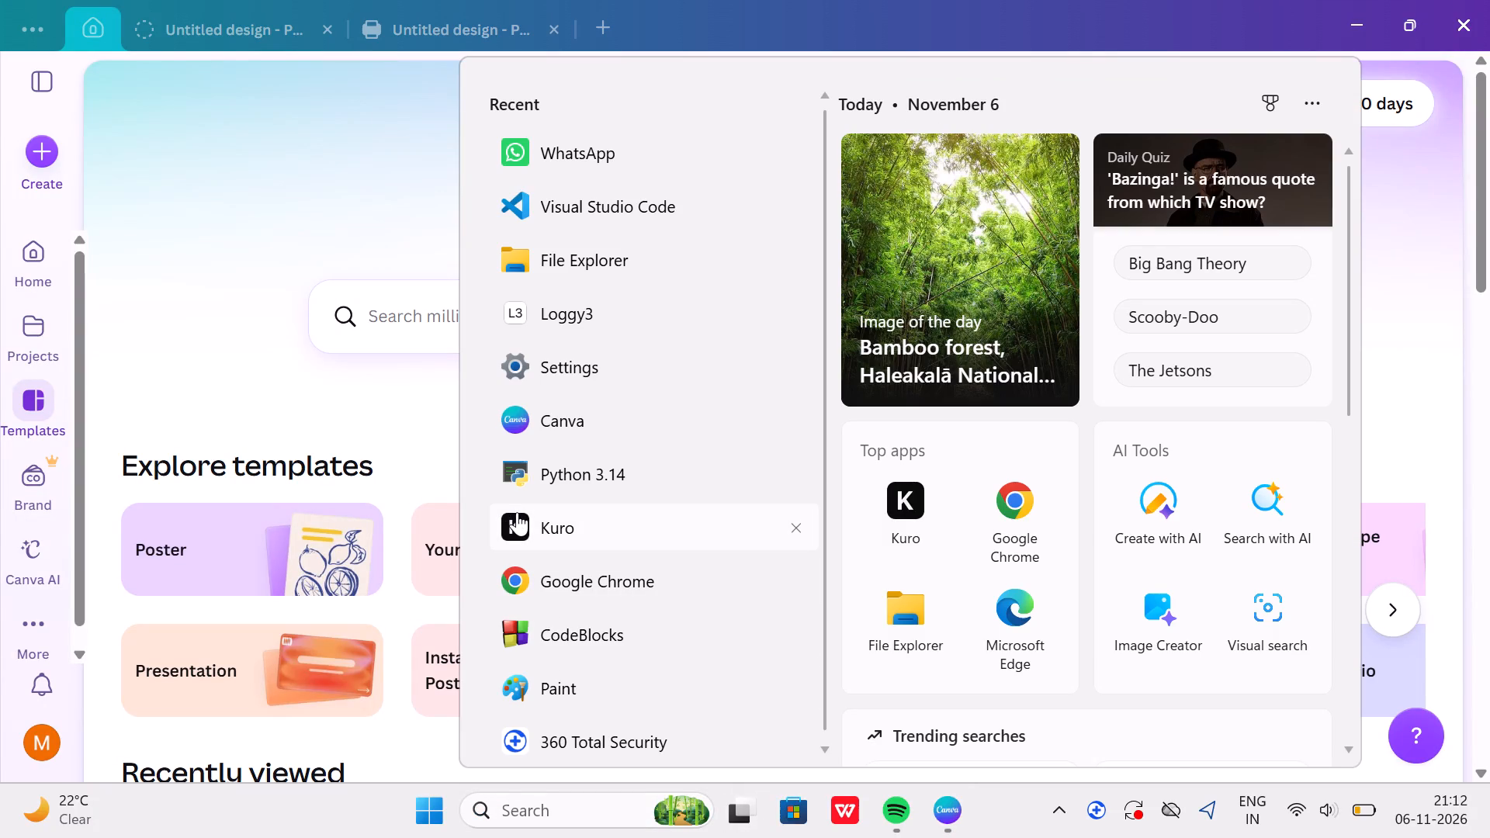
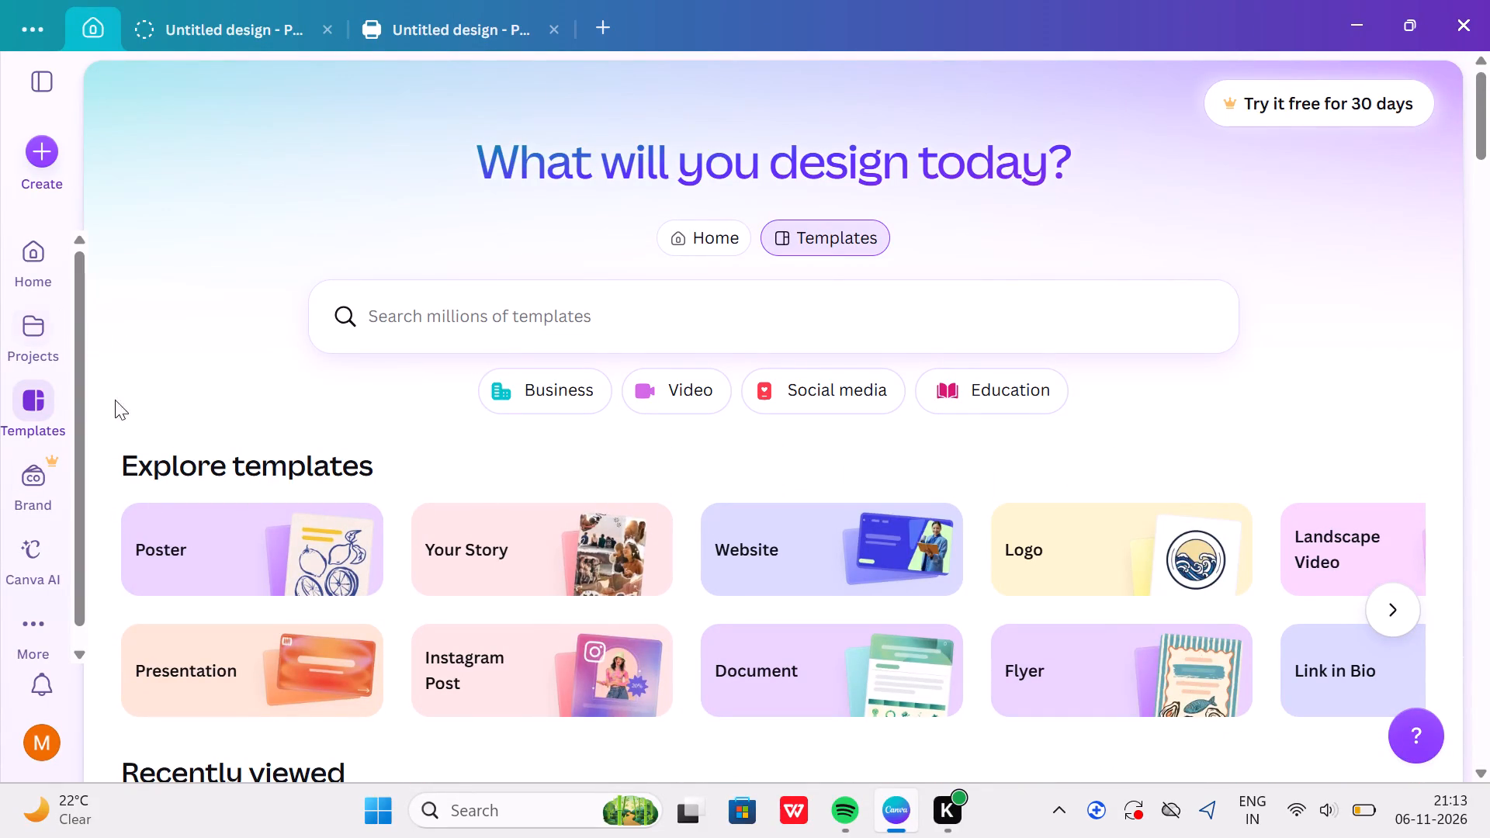
Create a blank poster design from the Poster category of the templates page.
left_click(16, 400)
left_click(189, 540)
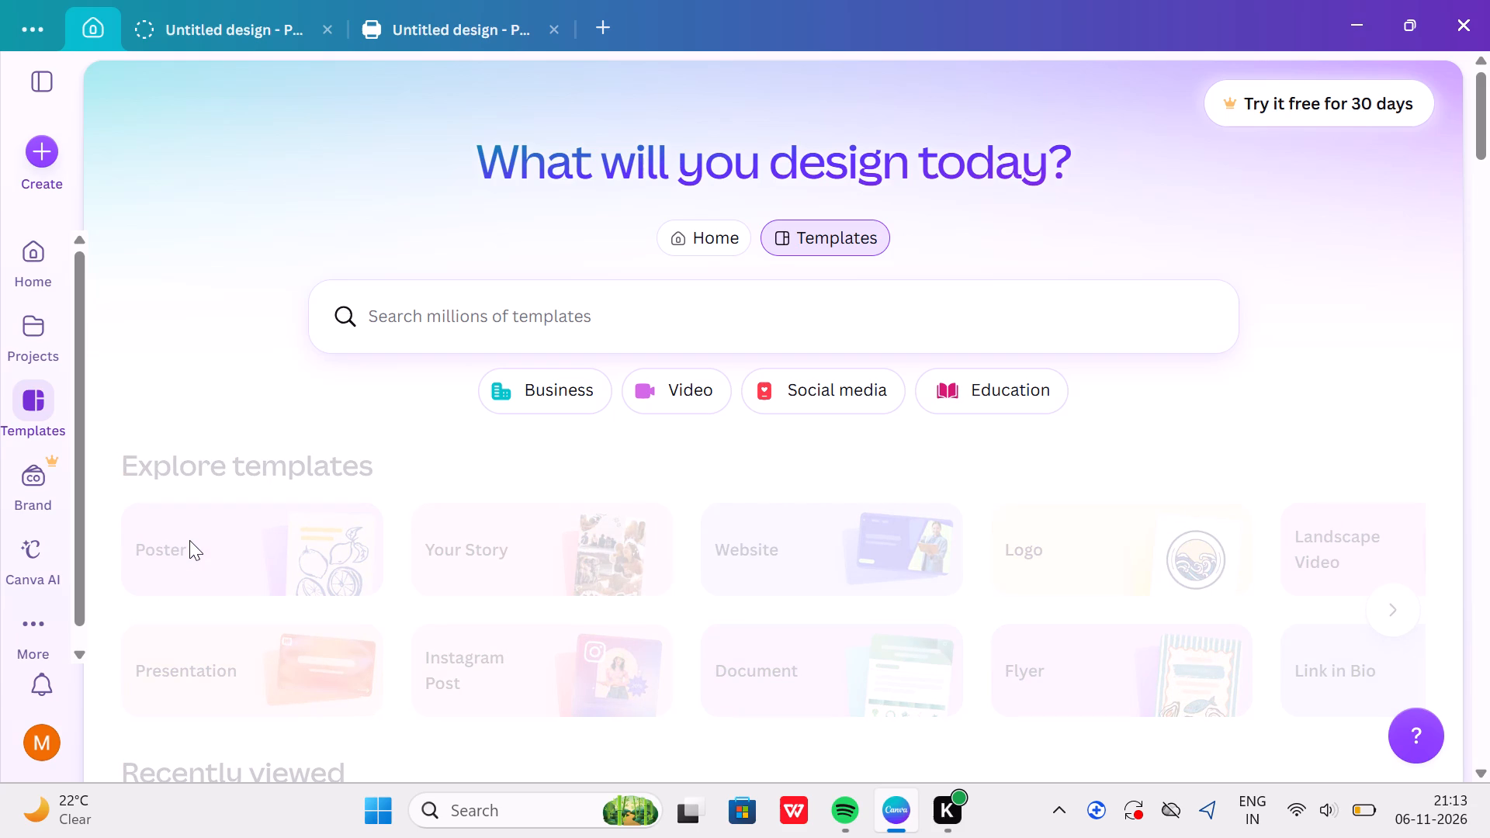
scroll(189, 540, "down", 3)
scroll(189, 540, "up", 1)
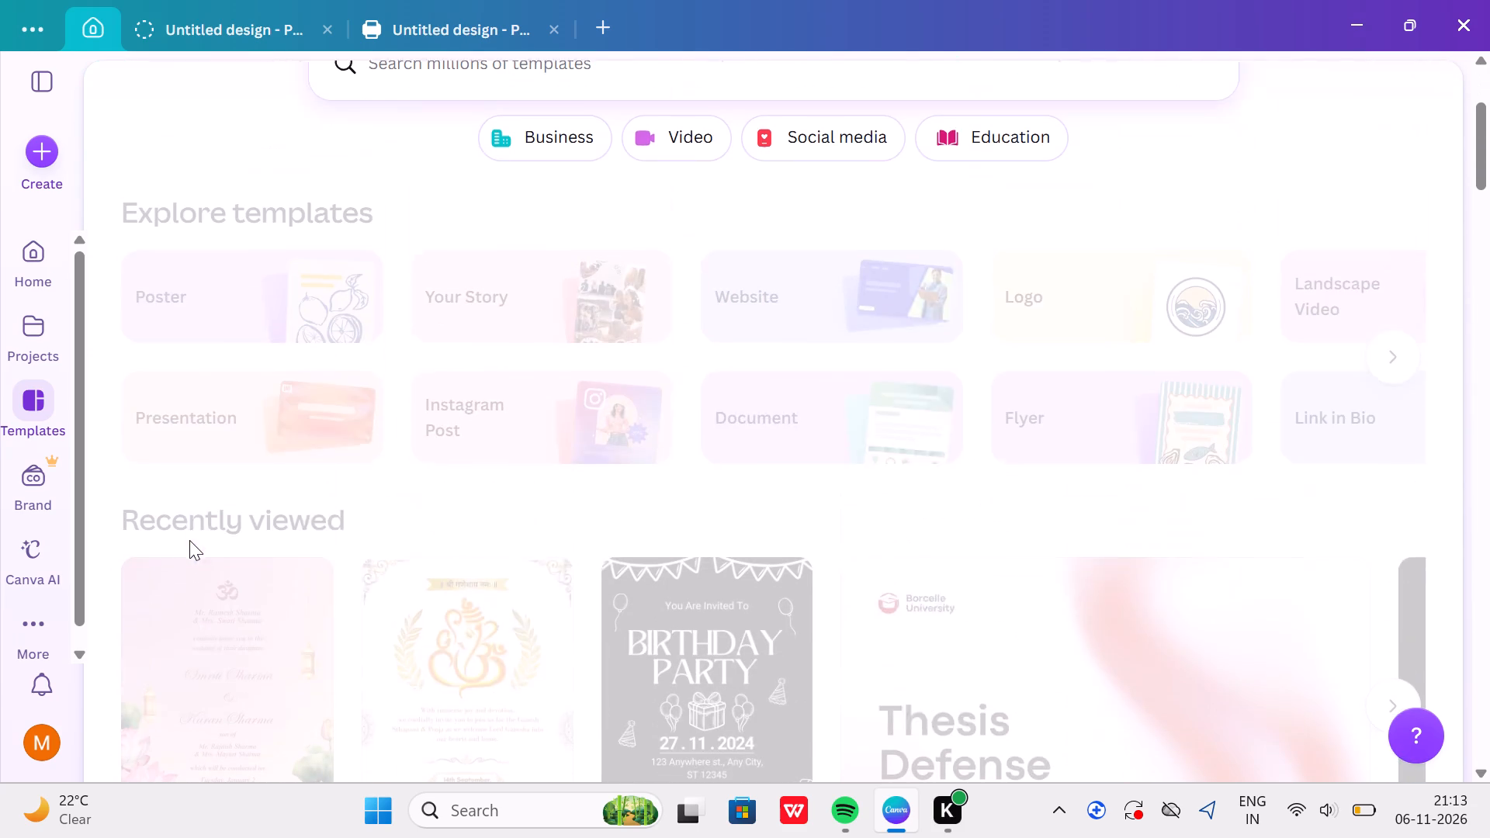
scroll(189, 540, "up", 4)
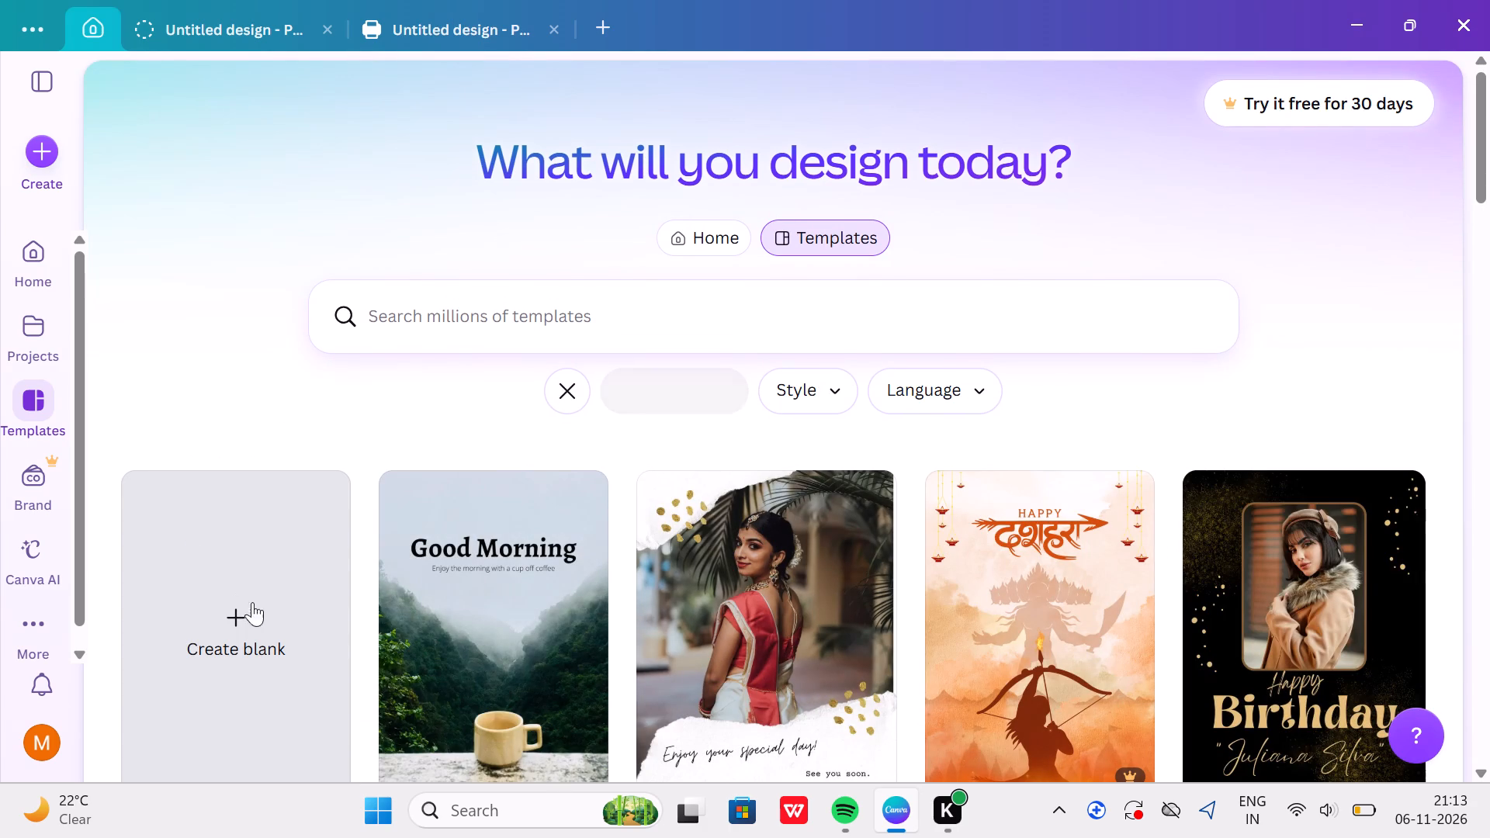
left_click(223, 612)
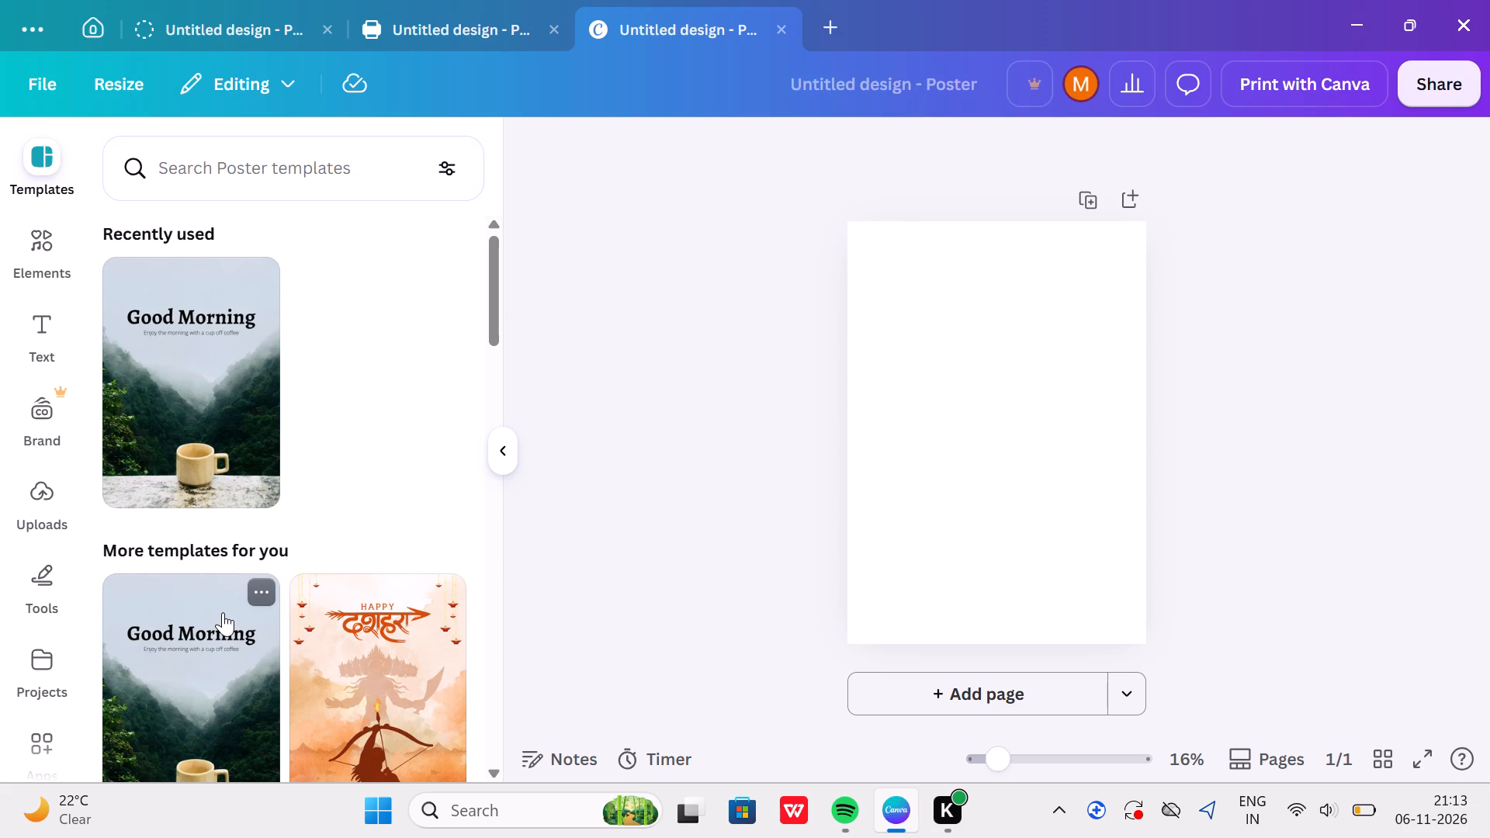
double_click(899, 488)
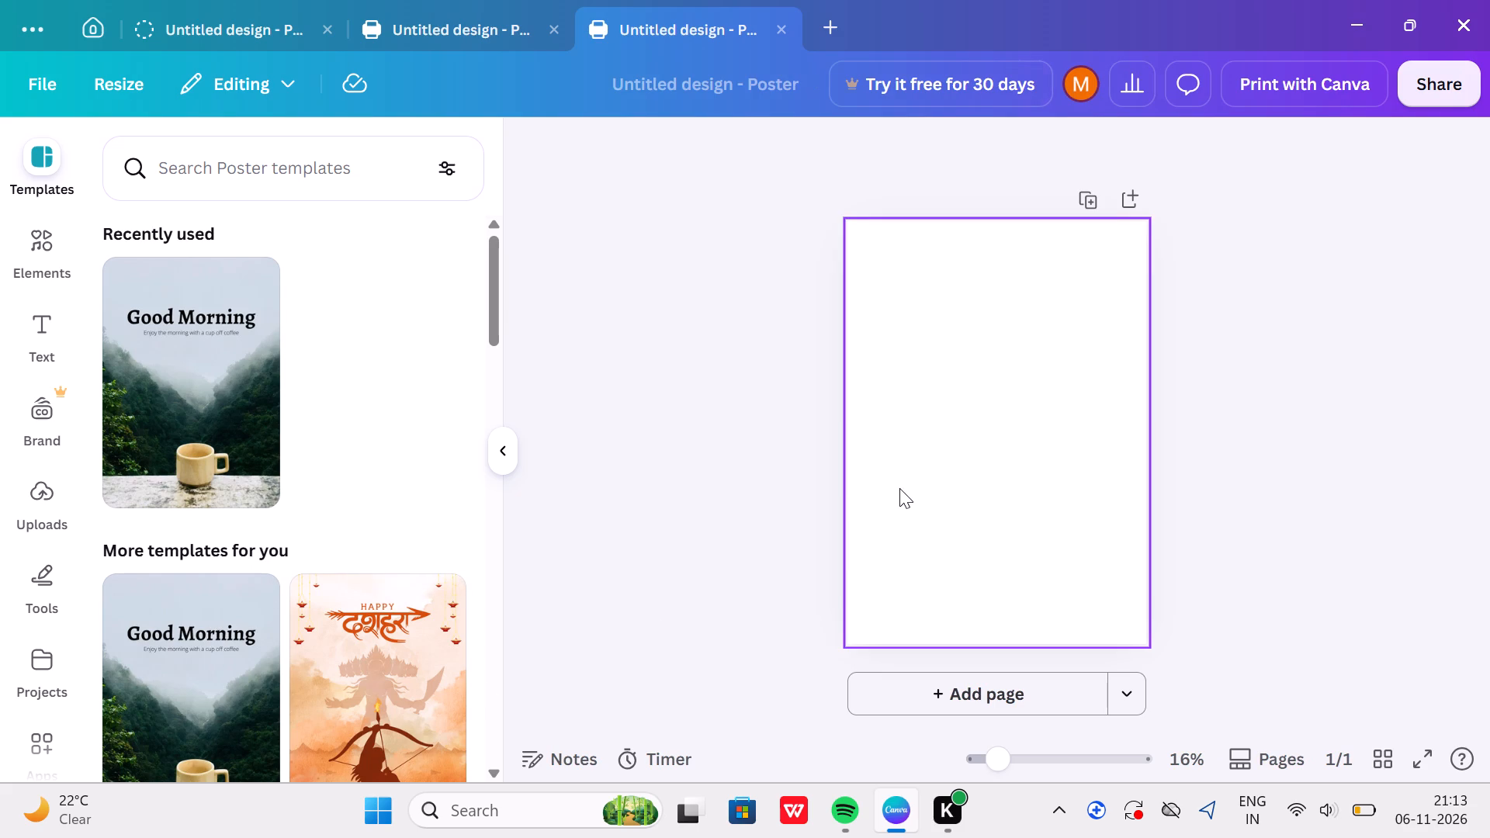
left_click(899, 488)
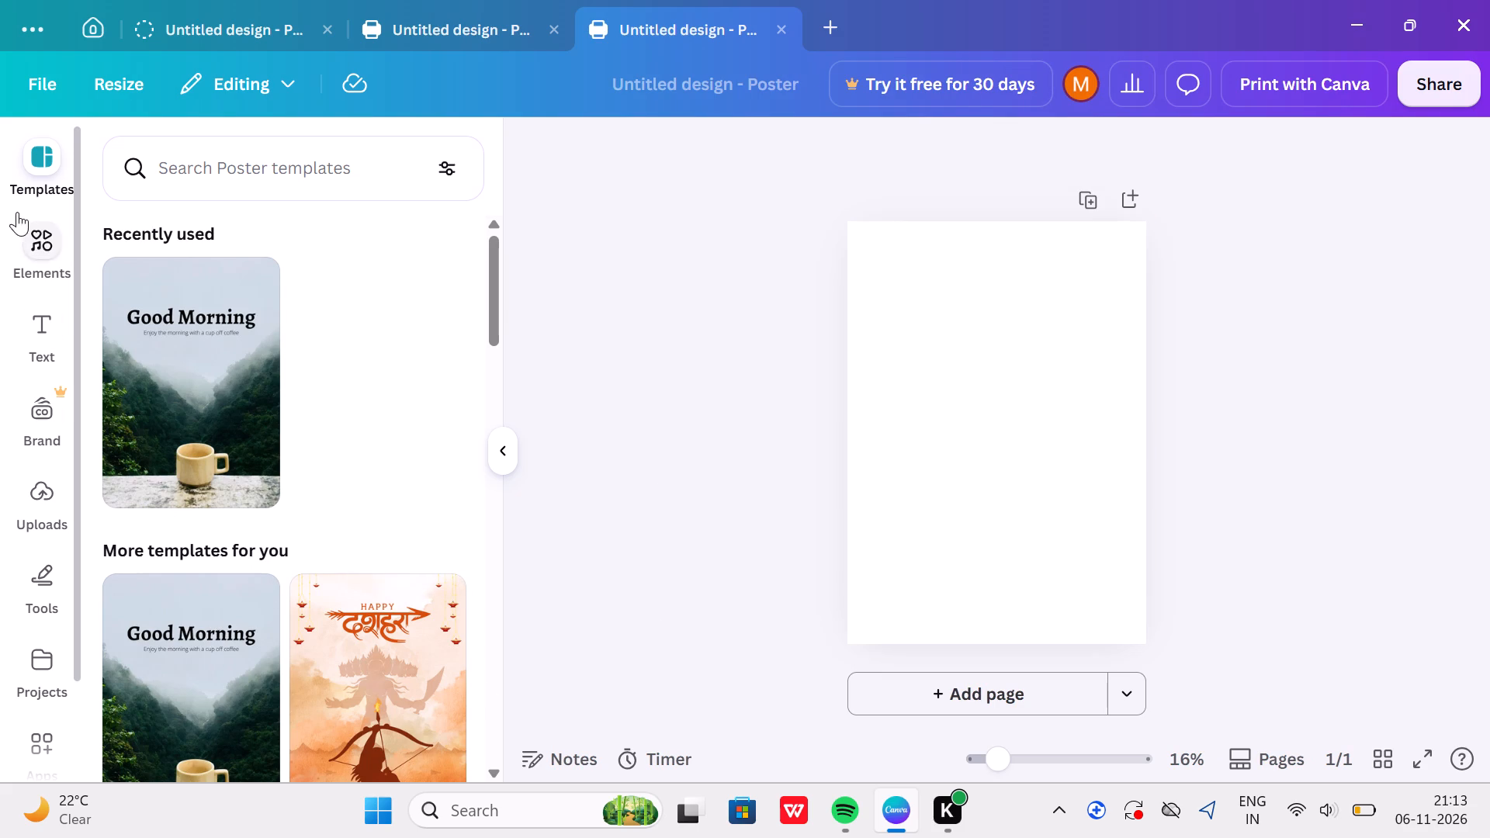
Search the poster templates for "light pink background".
left_click(54, 249)
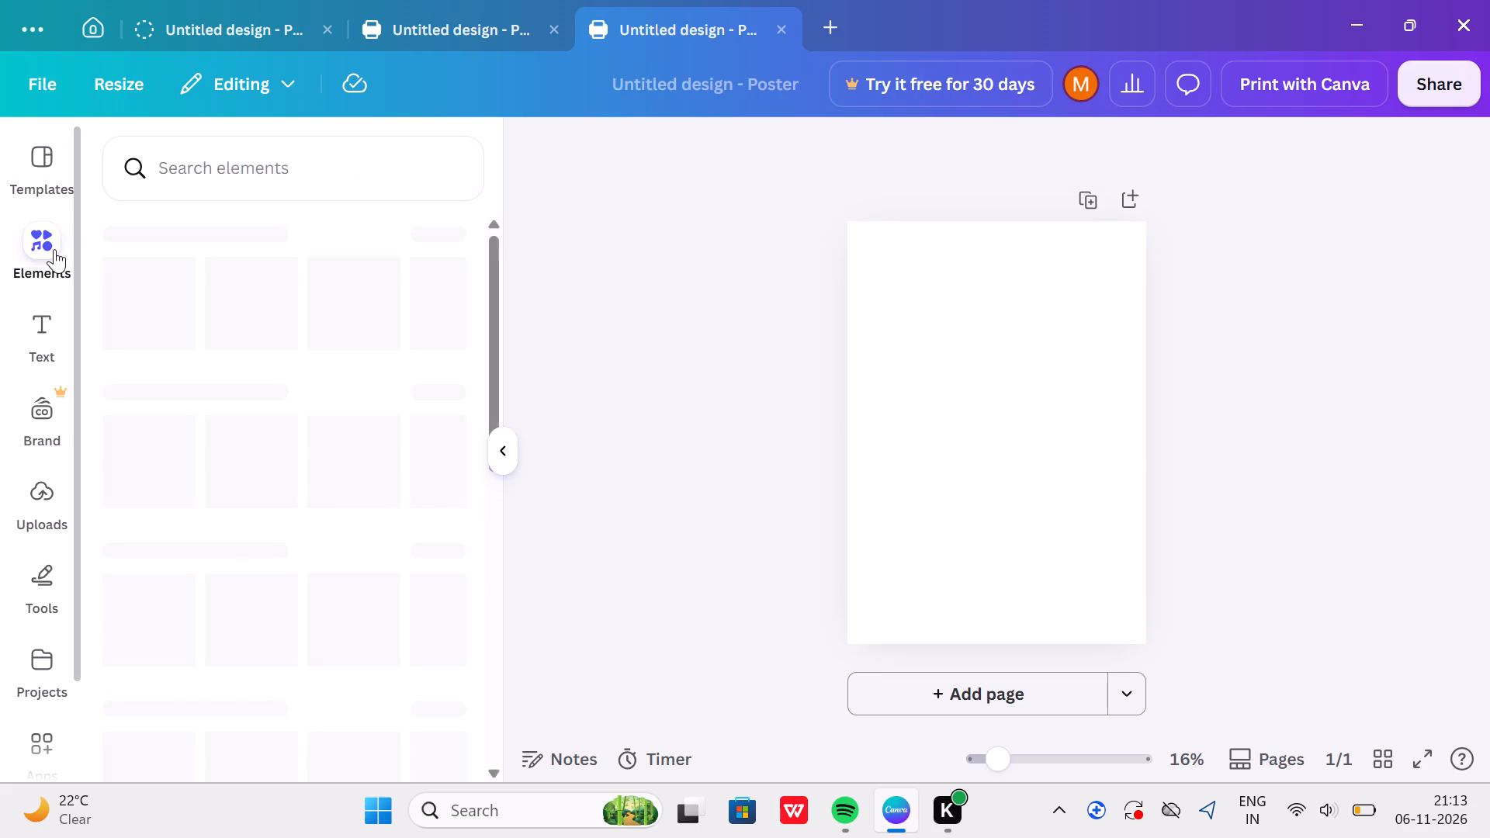
left_click(19, 146)
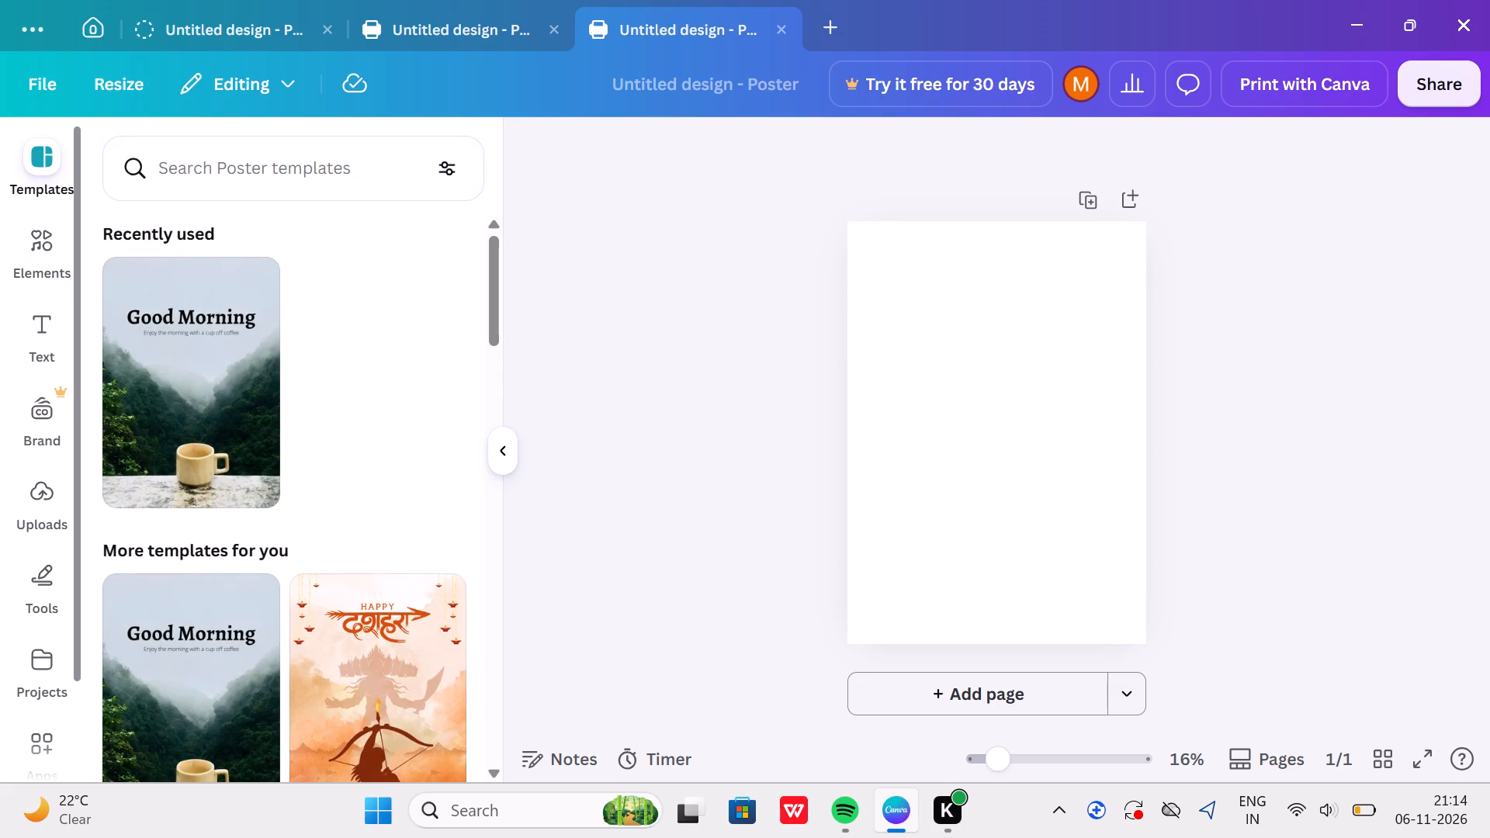
left_click(182, 175)
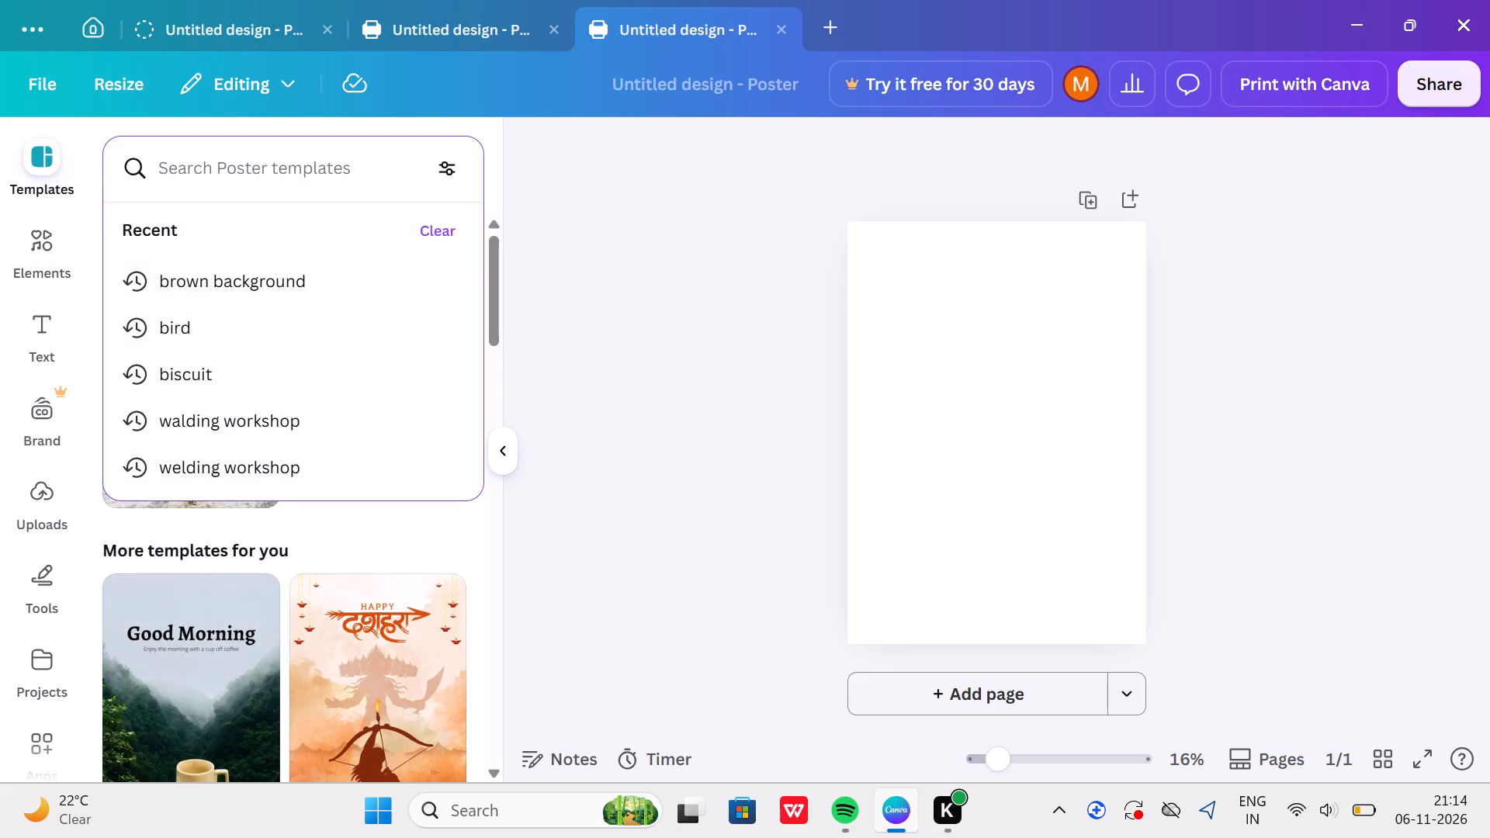
type("light")
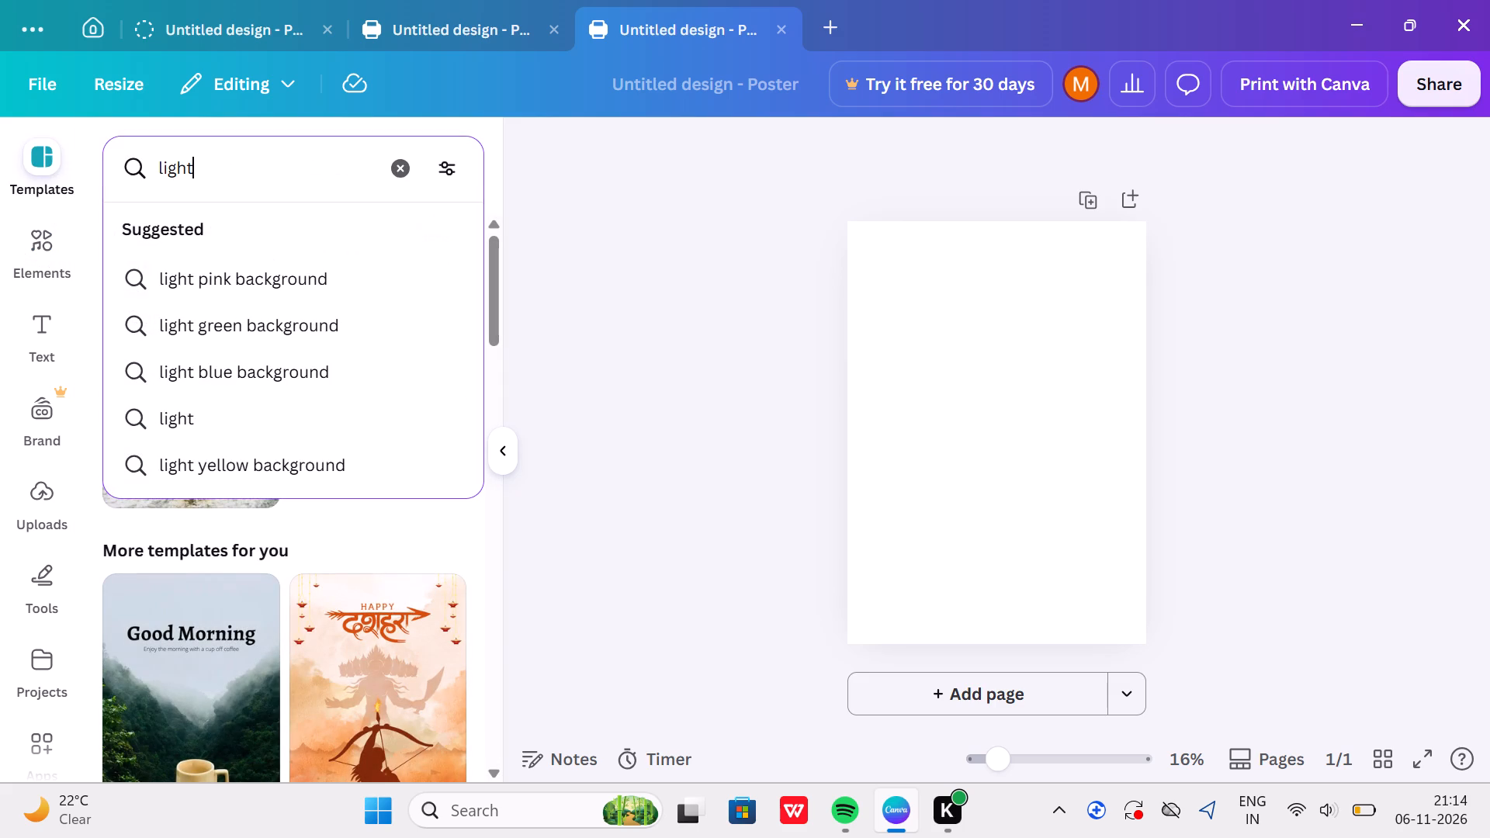
key("space")
type("puple")
left_click(292, 273)
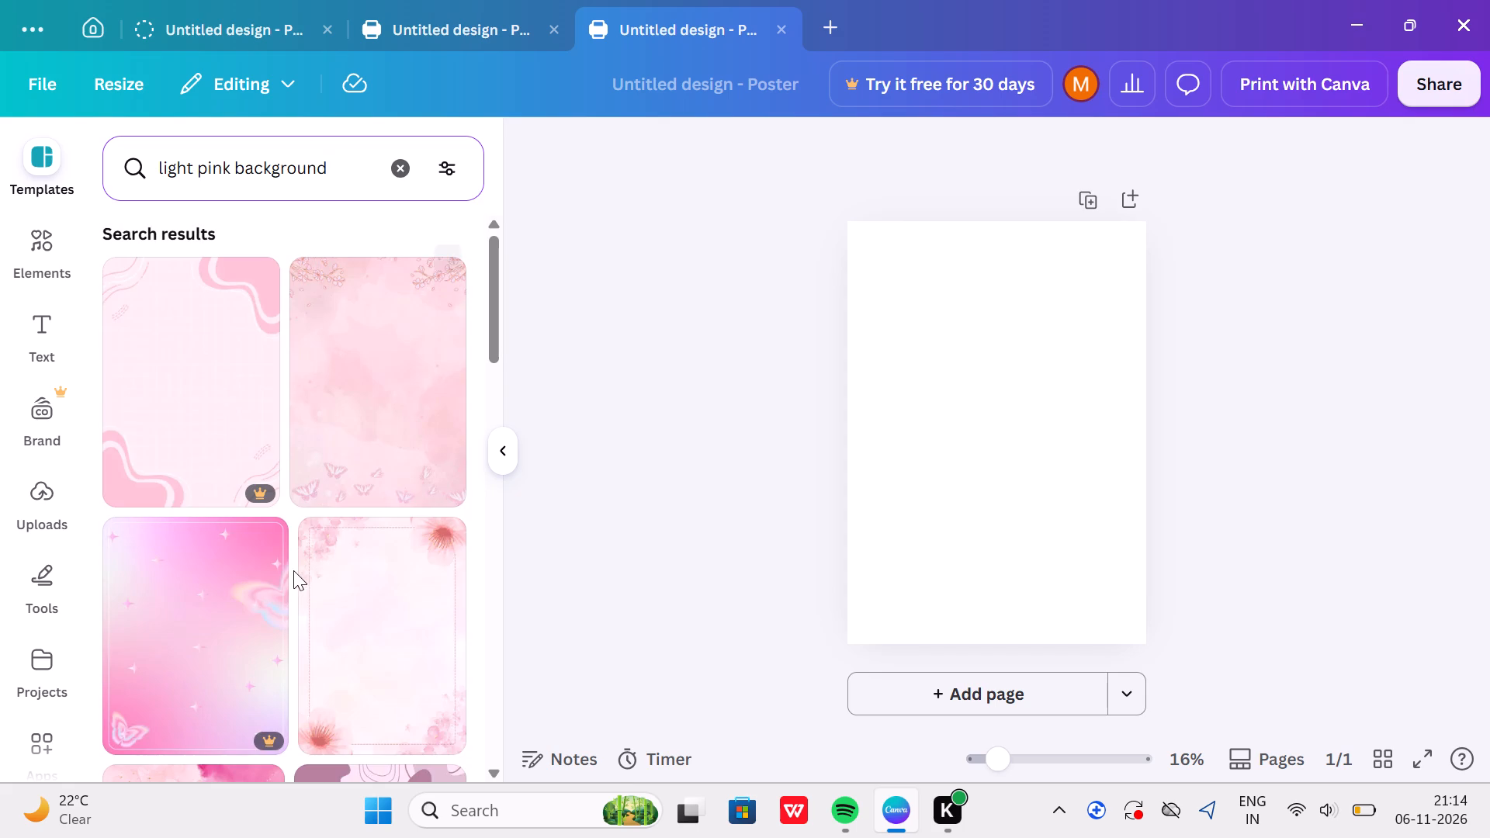
Change the template search to "light purple background" and browse the matching poster templates.
left_click(229, 167)
key("BackSpace")
key("BackSpace")
key("BackSpace")
type("urple")
key("Return")
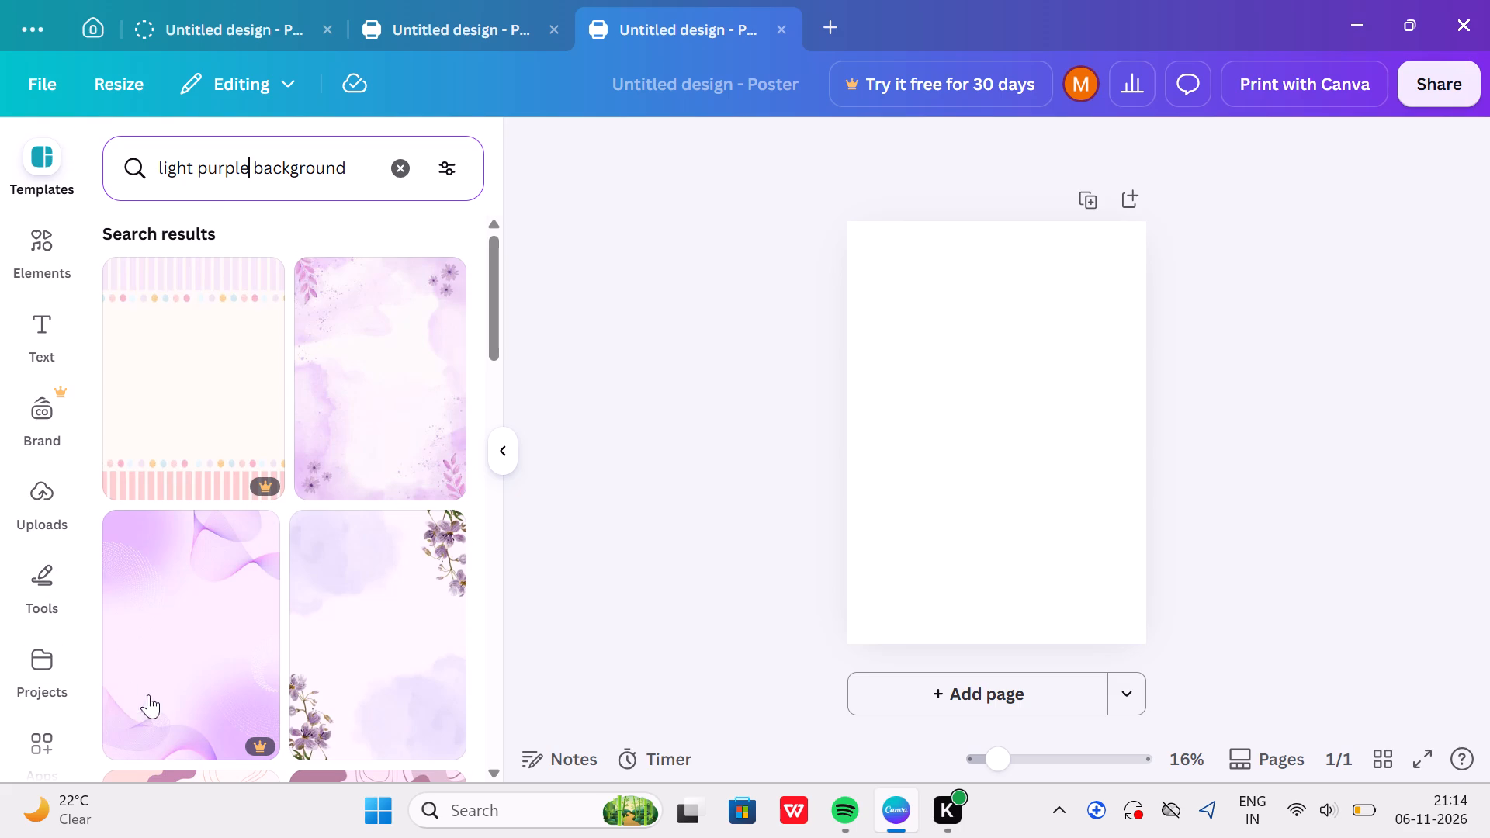
scroll(198, 714, "down", 11)
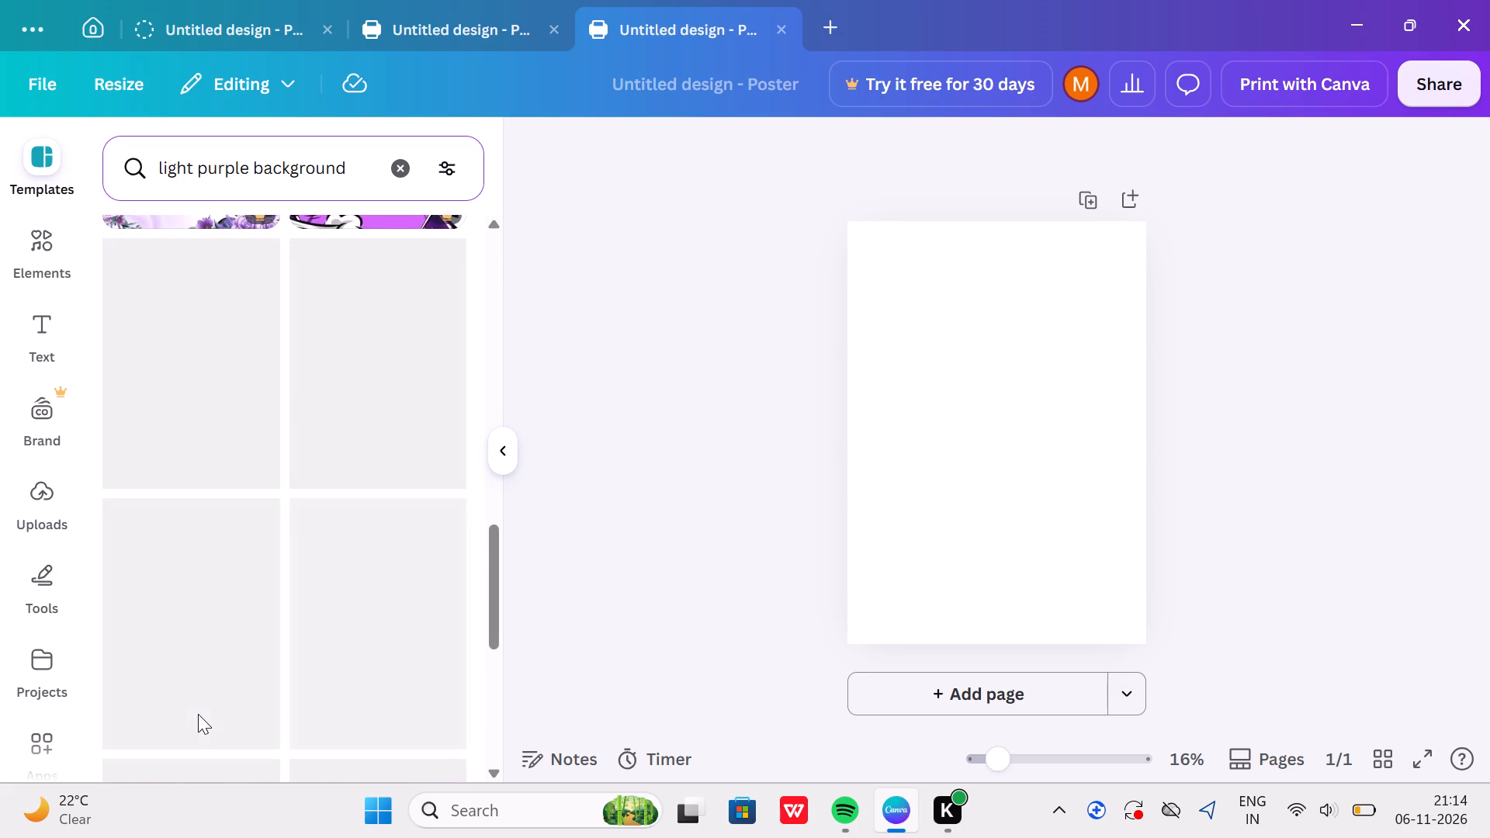
scroll(198, 714, "up", 3)
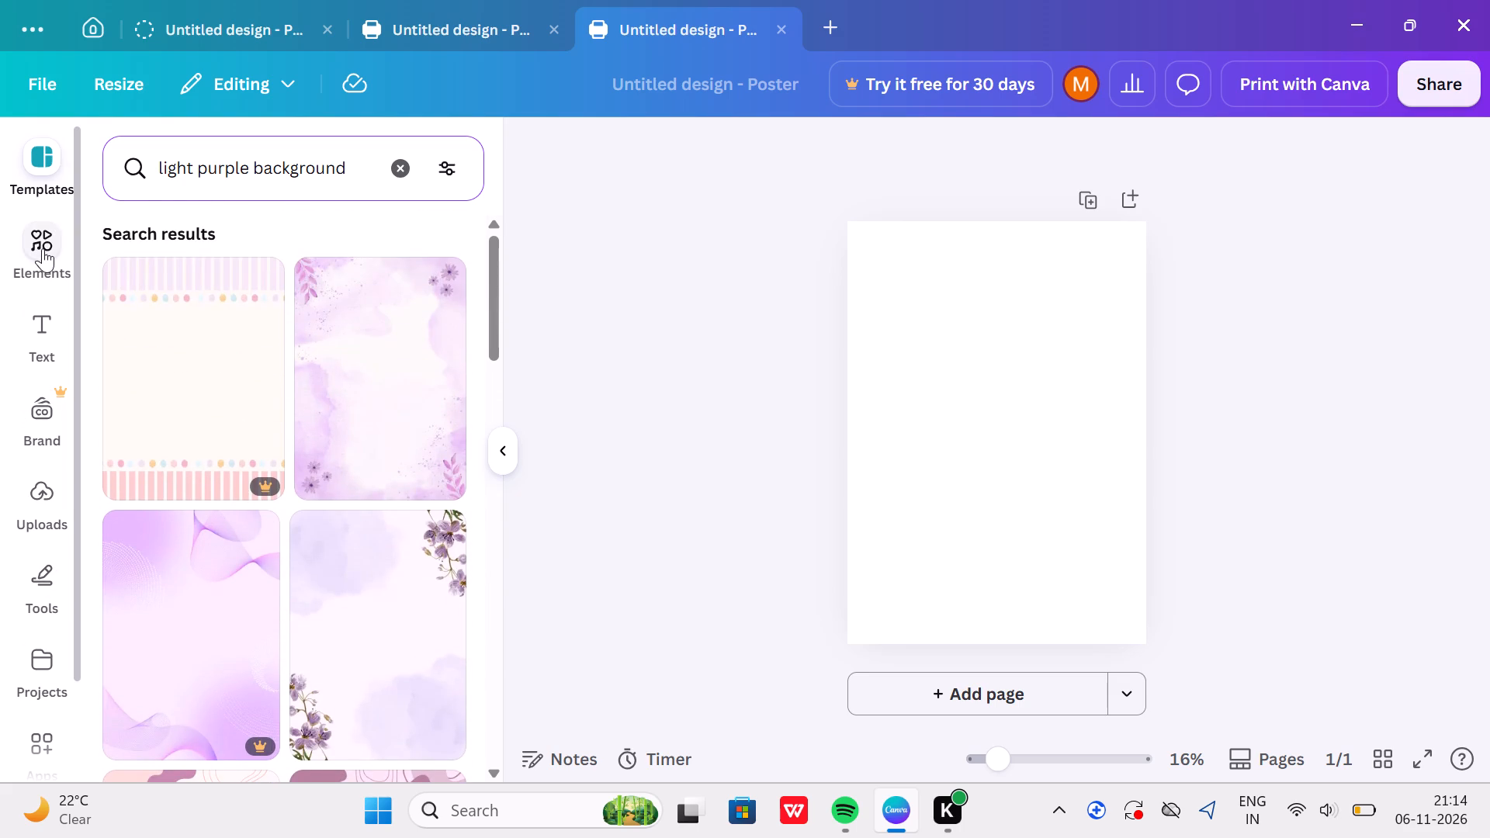
Search the elements for "light puple colour" and add the blue-to-magenta gradient square from the graphics results to the page.
left_click(43, 248)
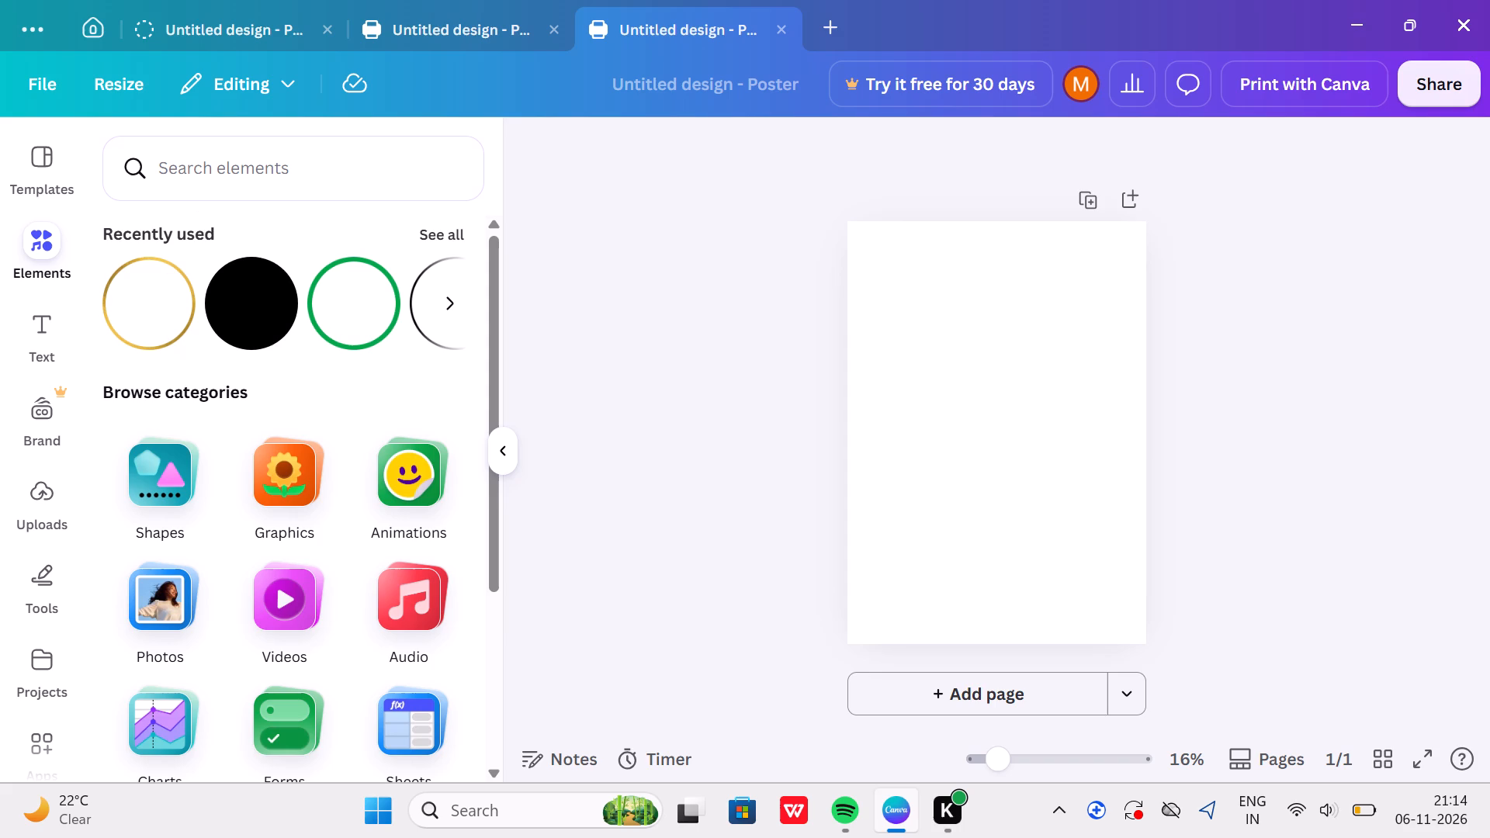
left_click(211, 155)
type("light pup")
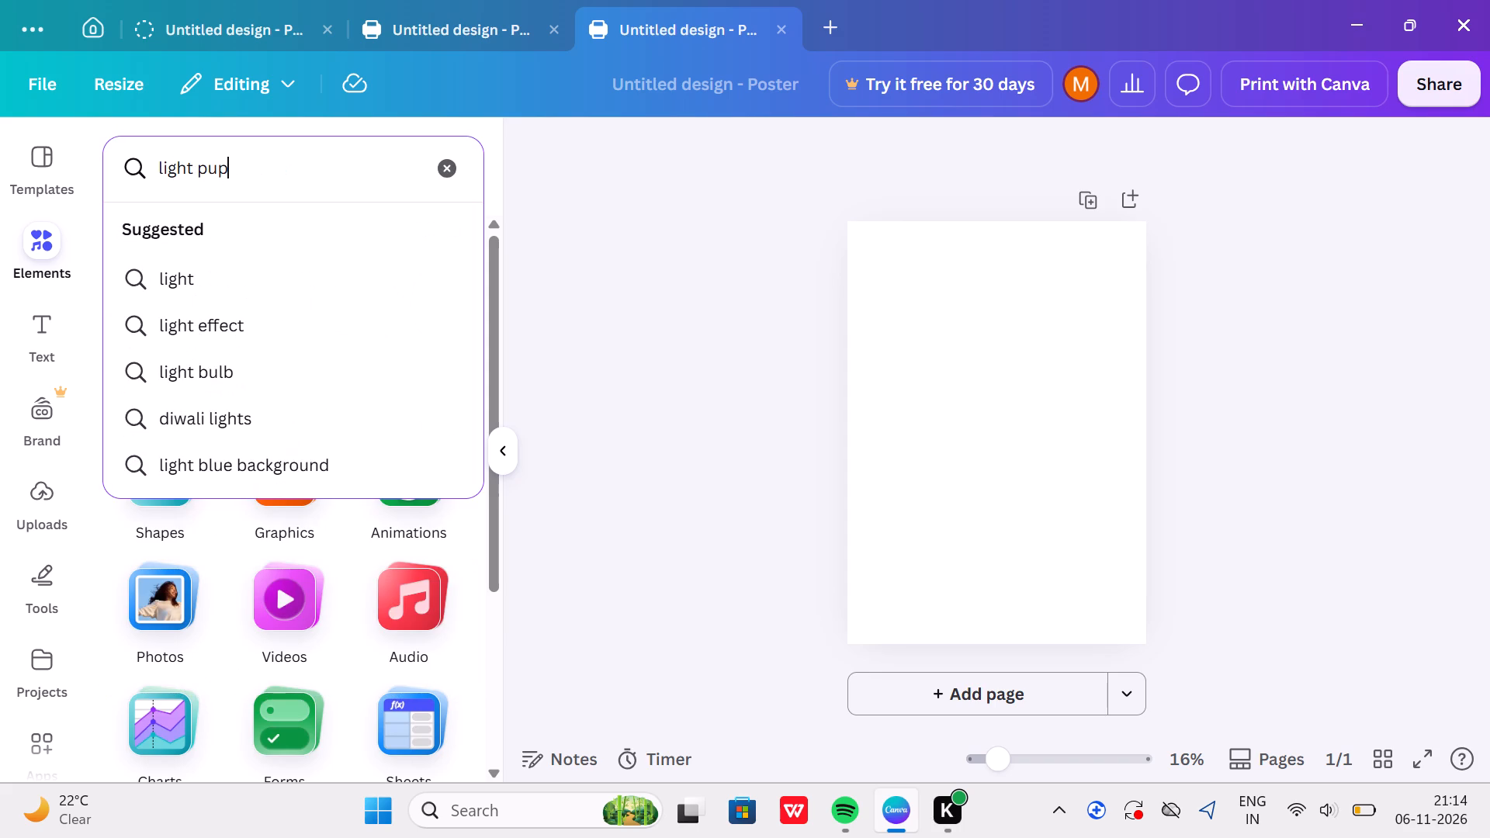
type("le colour")
key("Return")
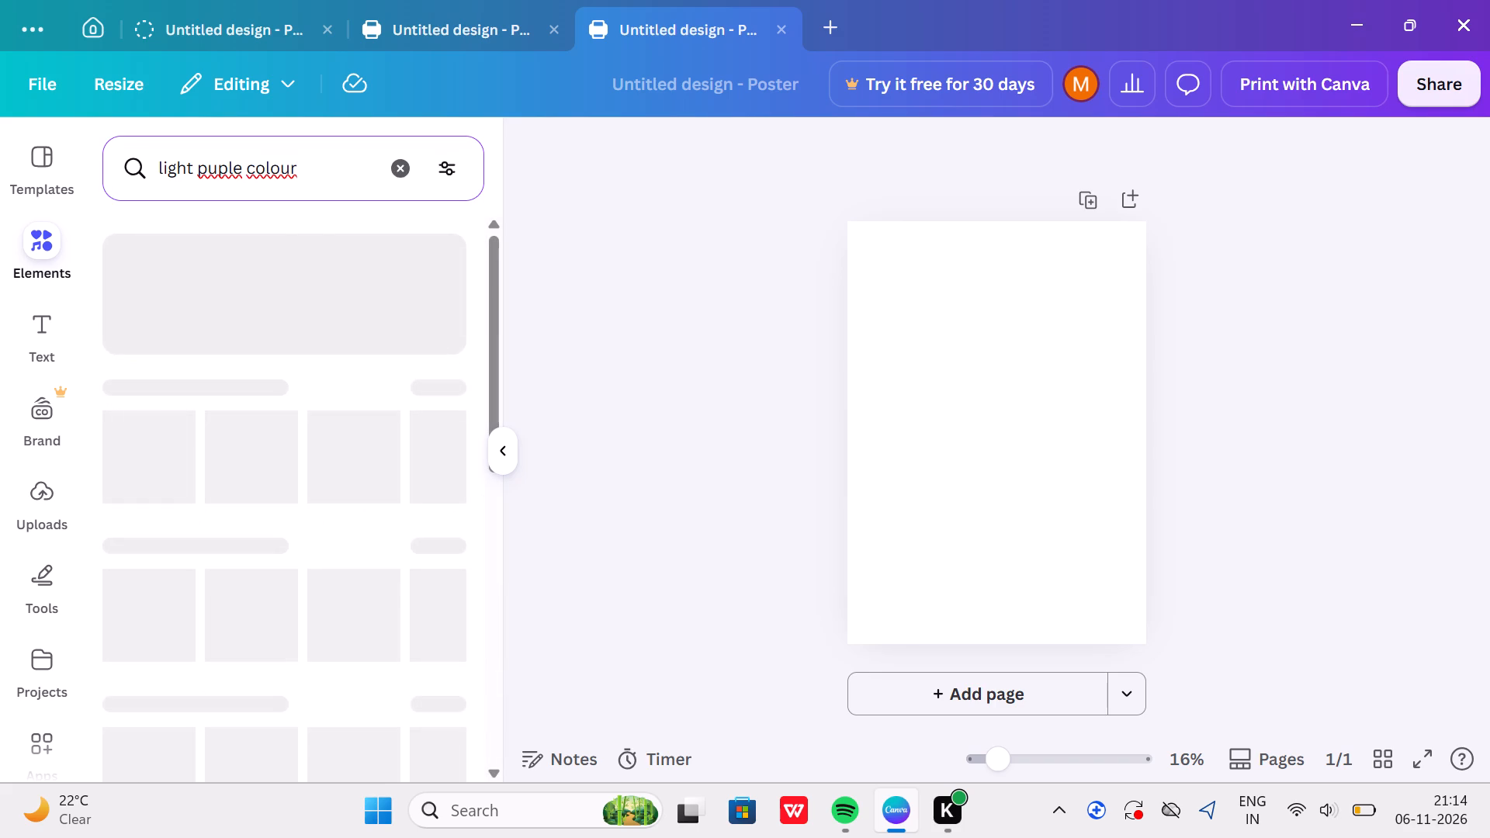
scroll(262, 558, "down", 1)
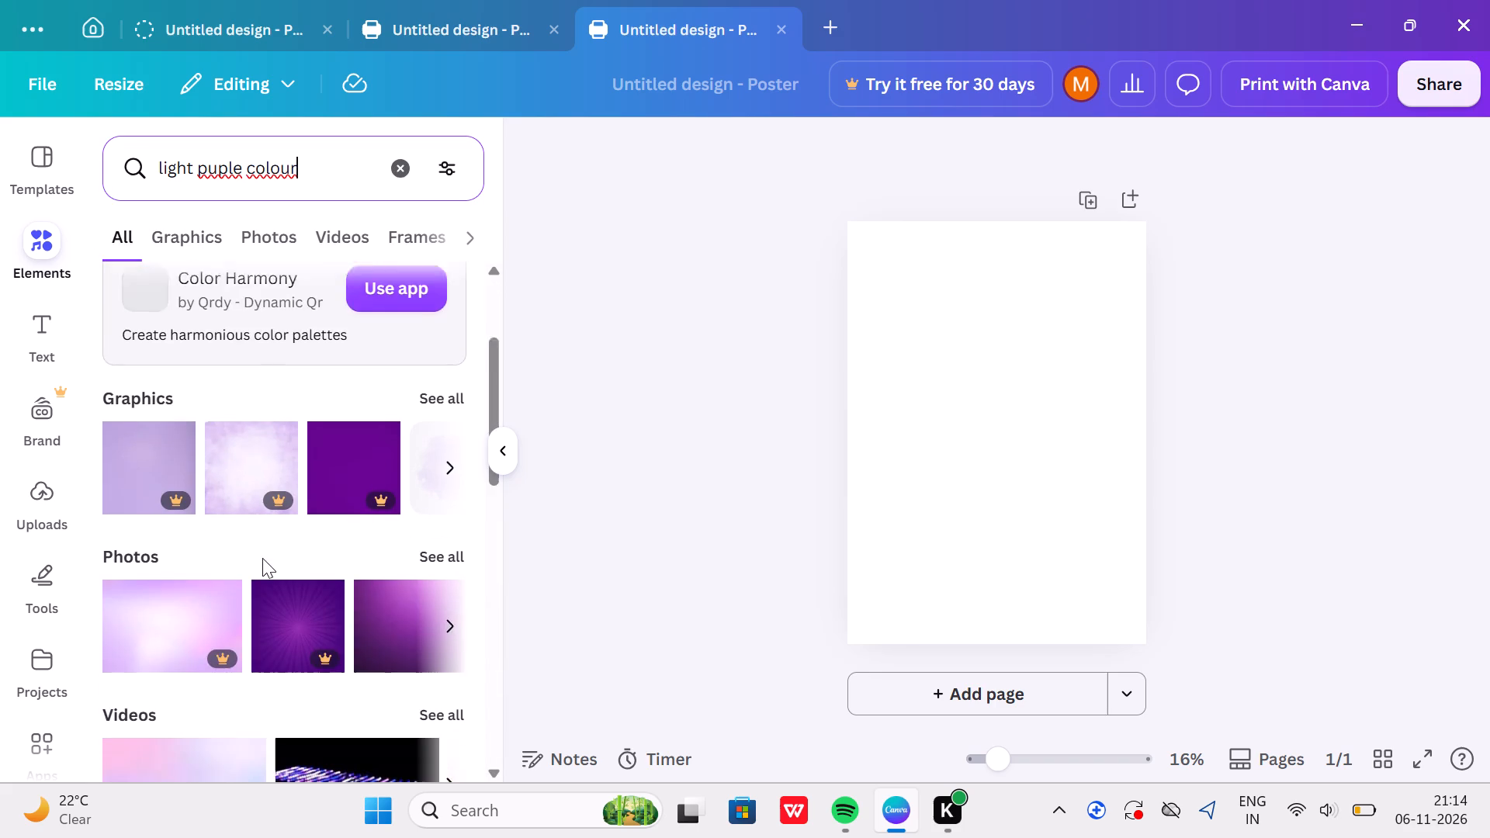
scroll(262, 558, "down", 2)
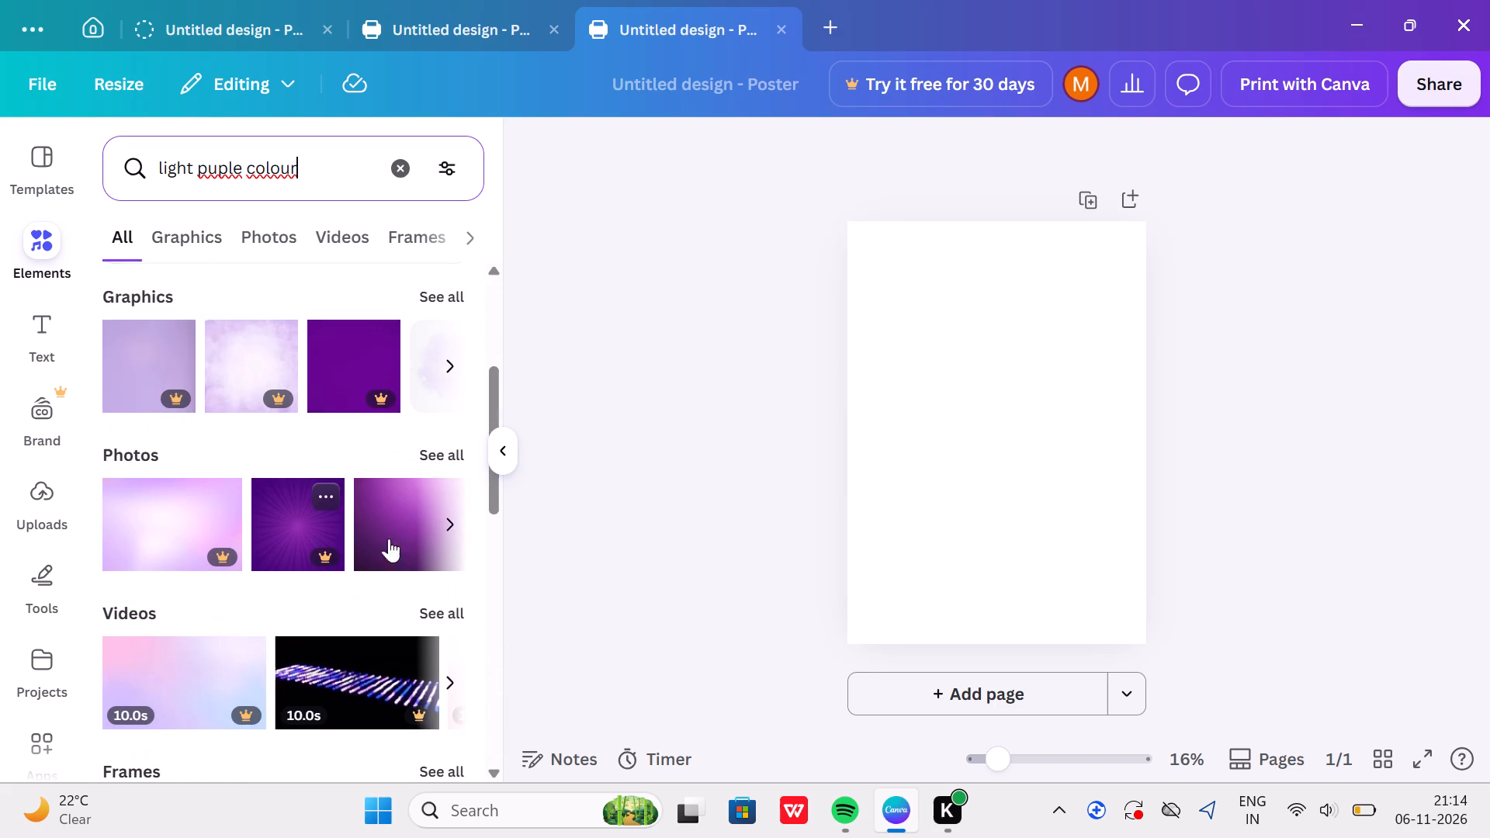
left_click(456, 521)
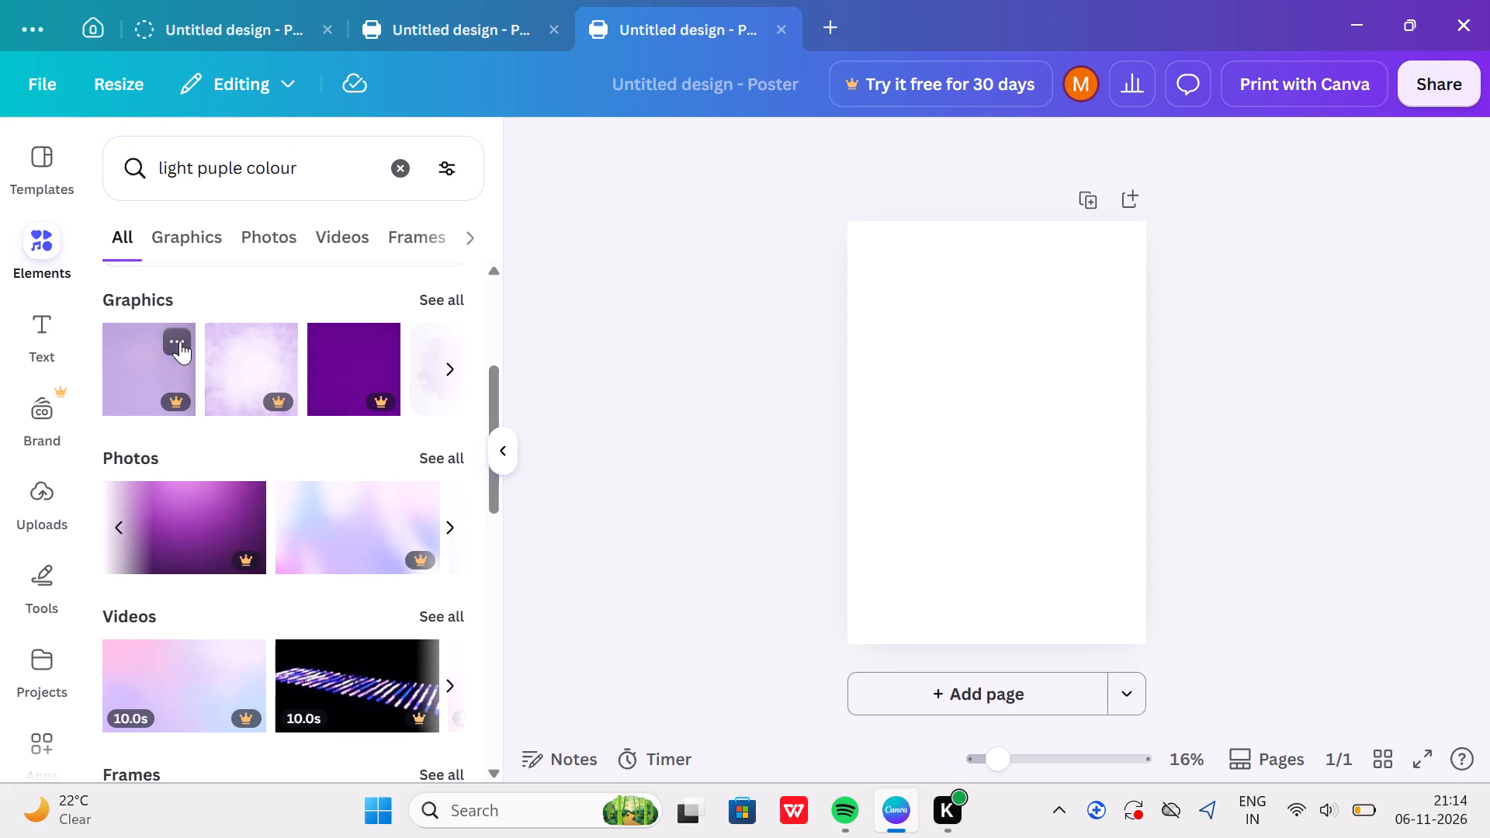
left_click(187, 239)
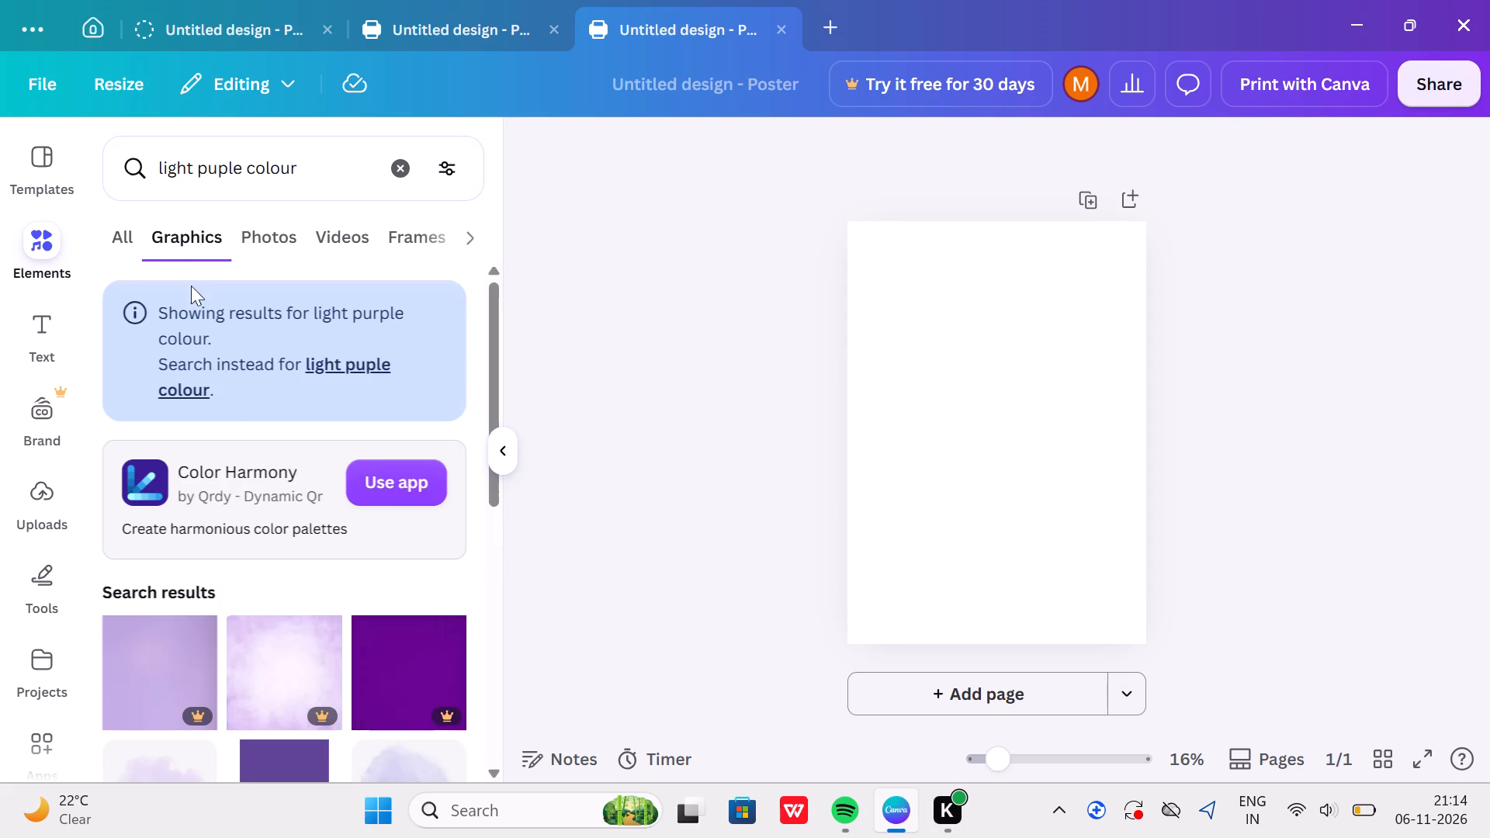
scroll(272, 705, "down", 3)
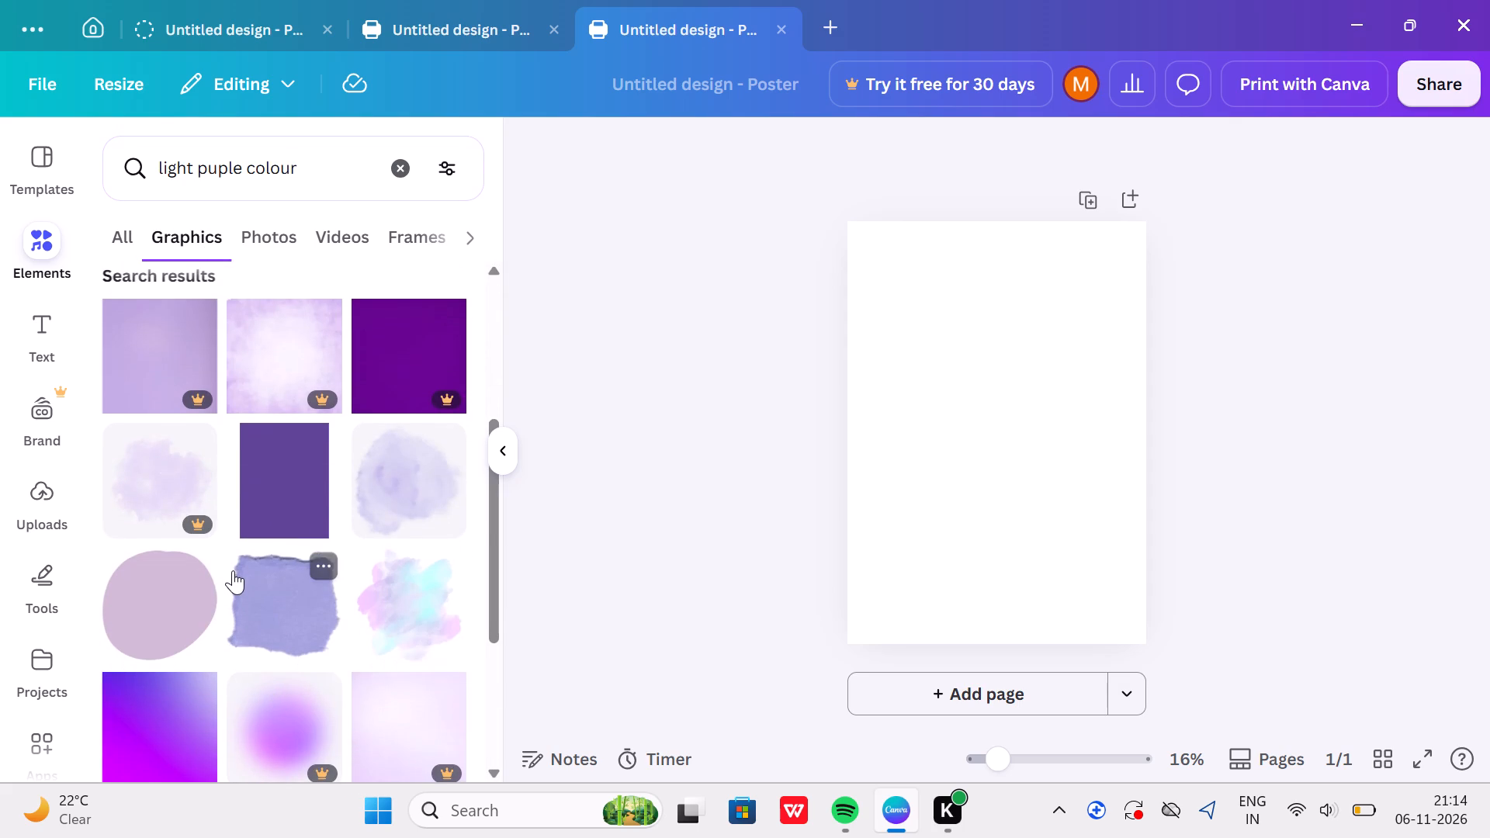
scroll(233, 570, "down", 2)
left_click(175, 430)
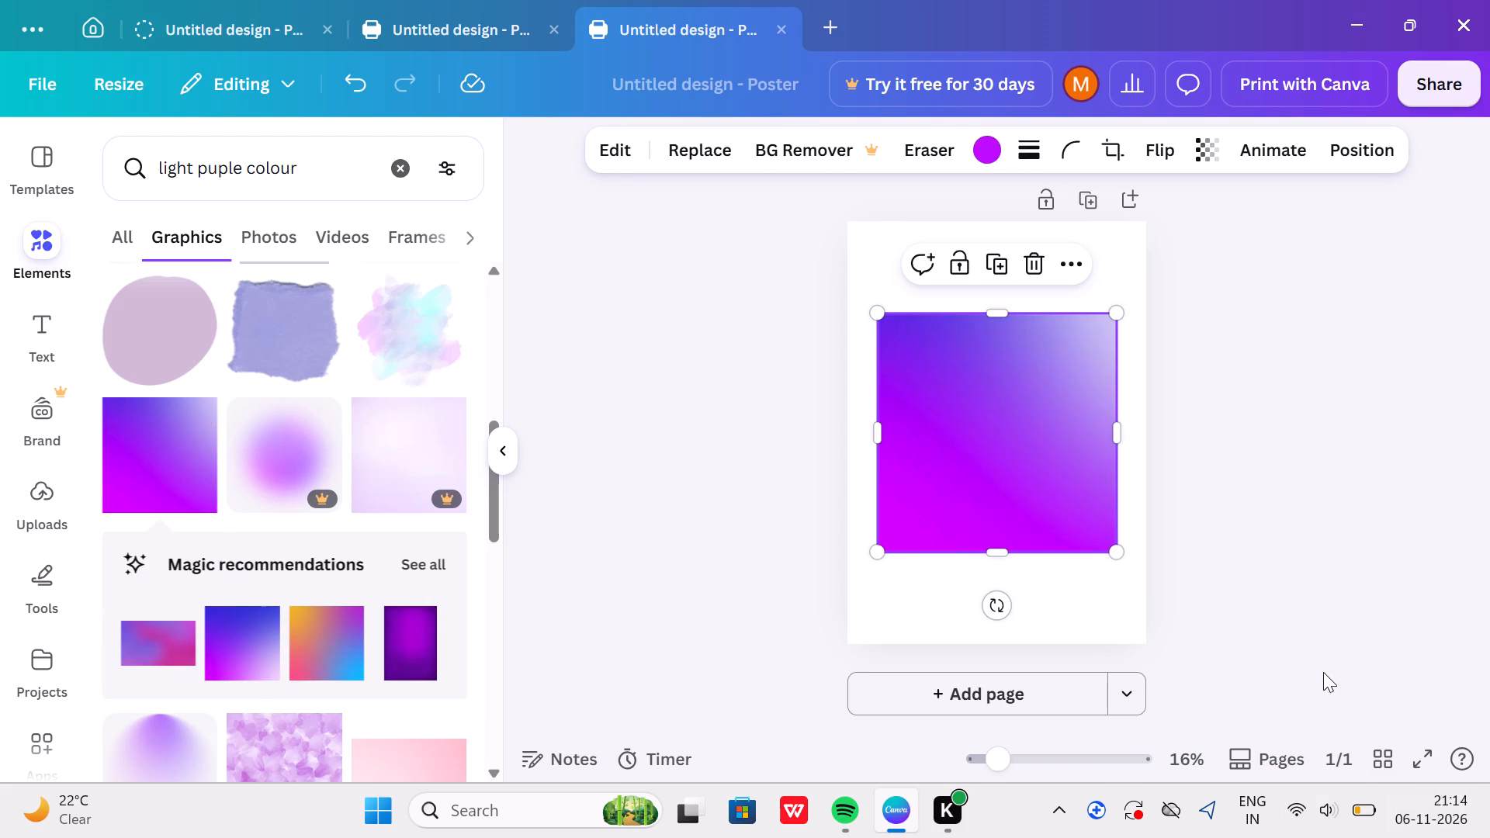
Stretch the gradient square on all sides until it covers the entire poster page as its background.
left_click_drag(1112, 539, 1118, 565)
left_click_drag(1118, 565, 1117, 549)
left_click_drag(1117, 549, 1117, 618)
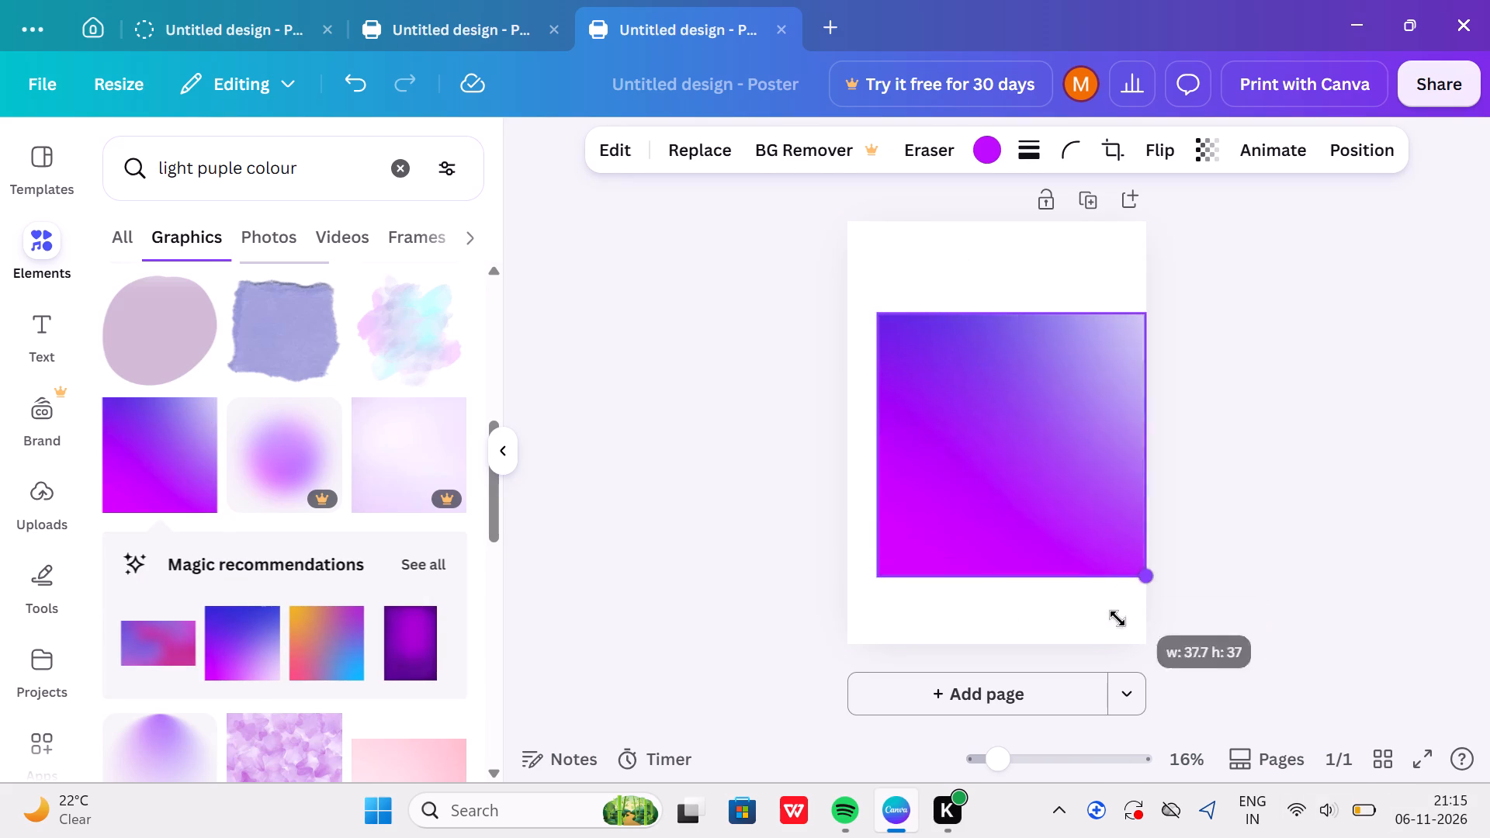
left_click_drag(1117, 618, 1027, 677)
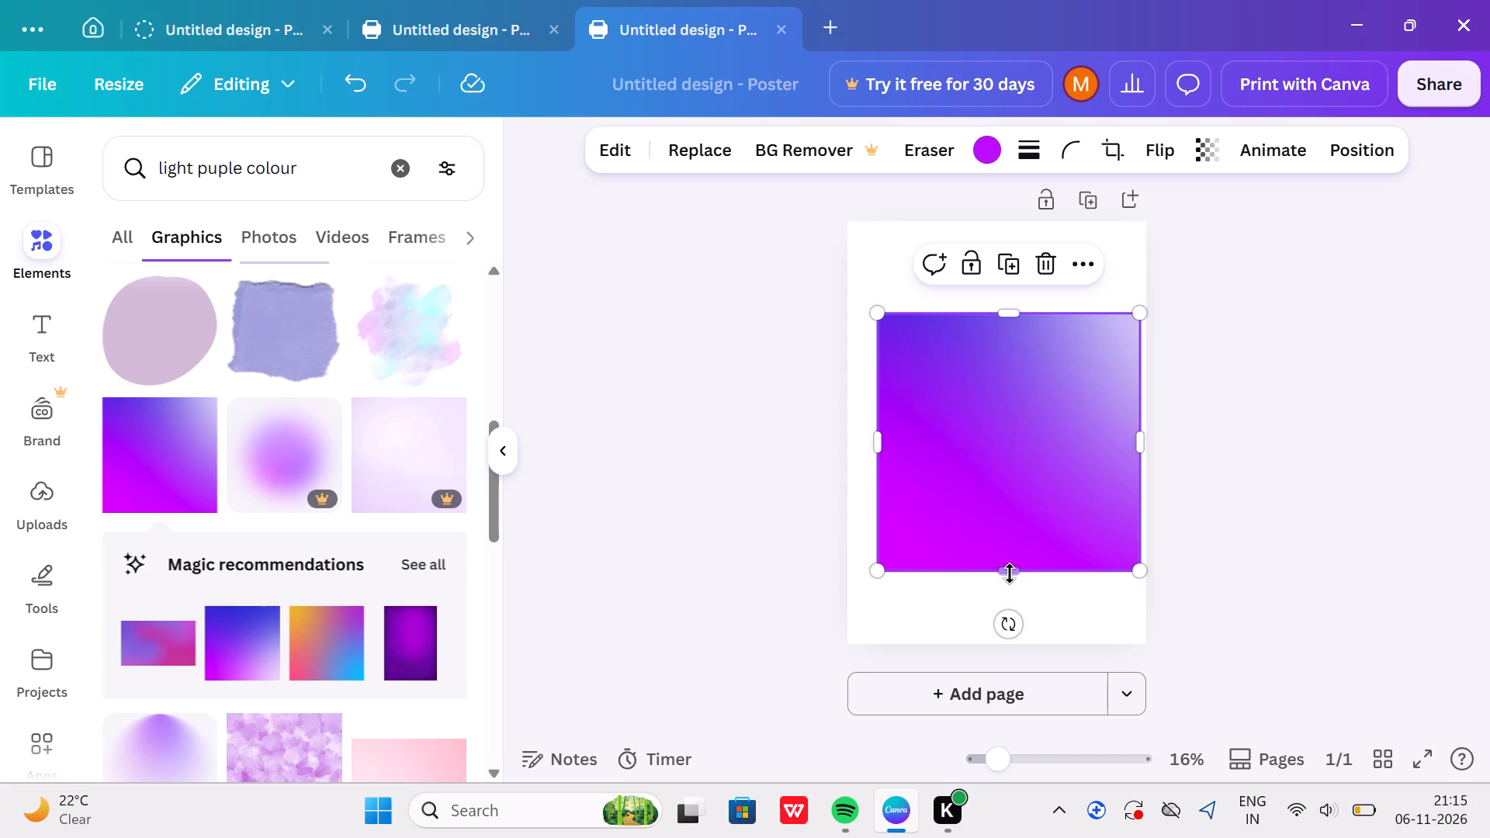
left_click_drag(1010, 573, 1012, 653)
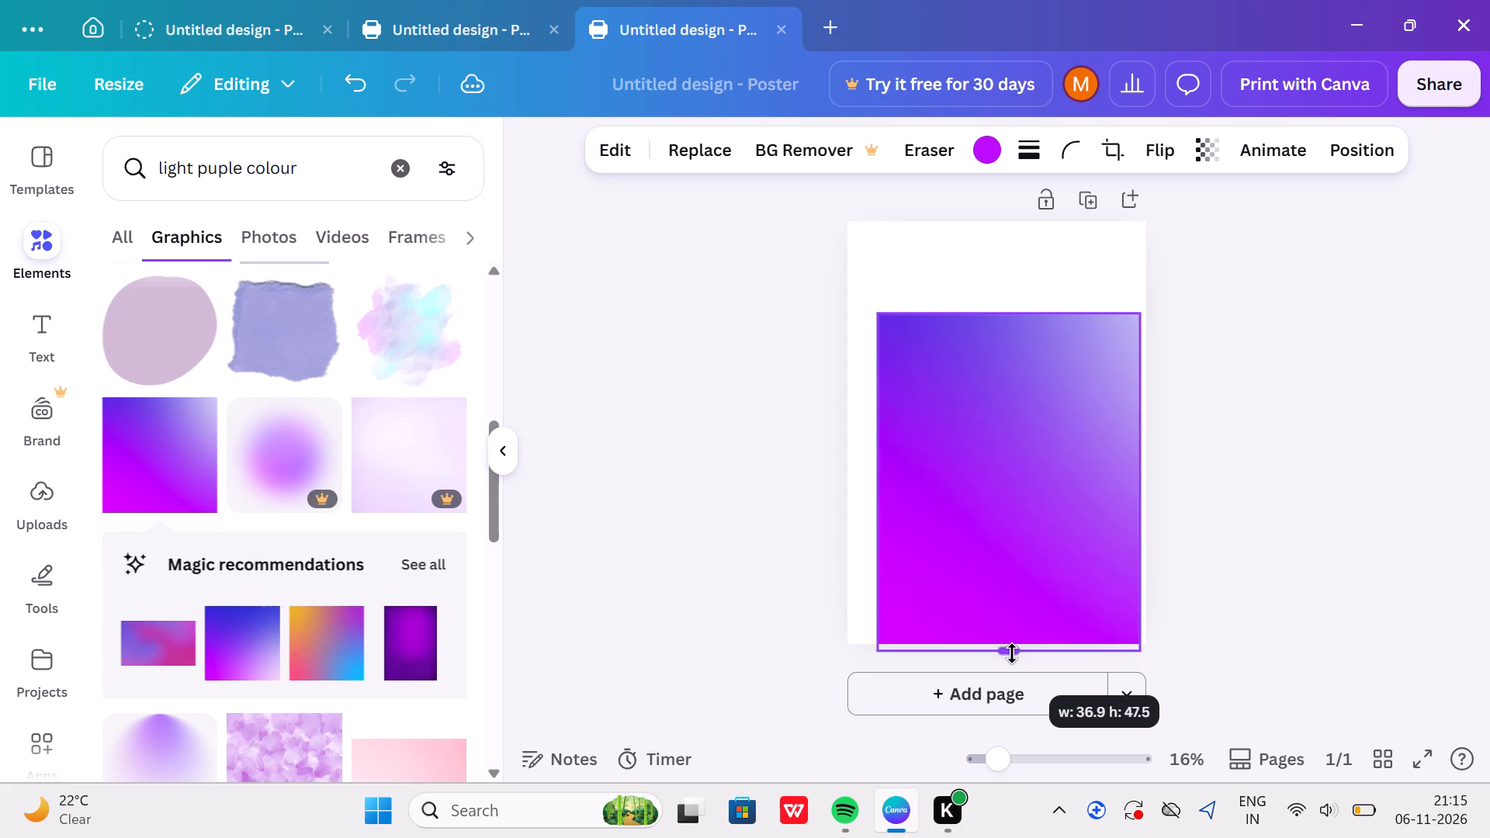
left_click_drag(1141, 650, 1148, 652)
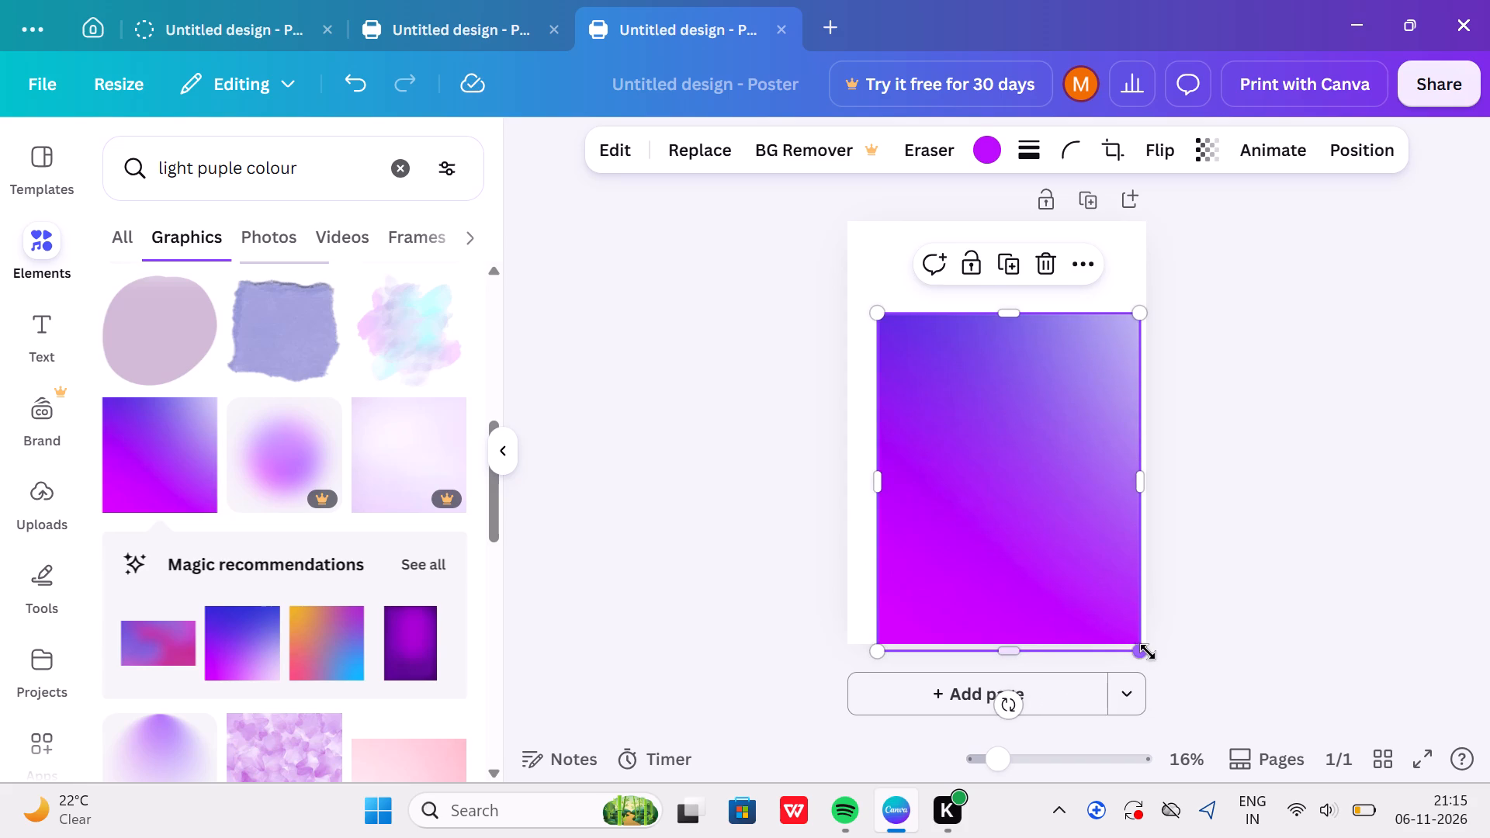
left_click_drag(1148, 652, 1165, 663)
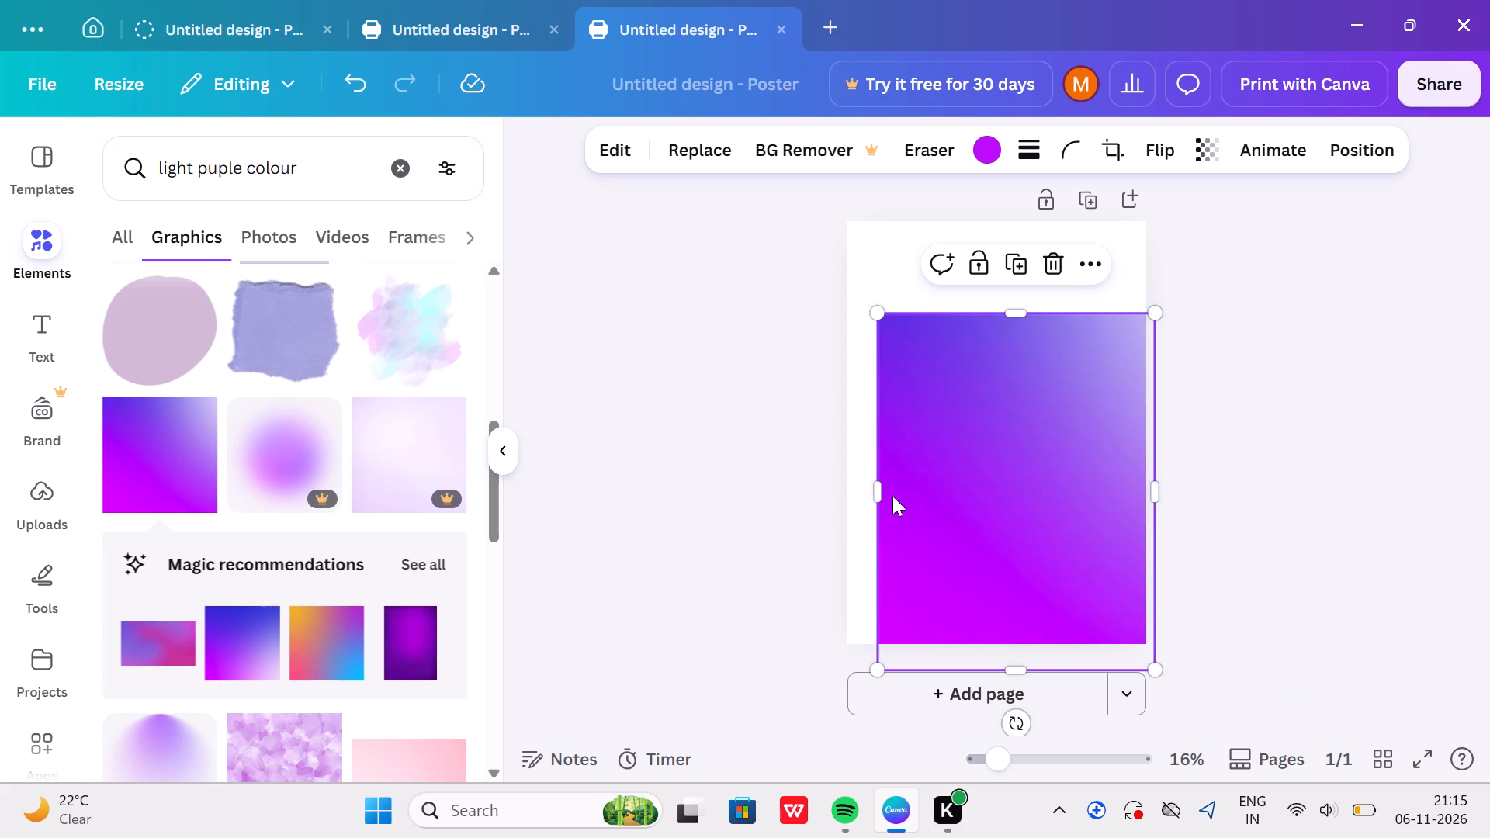
left_click_drag(880, 483, 850, 489)
left_click_drag(997, 312, 1002, 299)
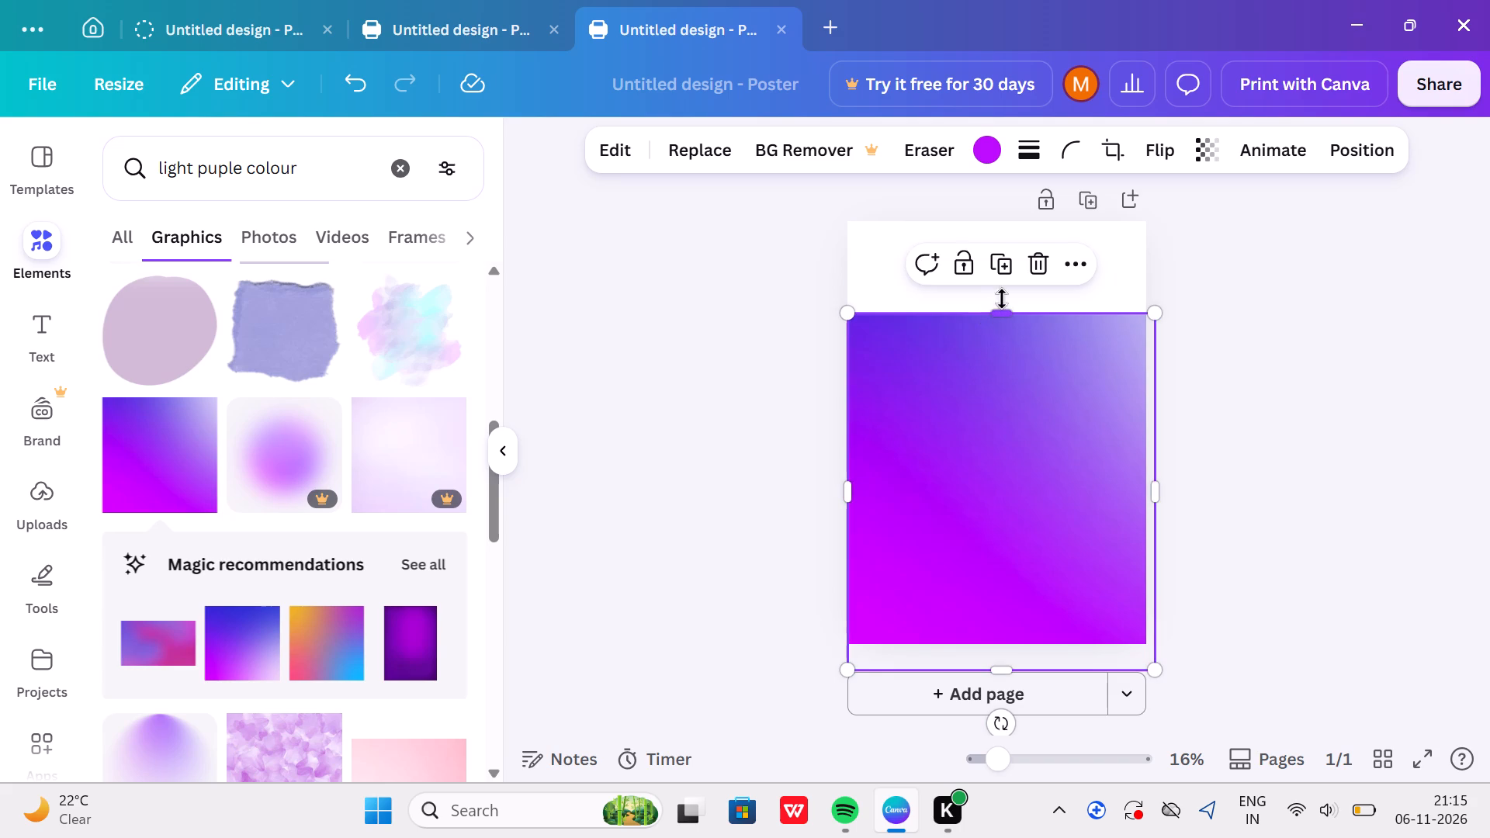
left_click_drag(1002, 299, 996, 192)
left_click(785, 365)
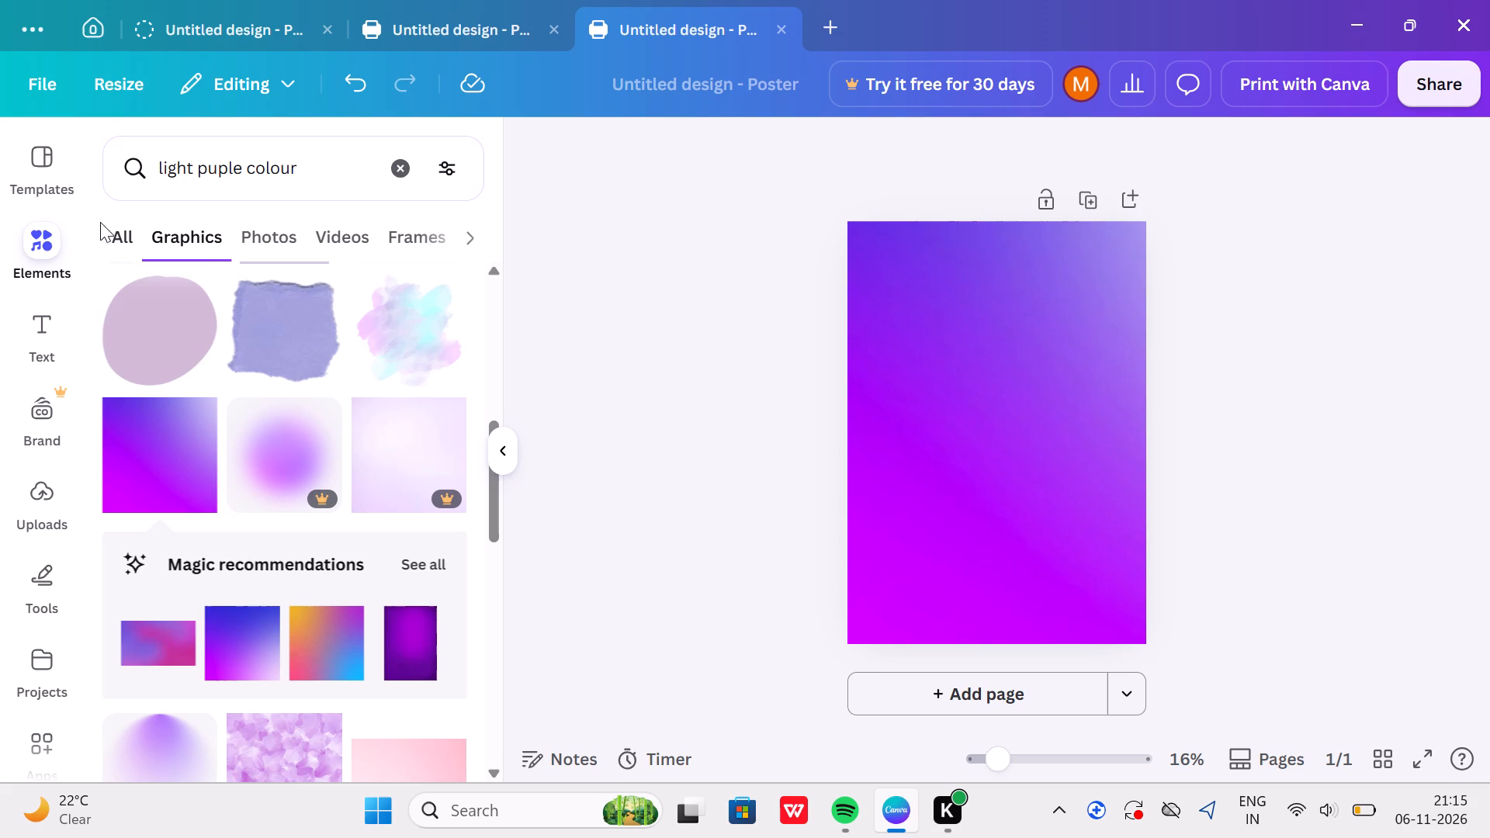
Replace the elements search with "wooden bench" across all result types.
left_click(125, 227)
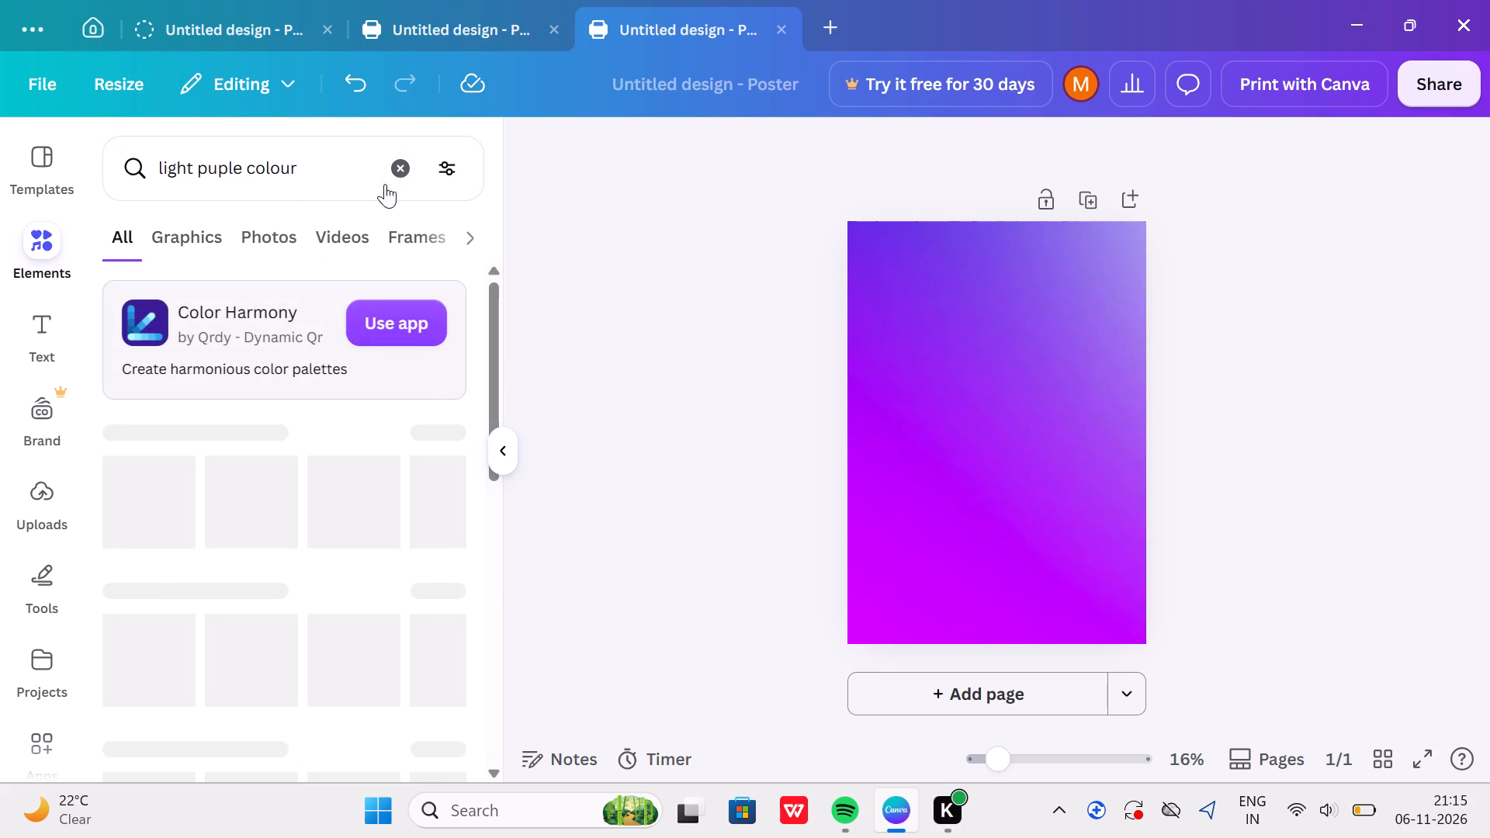
left_click(401, 173)
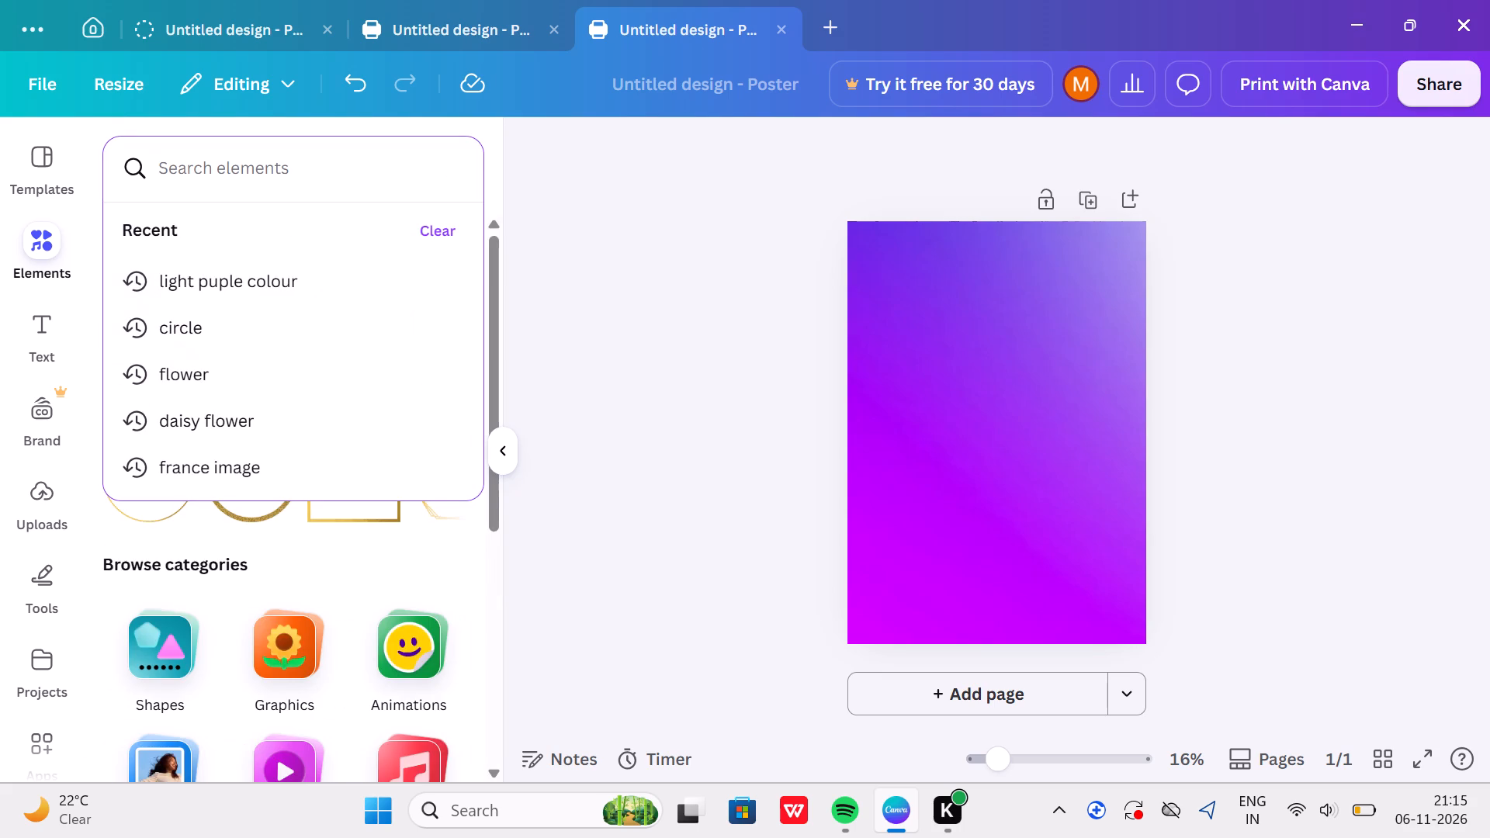
type("woo")
type("den bench")
key("Return")
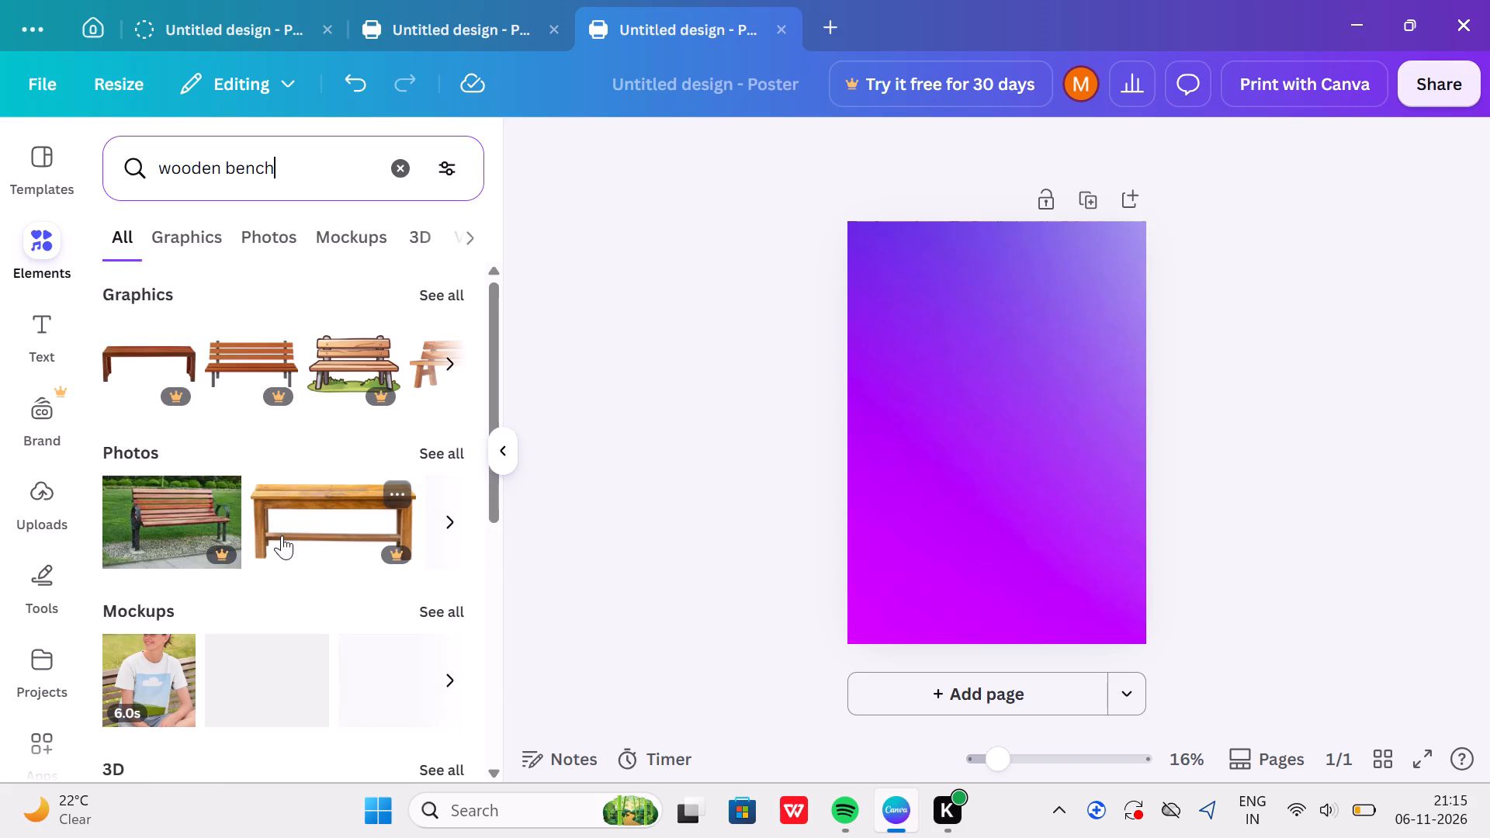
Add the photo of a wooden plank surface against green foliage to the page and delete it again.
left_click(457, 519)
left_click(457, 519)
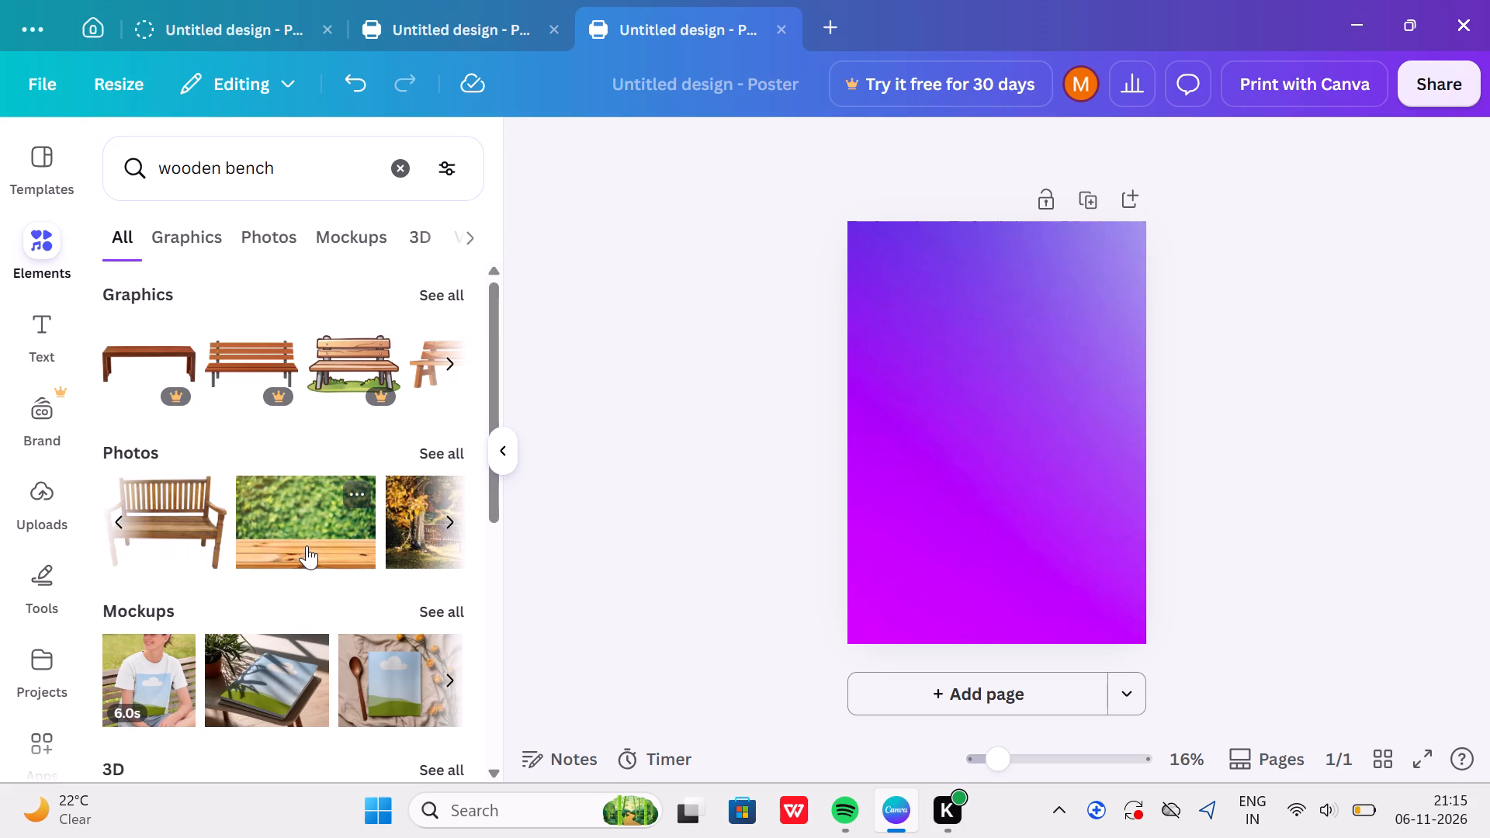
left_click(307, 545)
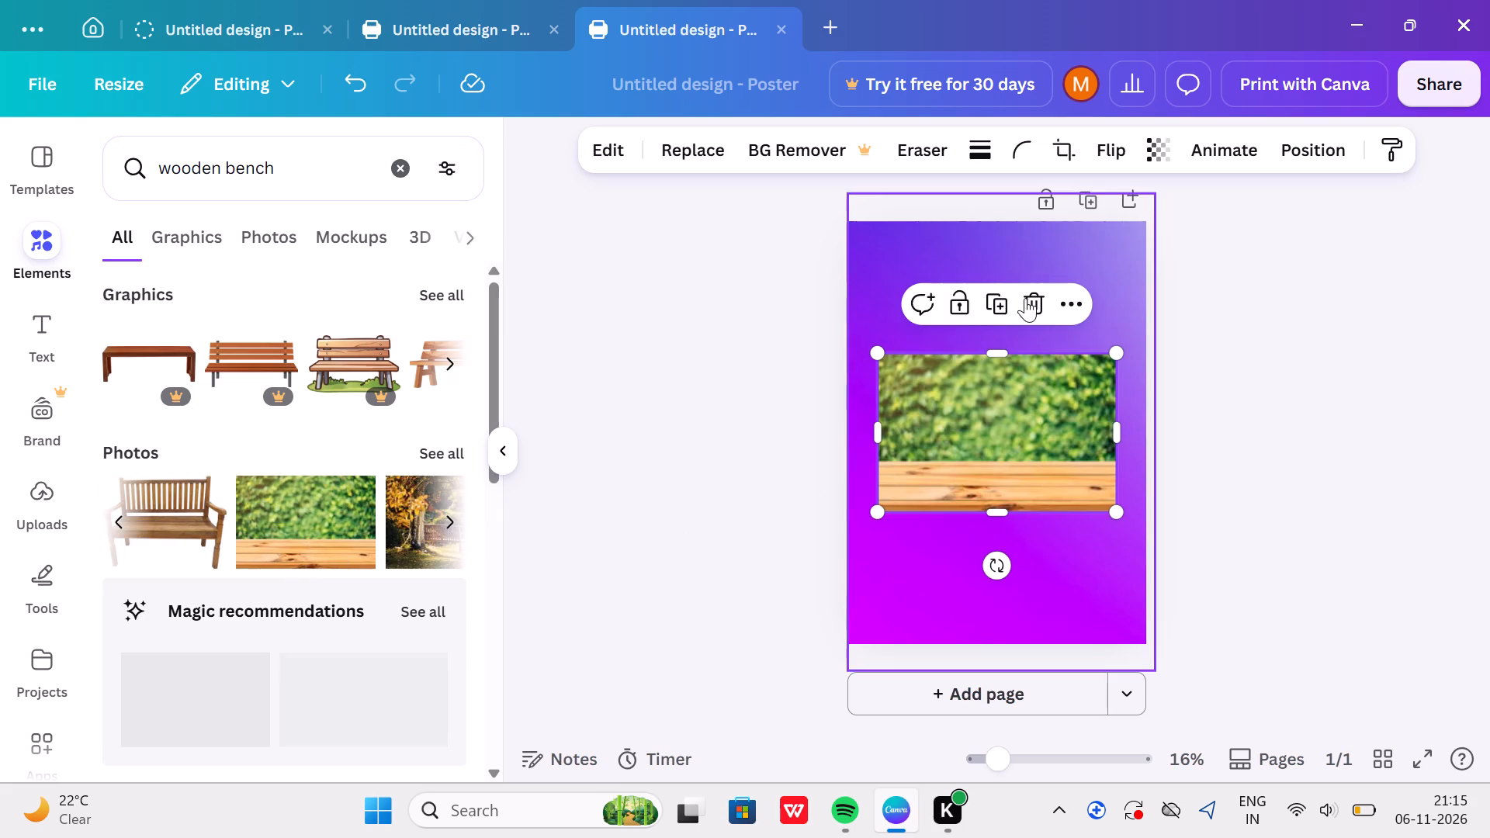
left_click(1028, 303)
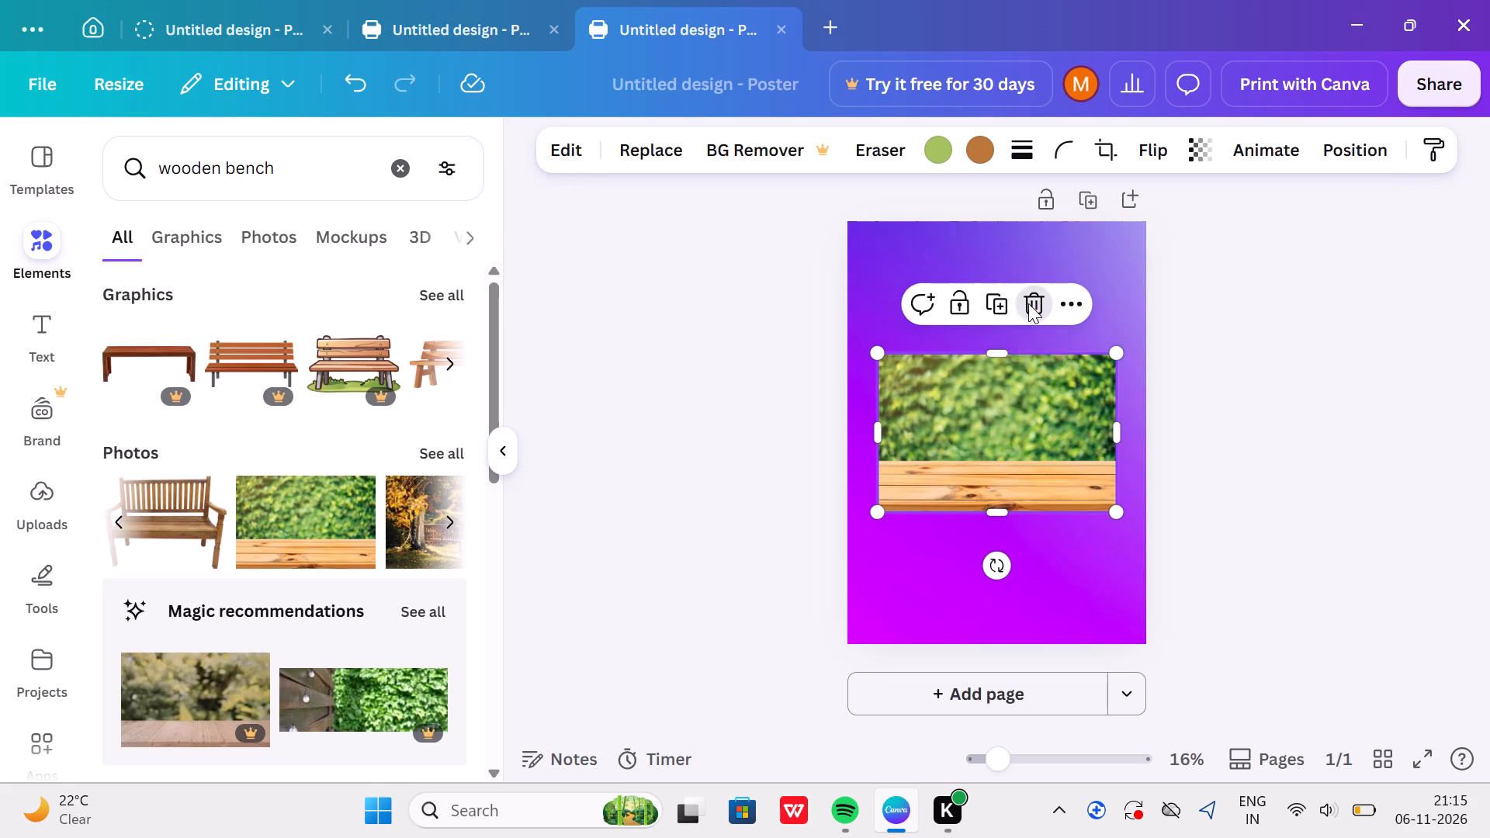
Look through more wooden bench photos and narrow the search results to graphics.
left_click(459, 507)
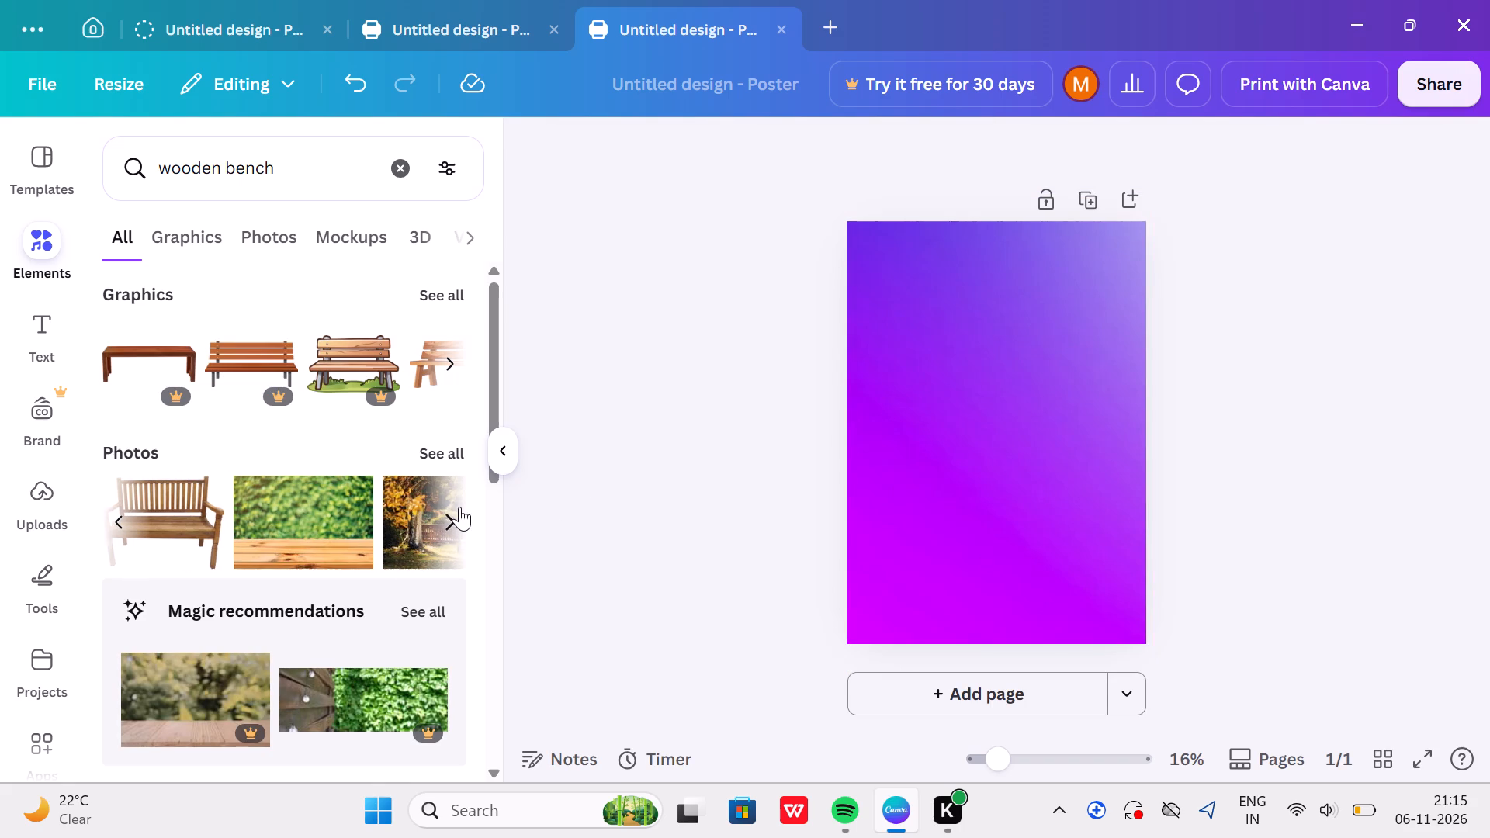
left_click(459, 507)
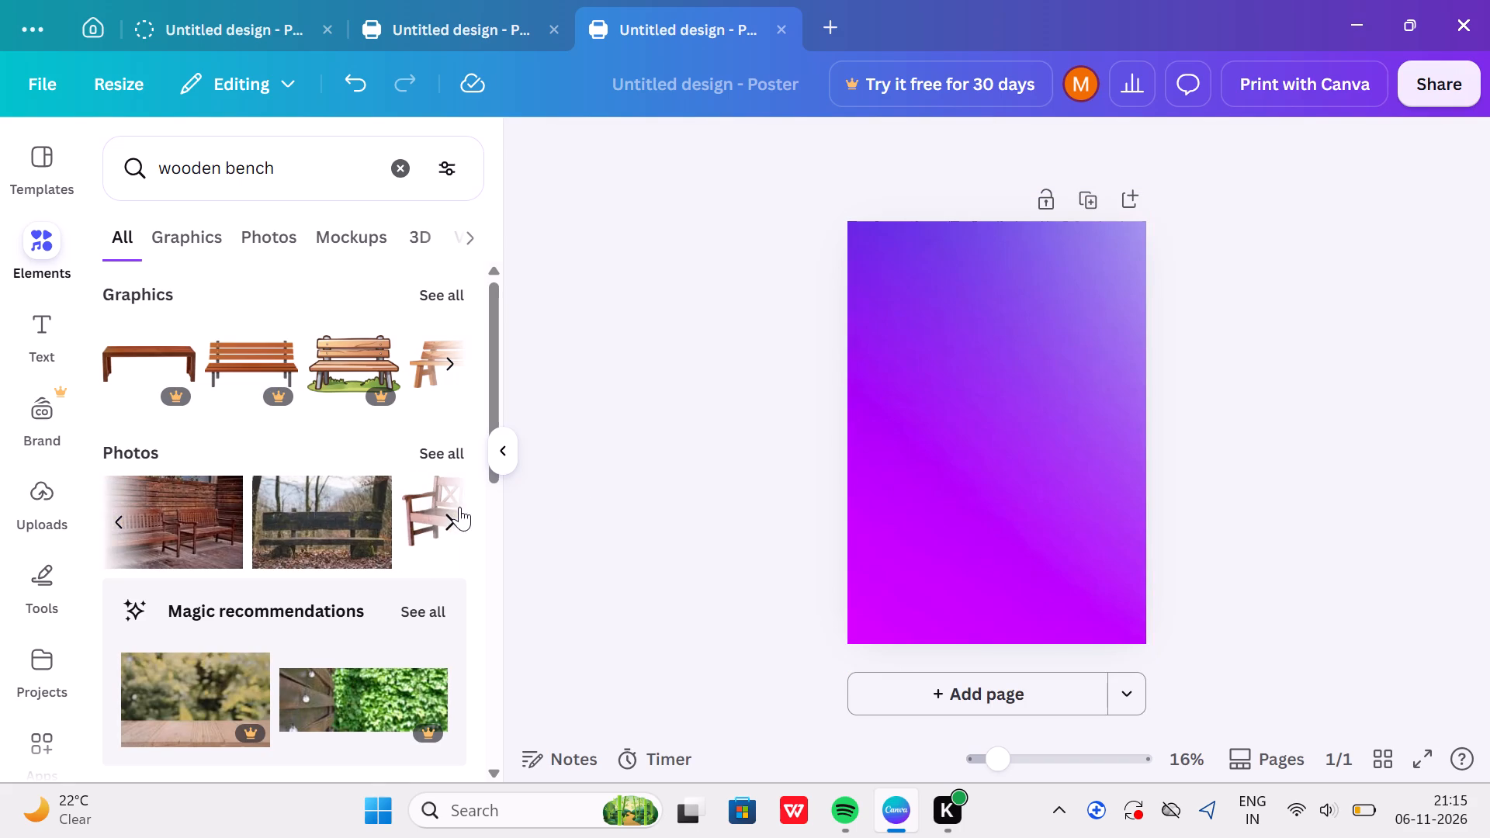
left_click(453, 514)
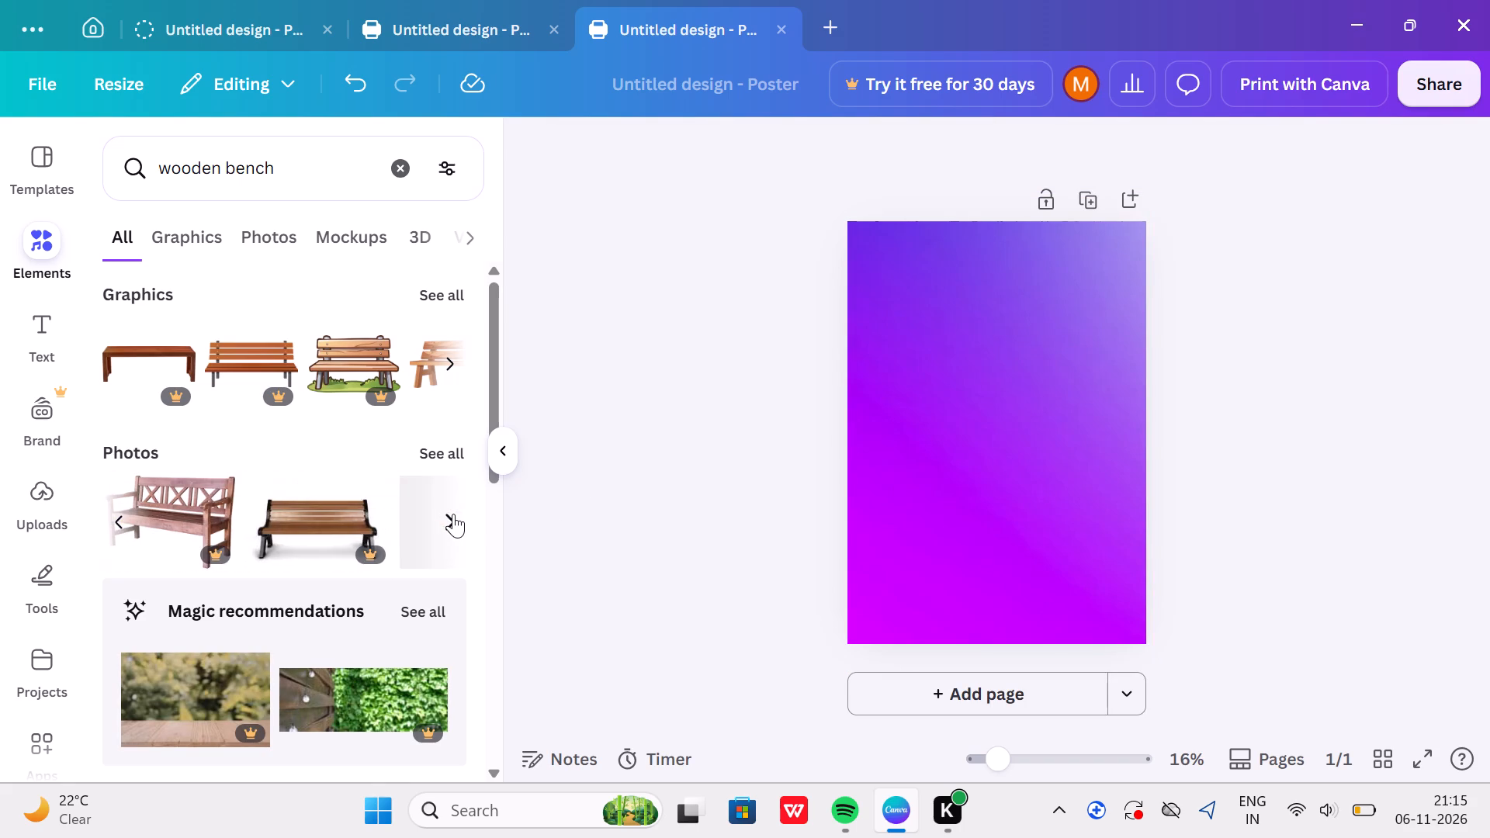
left_click(190, 230)
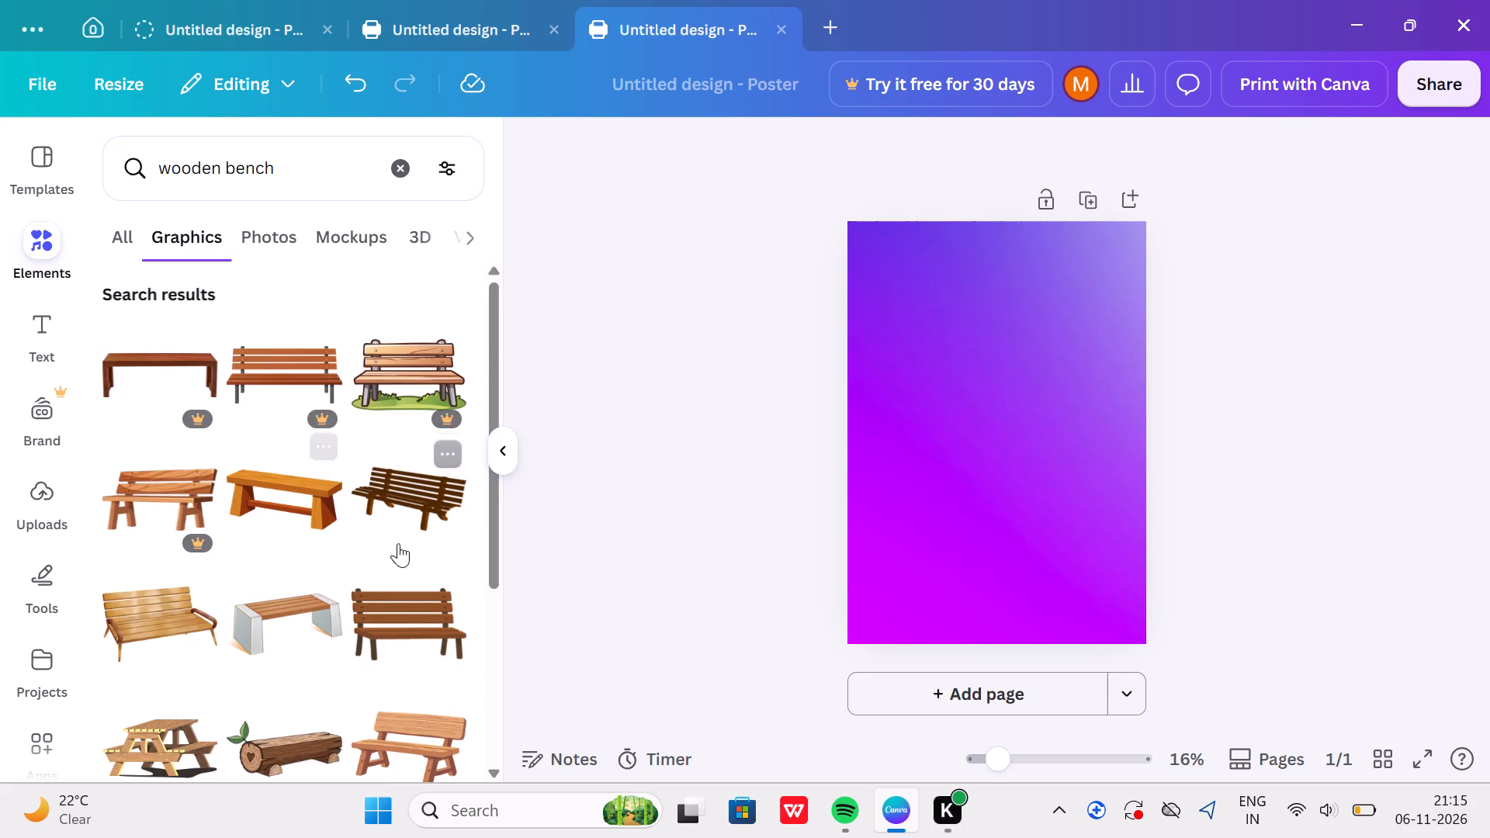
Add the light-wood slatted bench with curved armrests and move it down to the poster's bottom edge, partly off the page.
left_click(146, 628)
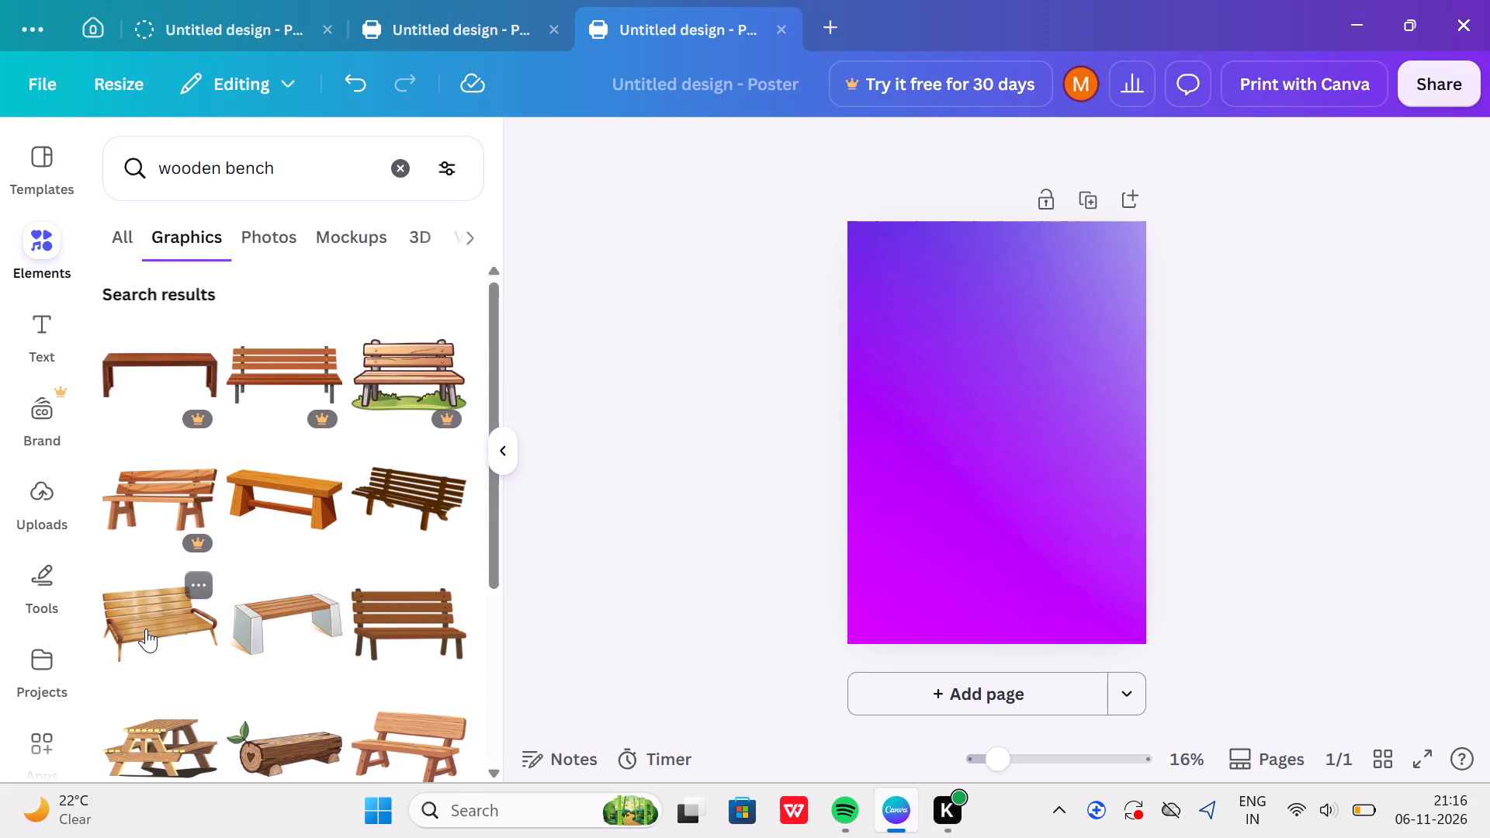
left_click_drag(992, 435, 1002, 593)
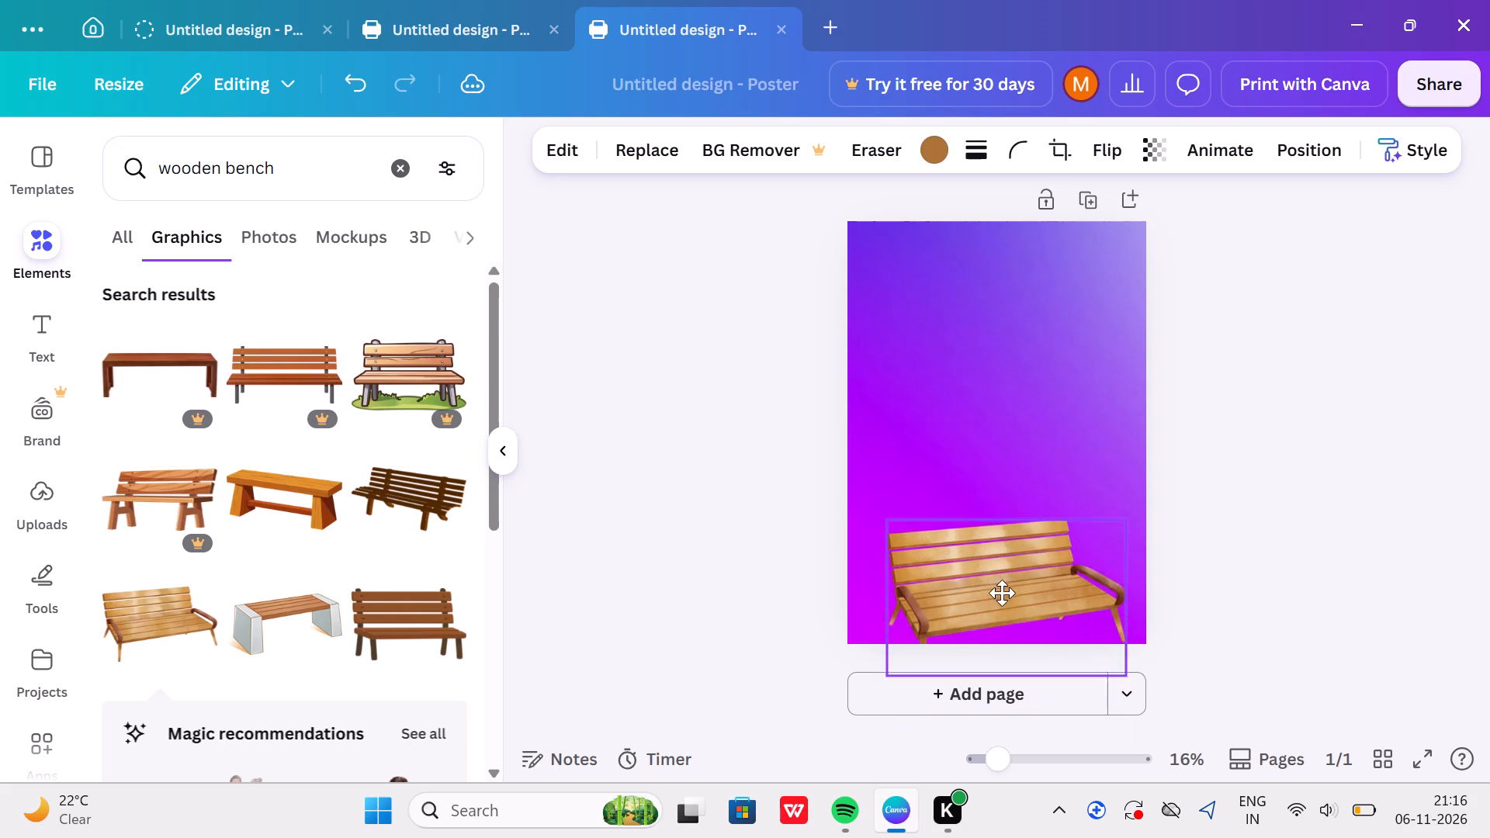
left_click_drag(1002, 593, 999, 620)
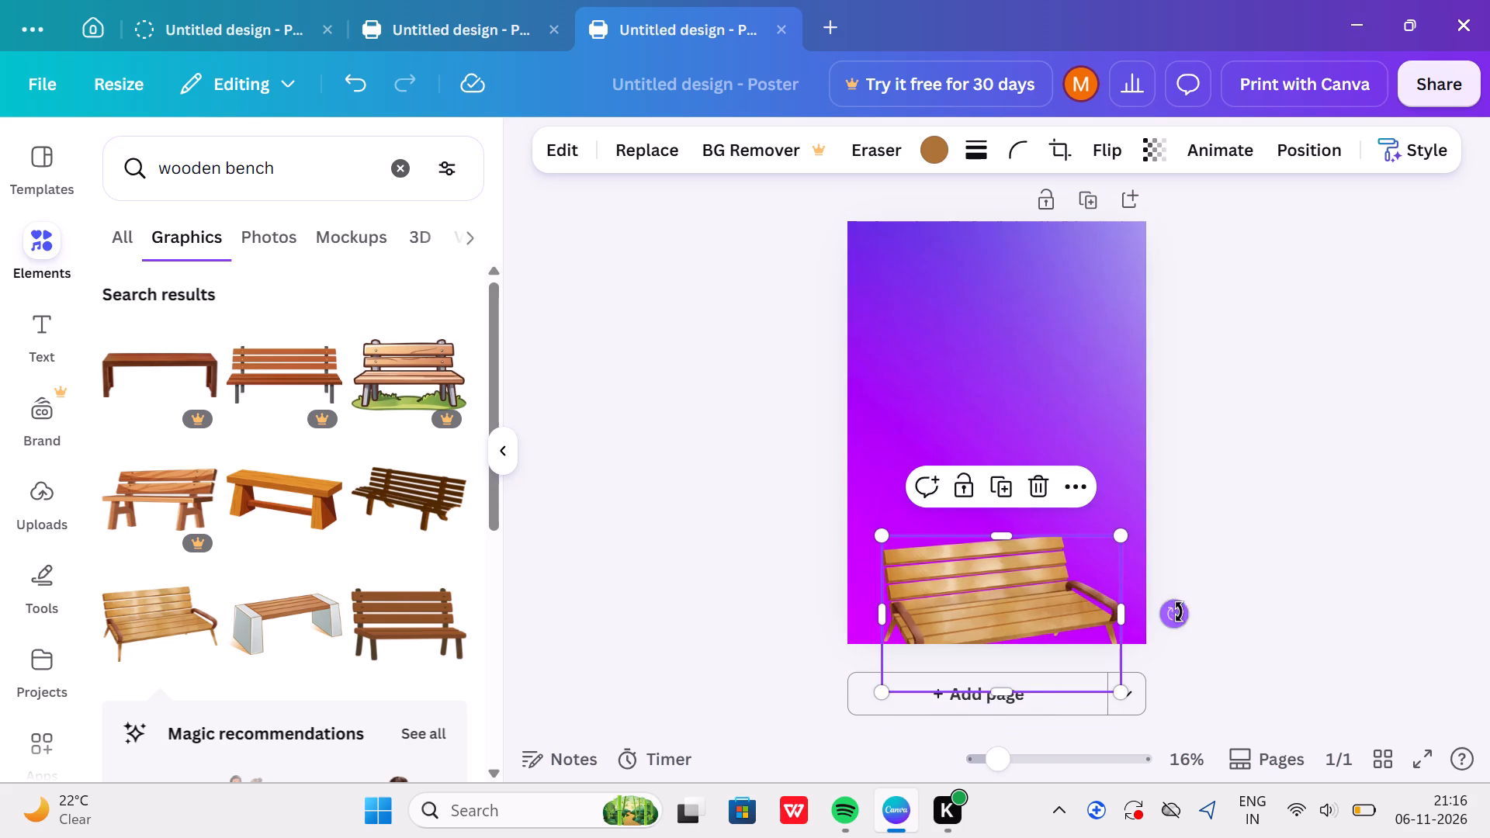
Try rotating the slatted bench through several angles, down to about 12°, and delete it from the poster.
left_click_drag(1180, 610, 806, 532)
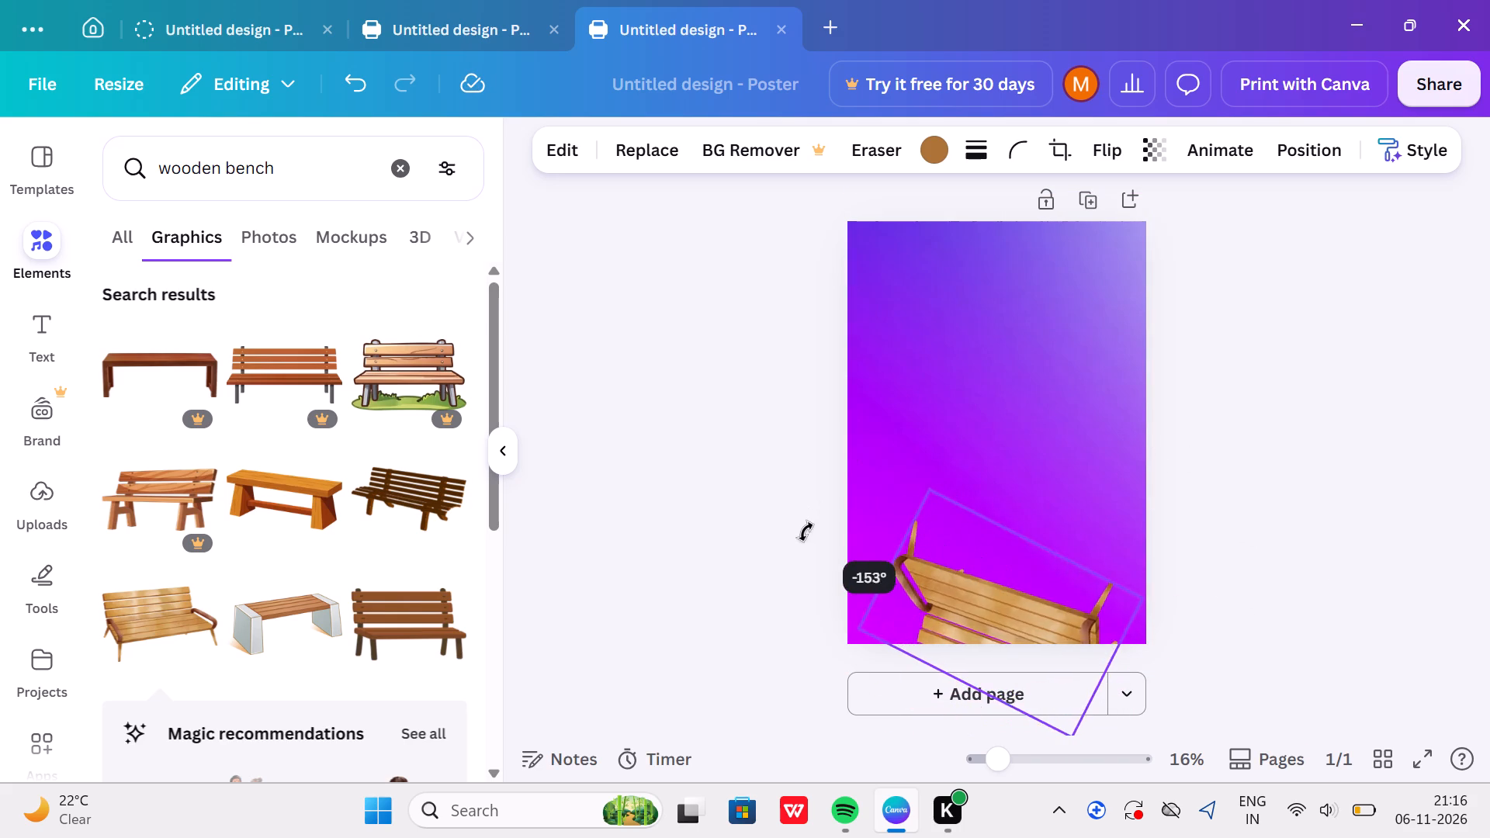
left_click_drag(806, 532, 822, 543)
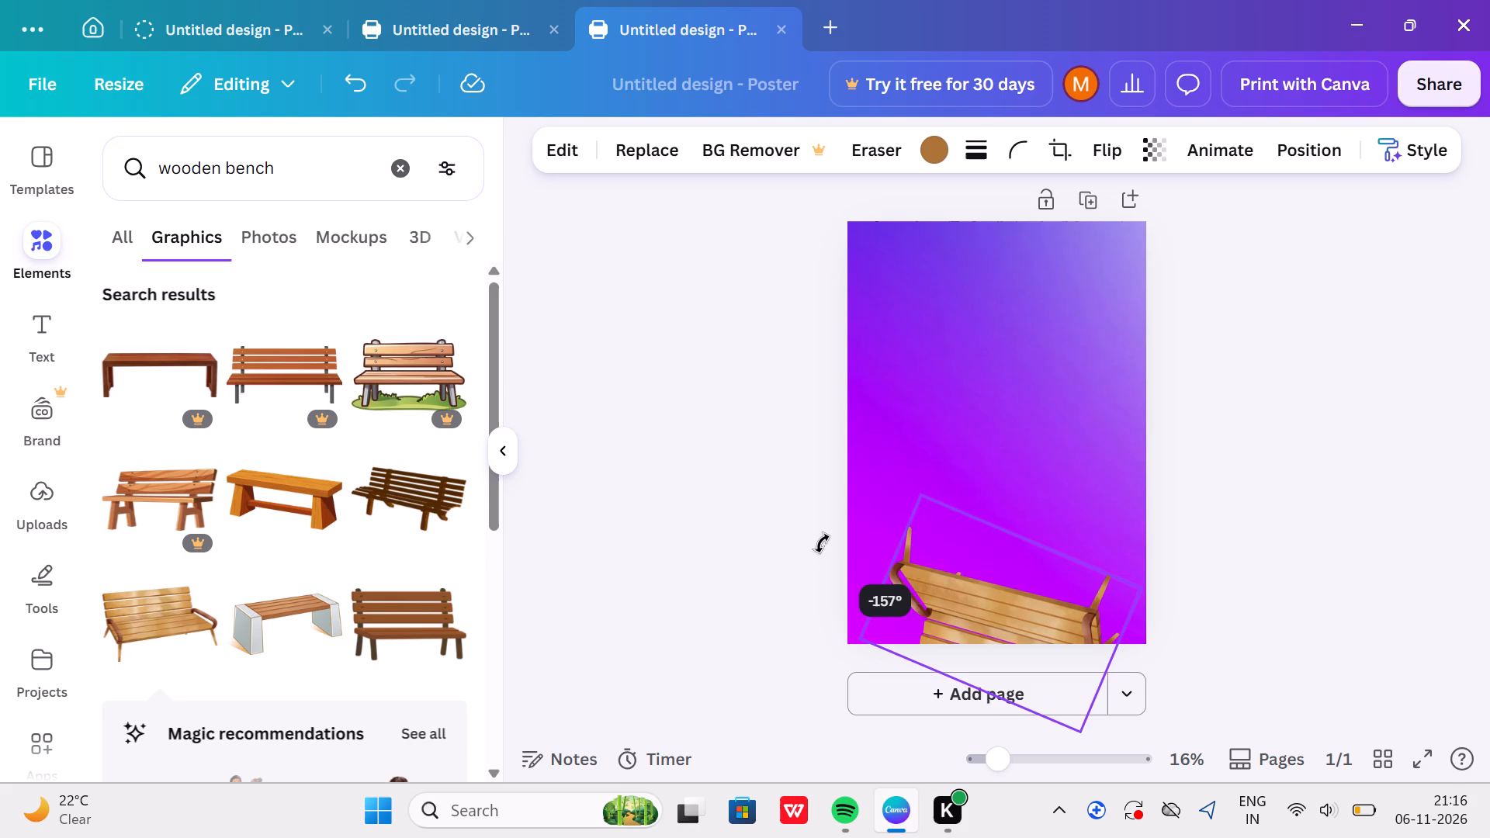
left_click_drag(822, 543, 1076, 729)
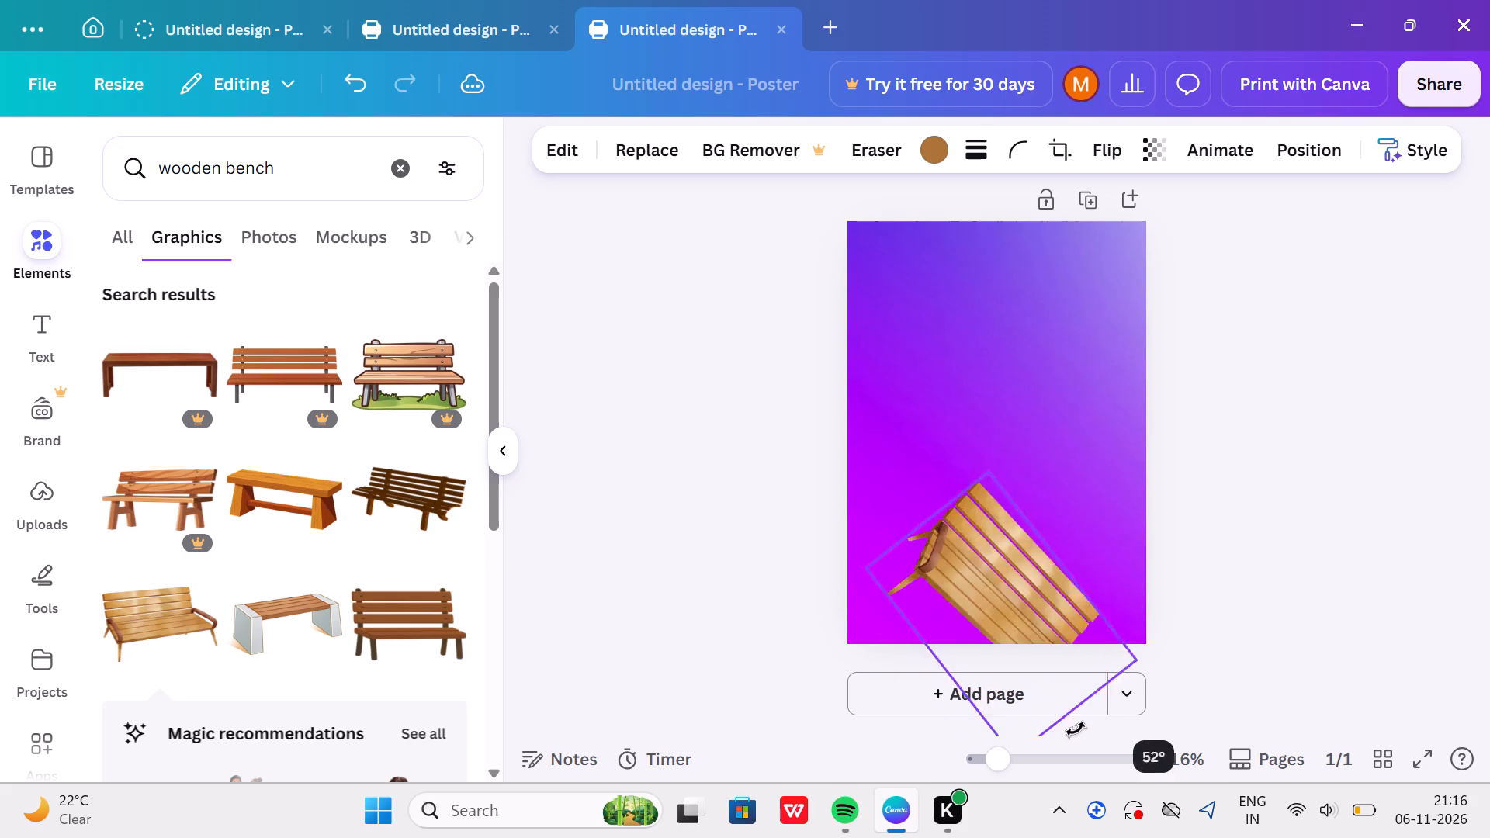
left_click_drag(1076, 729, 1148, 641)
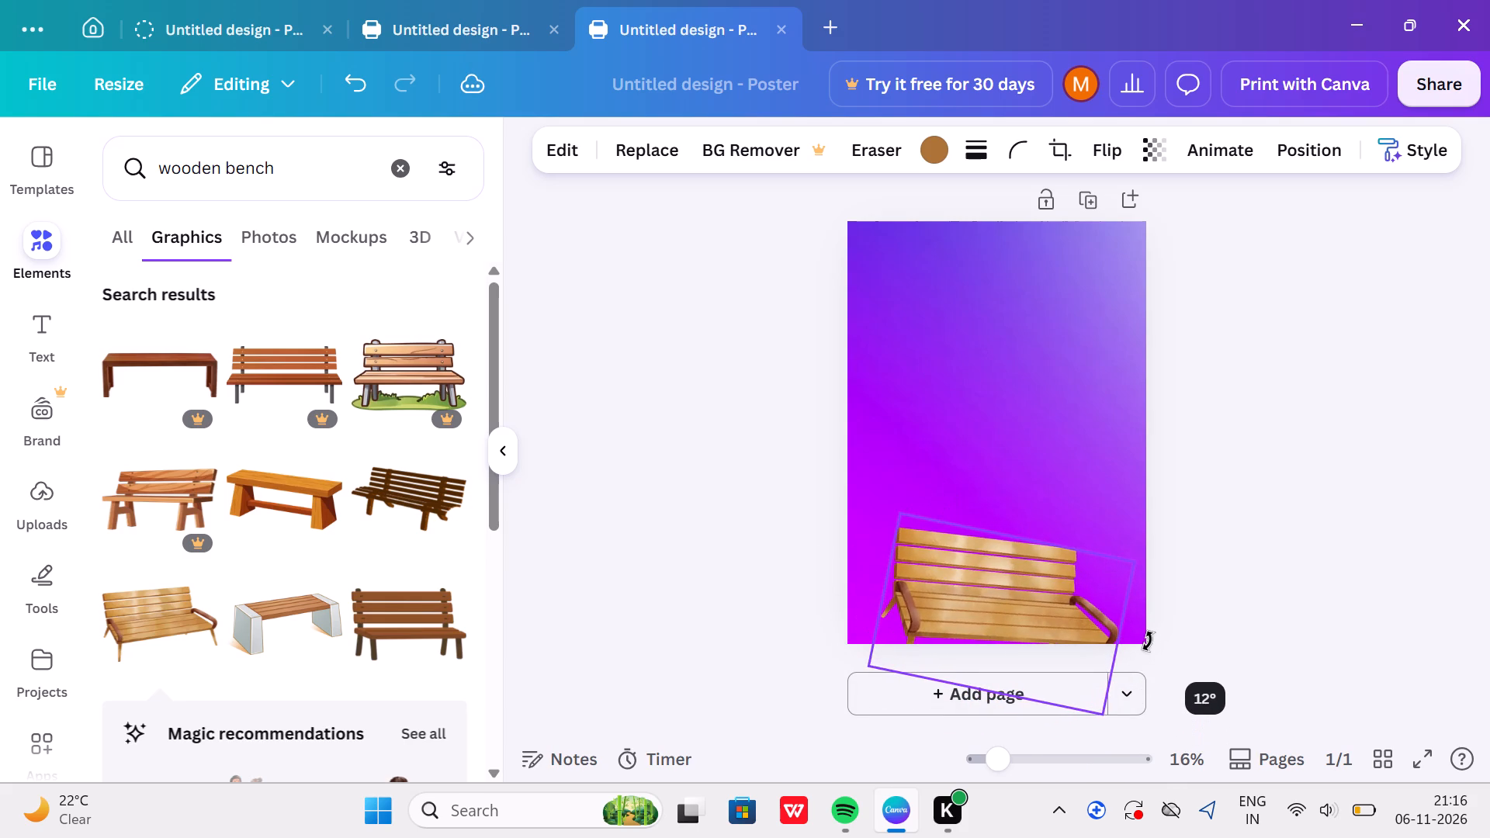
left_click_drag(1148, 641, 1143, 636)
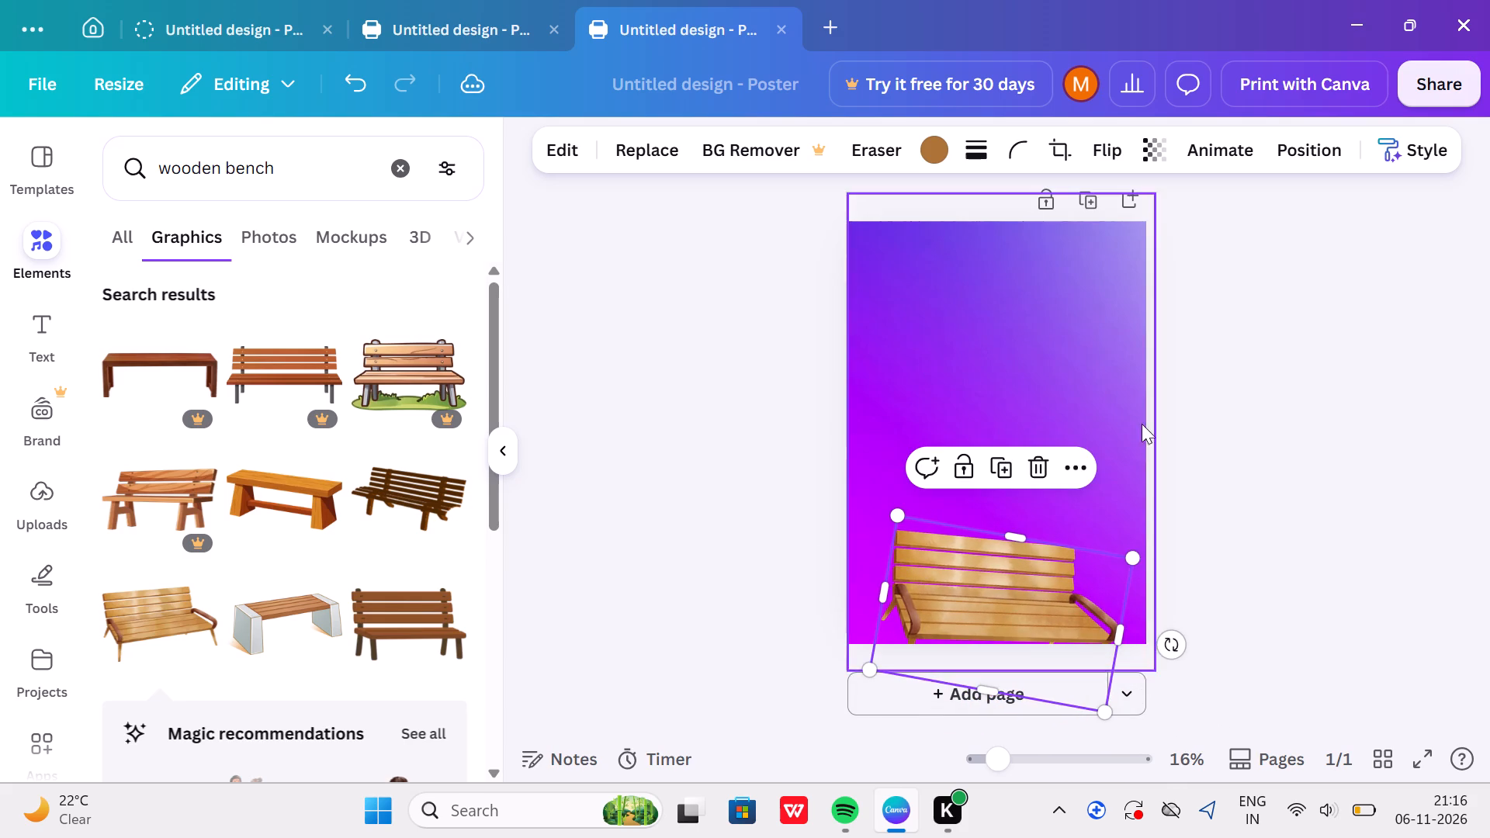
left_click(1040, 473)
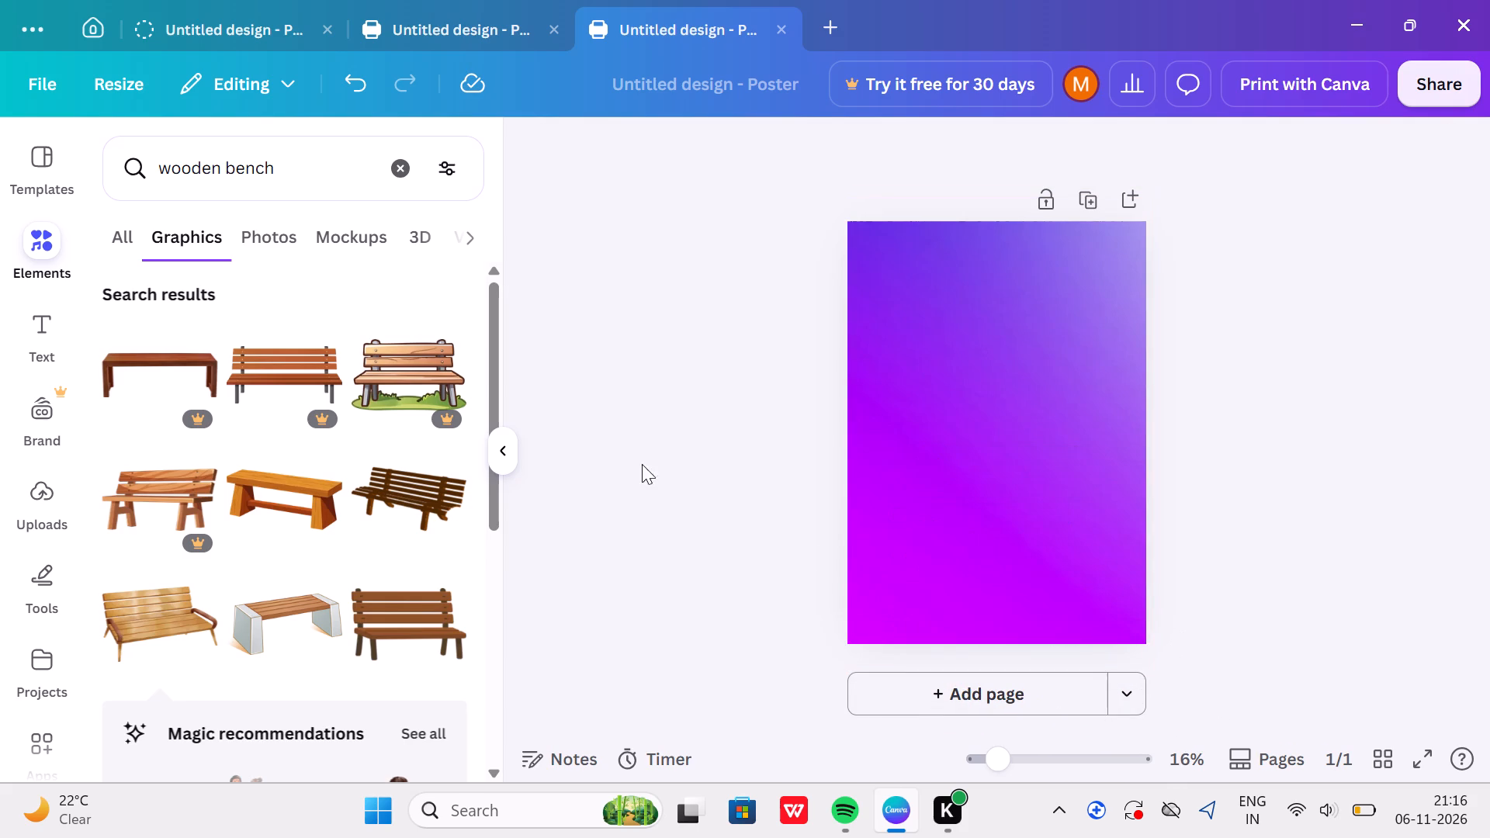
Add the orange-brown backless bench graphic and place it at the poster's bottom edge with its legs mostly off the page.
left_click(288, 487)
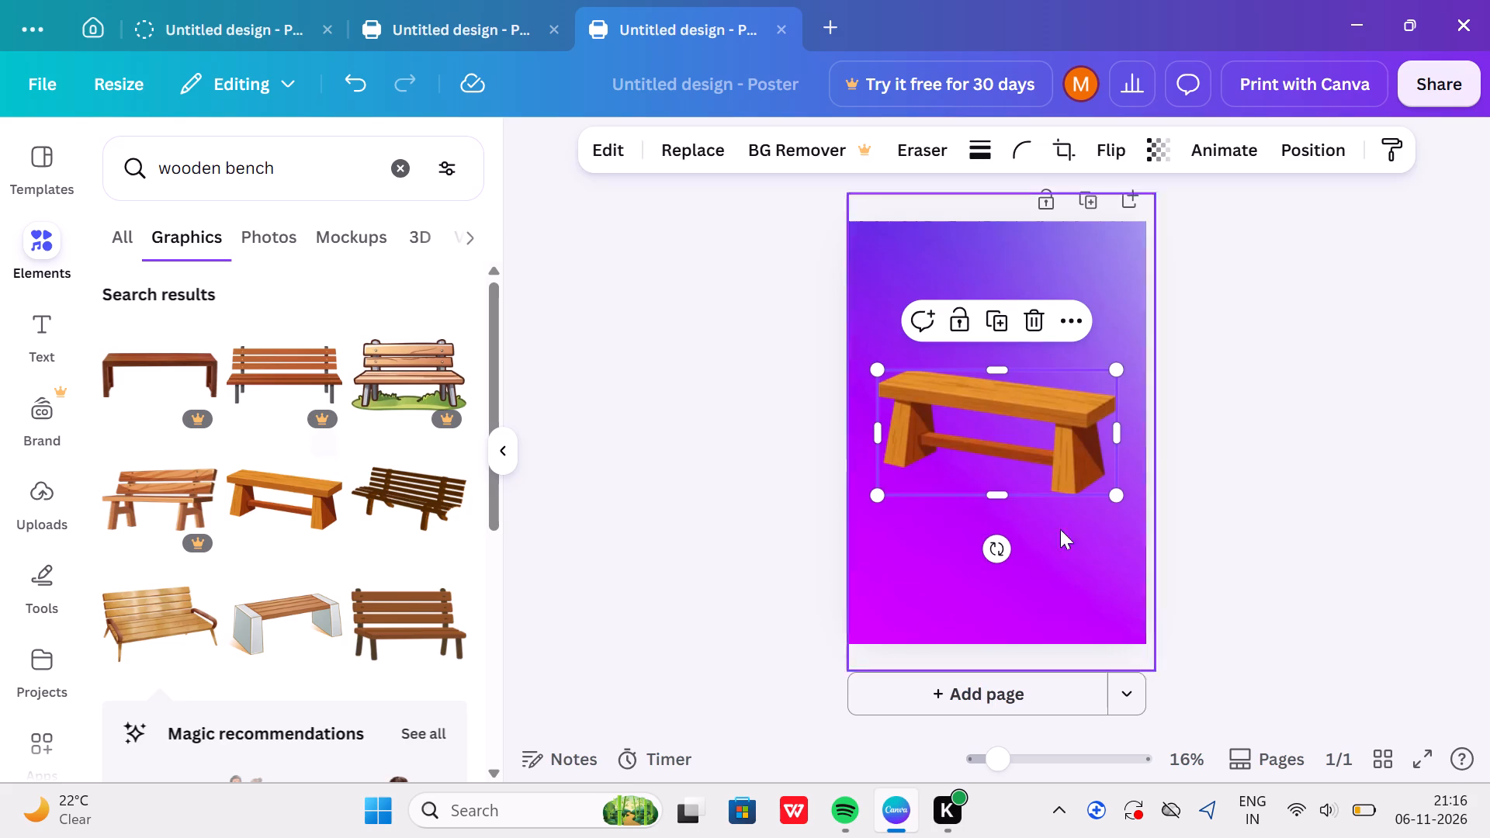
left_click_drag(983, 438, 968, 663)
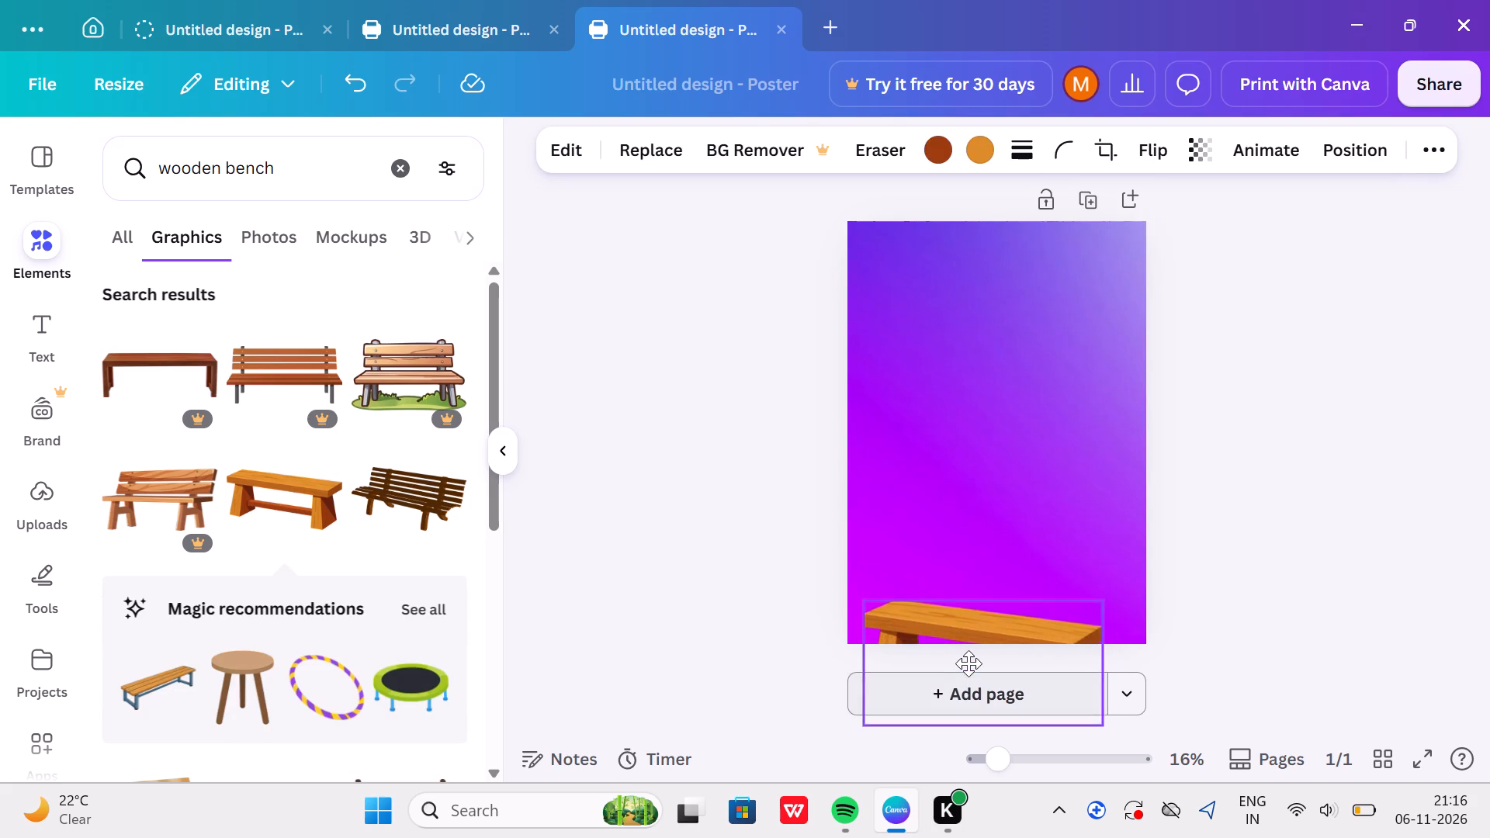
left_click_drag(968, 663, 968, 662)
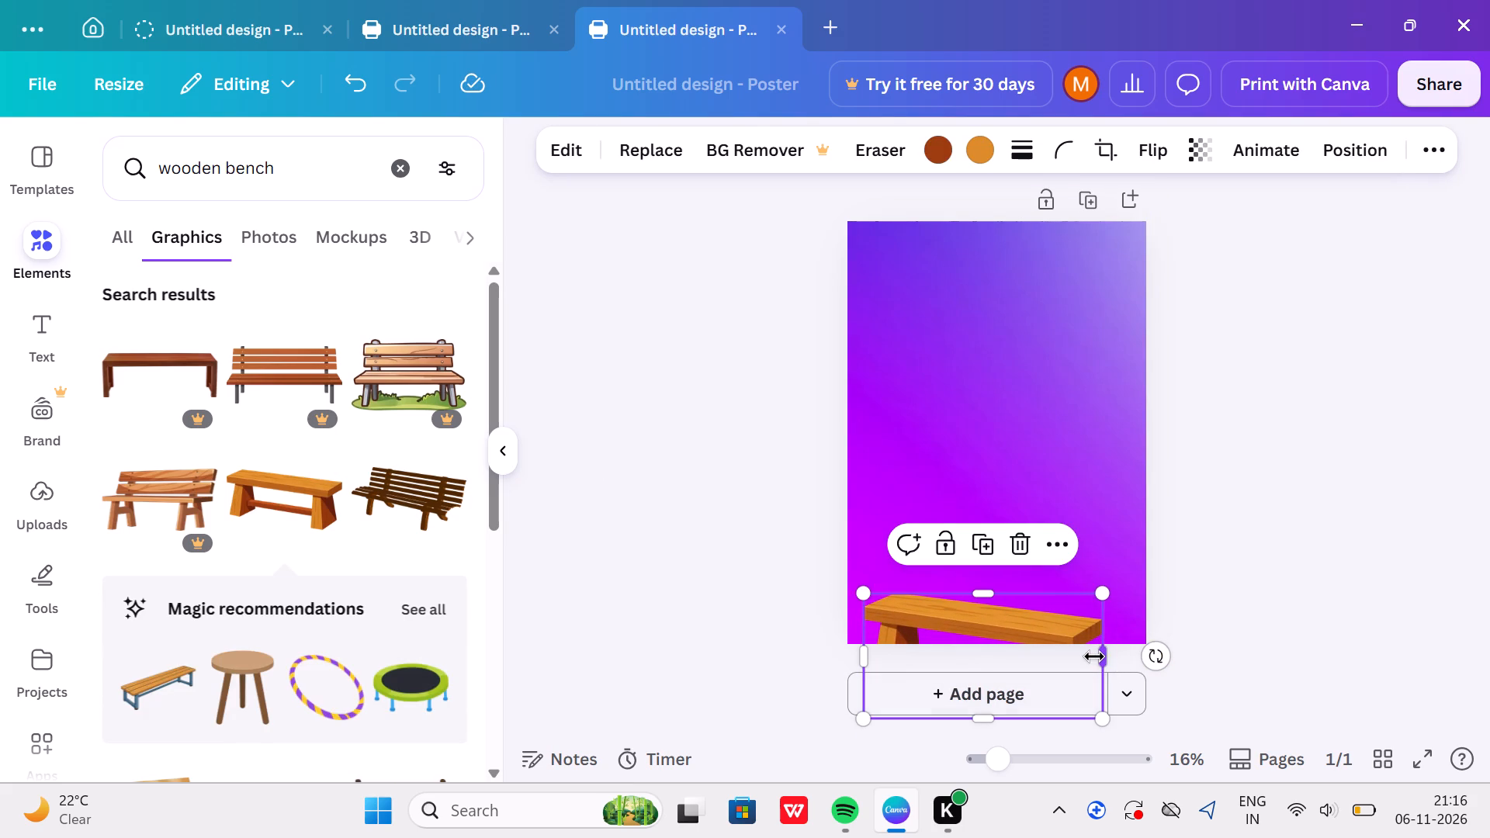
Widen the backless bench to the page's right edge, tilt it counterclockwise, and nudge it slightly down.
left_click_drag(1094, 656, 1152, 656)
left_click_drag(1209, 655, 1245, 628)
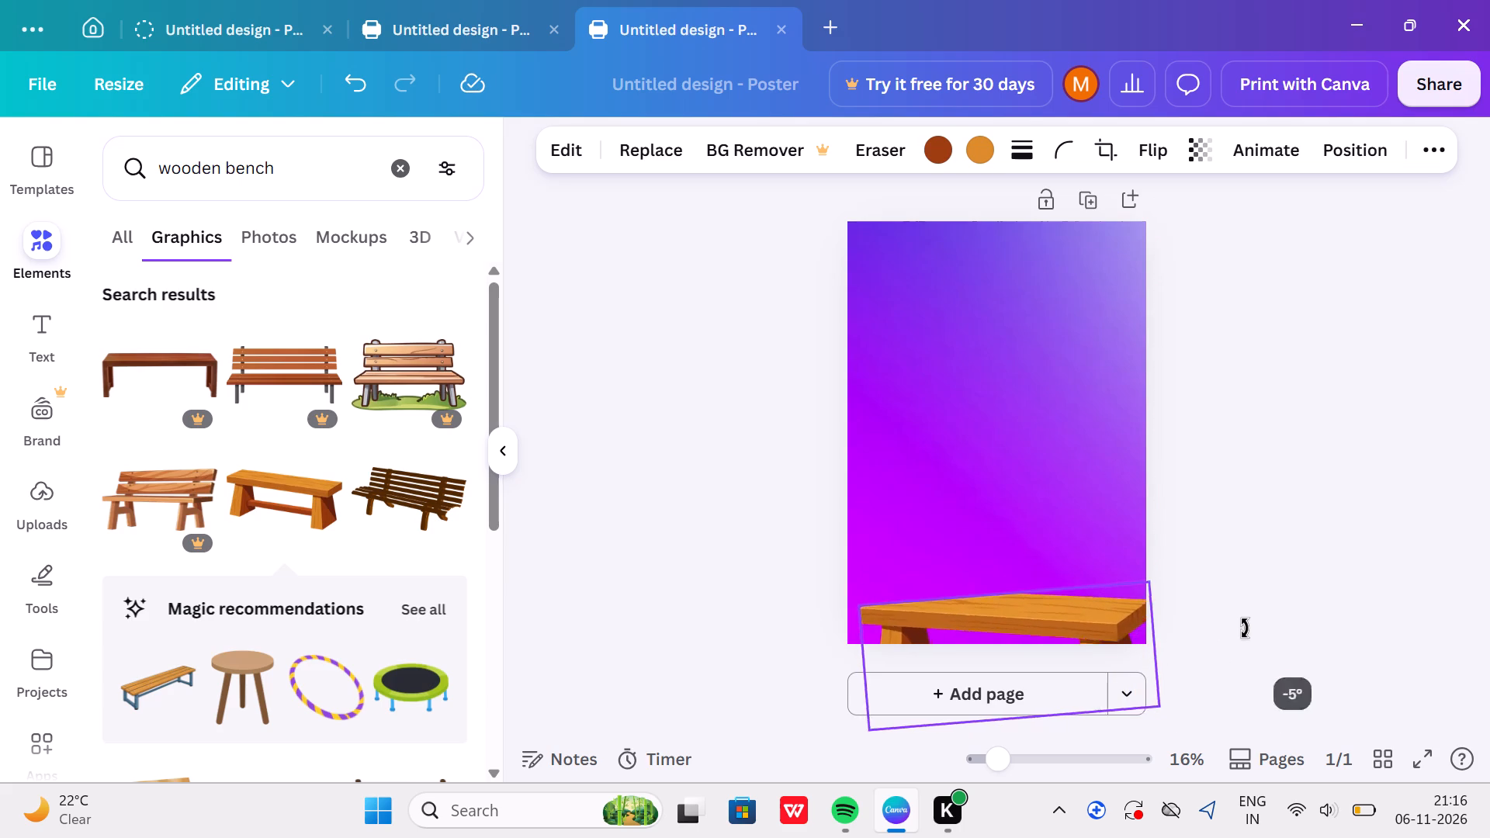
left_click_drag(1245, 628, 1246, 608)
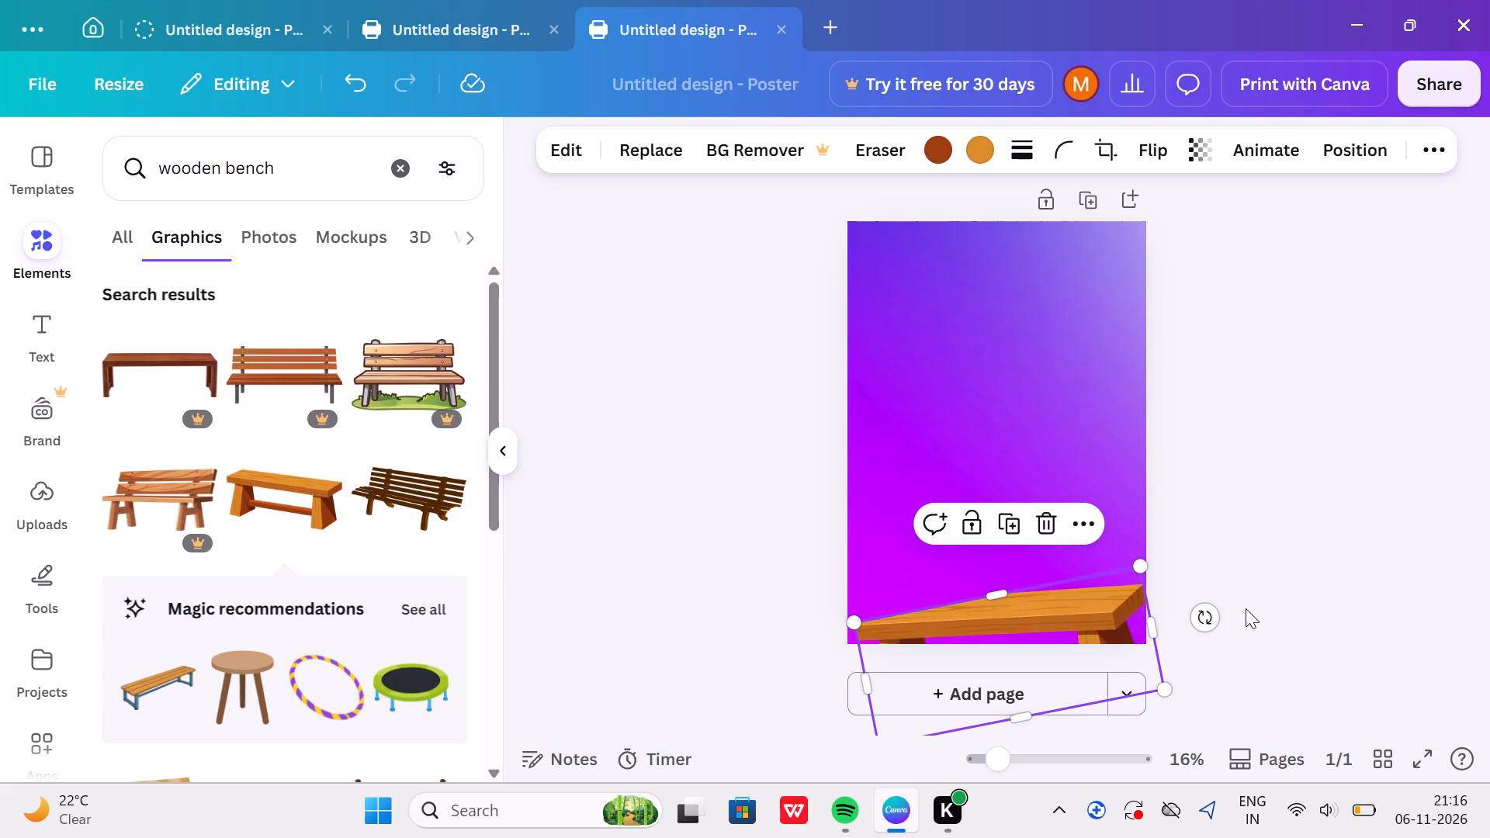
left_click_drag(1080, 594, 1083, 601)
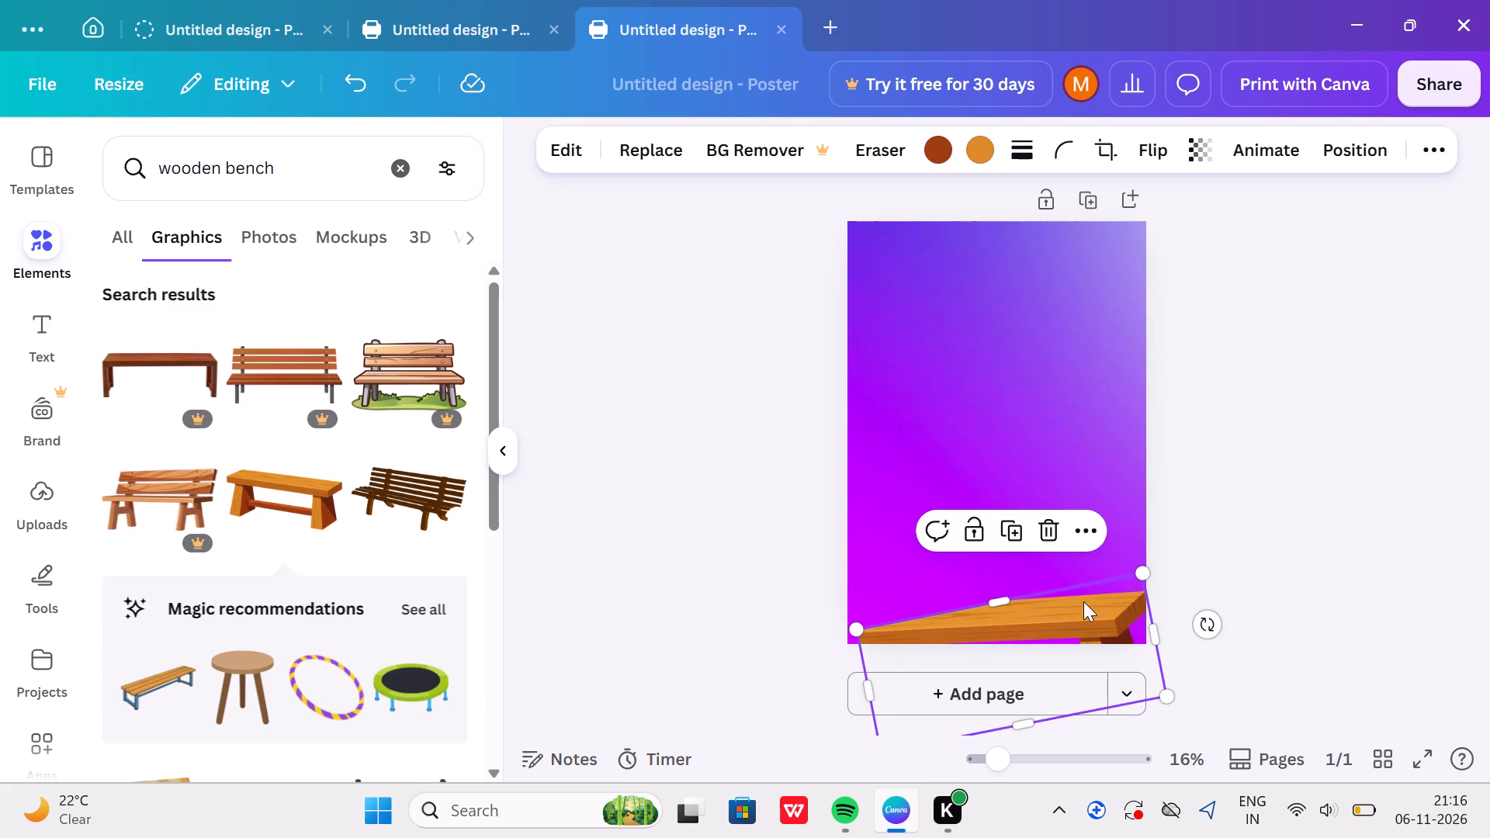
Stretch the bench slightly taller and enlarge it from its upper-left corner until the seat meets the page's left edge.
left_click_drag(997, 599, 997, 573)
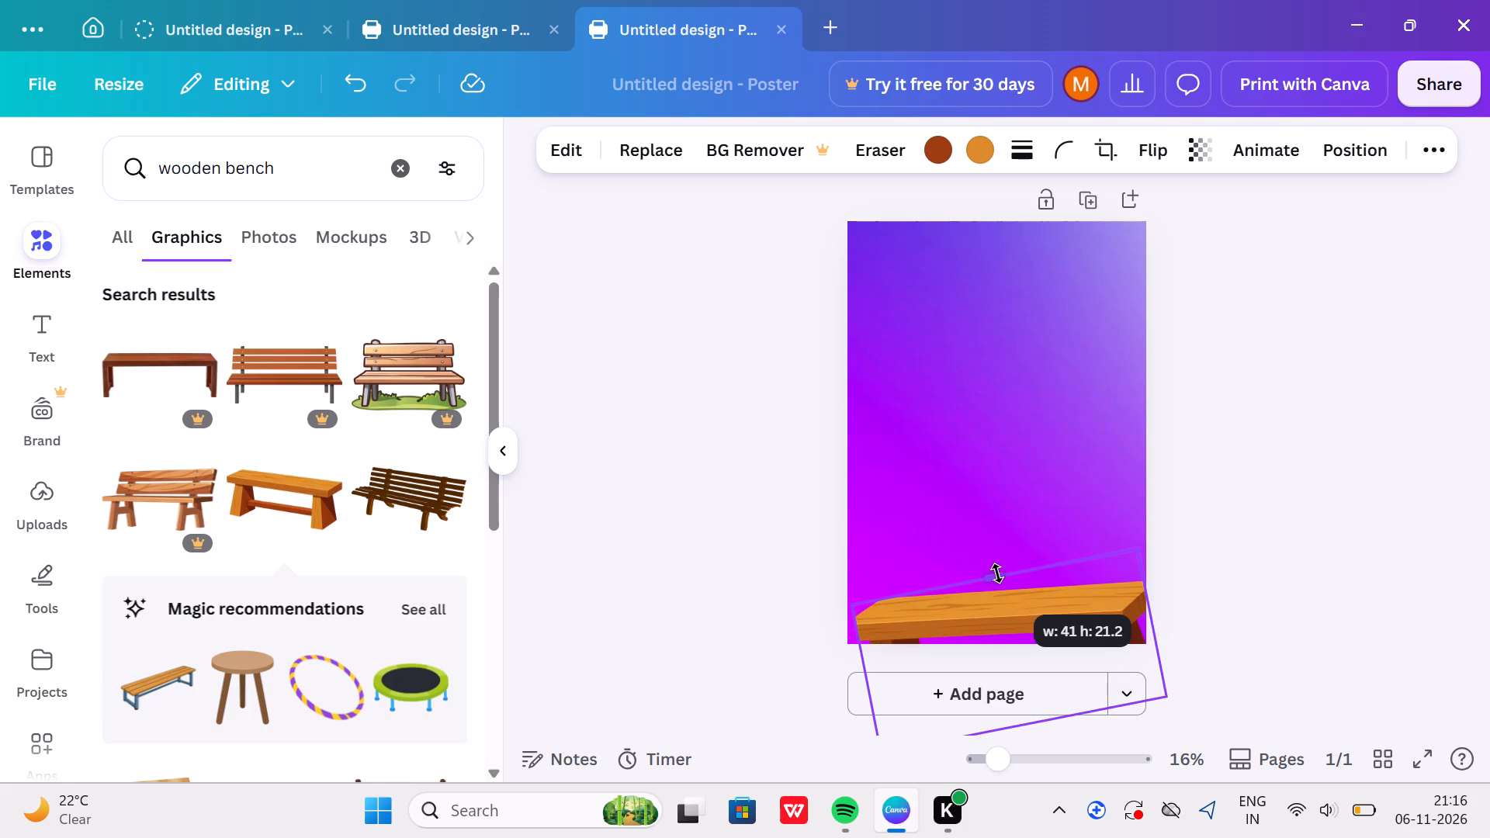
left_click_drag(997, 573, 989, 593)
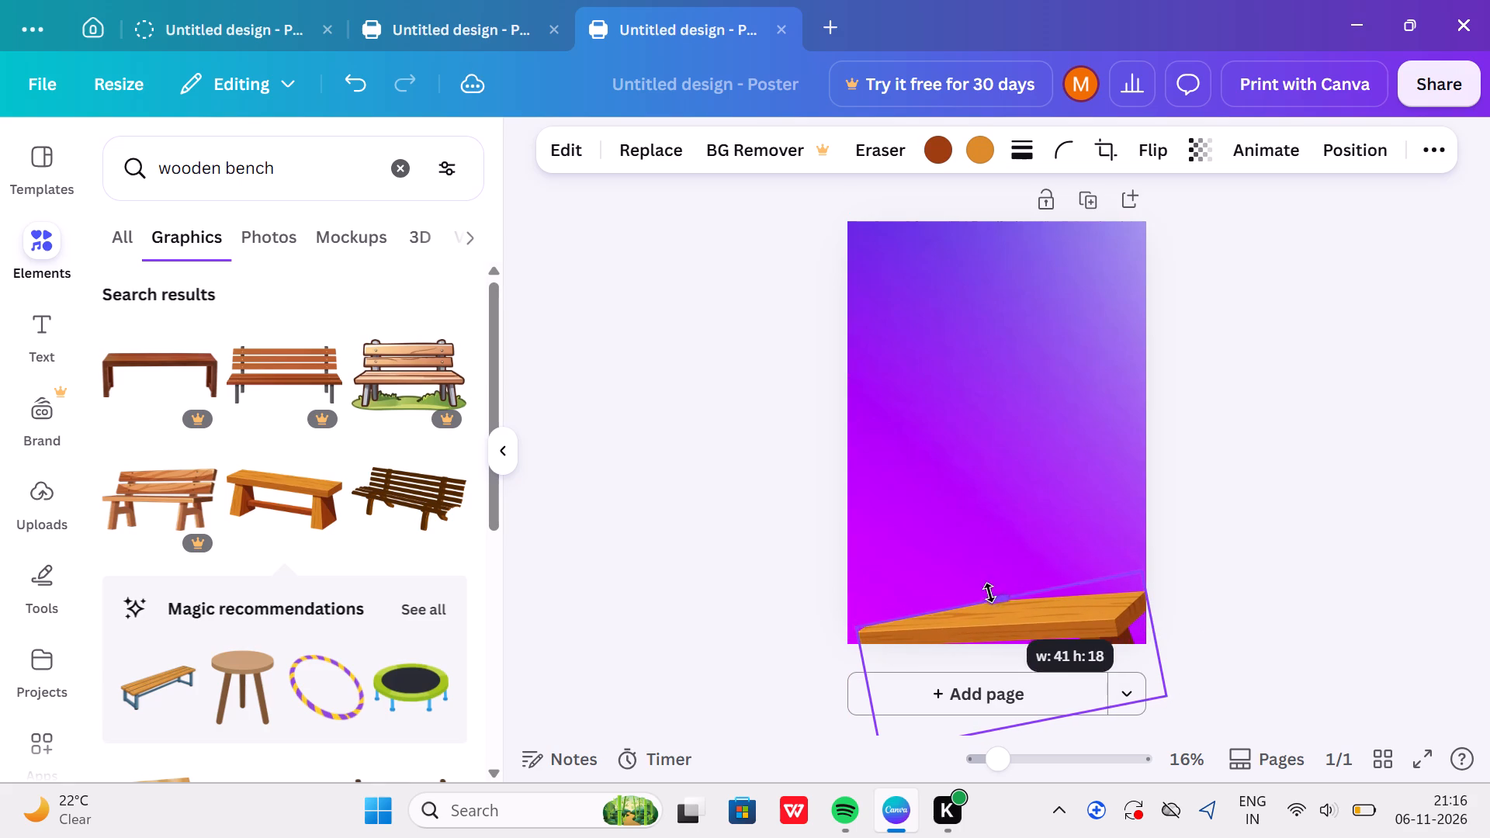
left_click_drag(989, 593, 990, 587)
left_click_drag(851, 611, 847, 594)
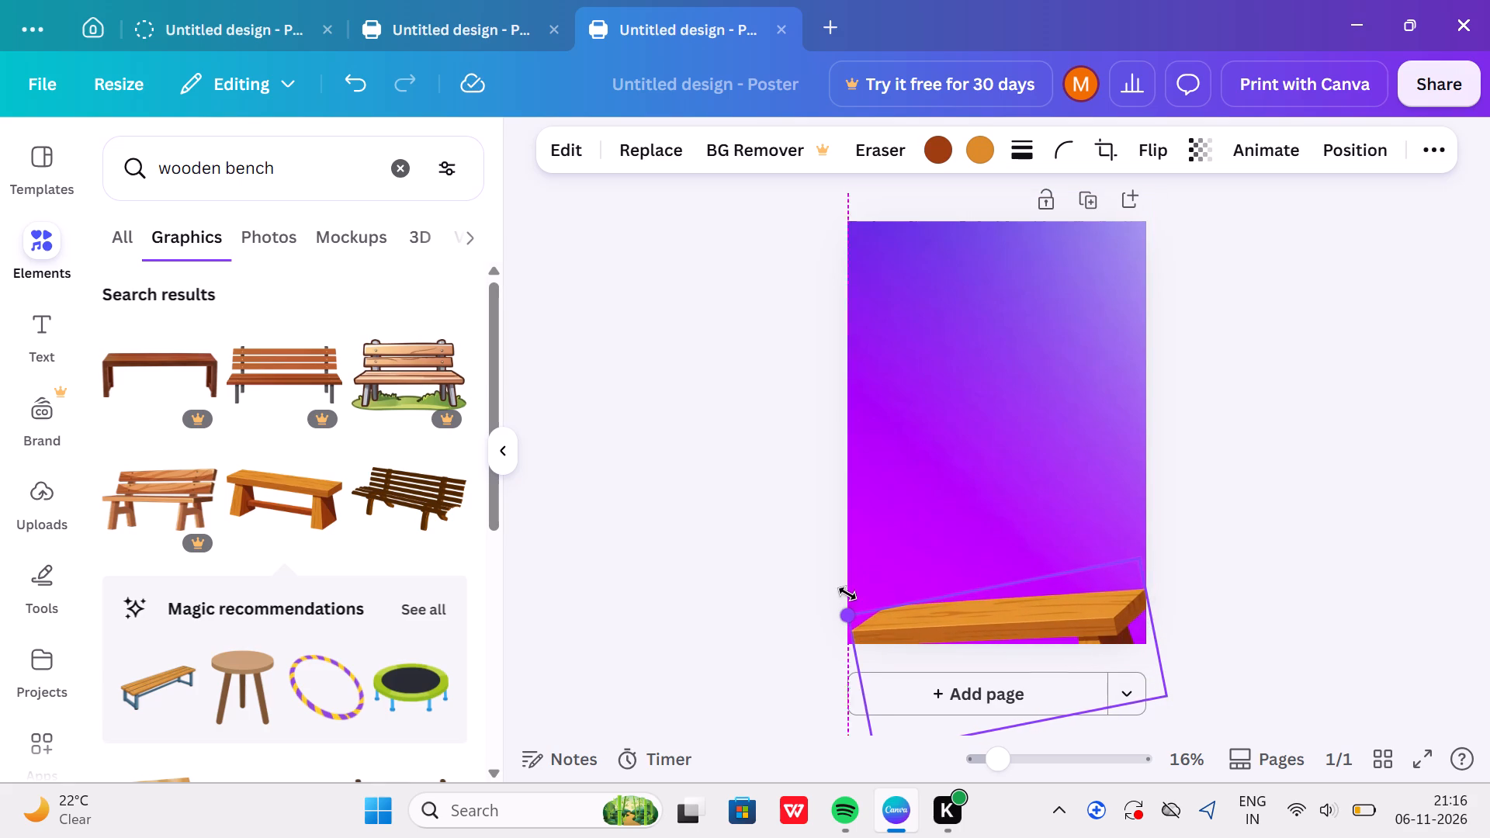
left_click_drag(847, 594, 847, 580)
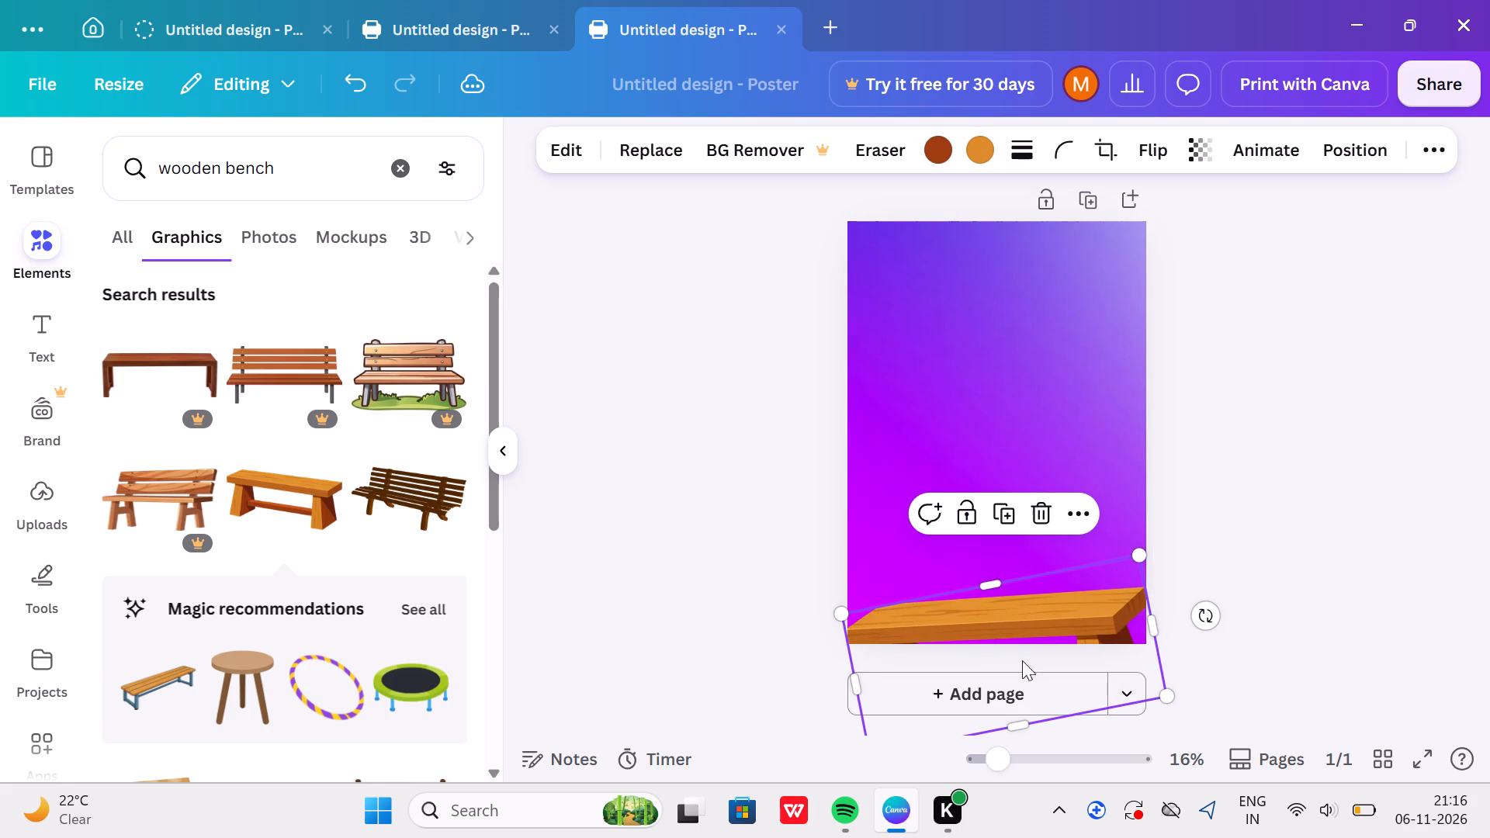
Shift the bench slightly right and down, and stretch its right end past the page's right edge.
left_click(1019, 620)
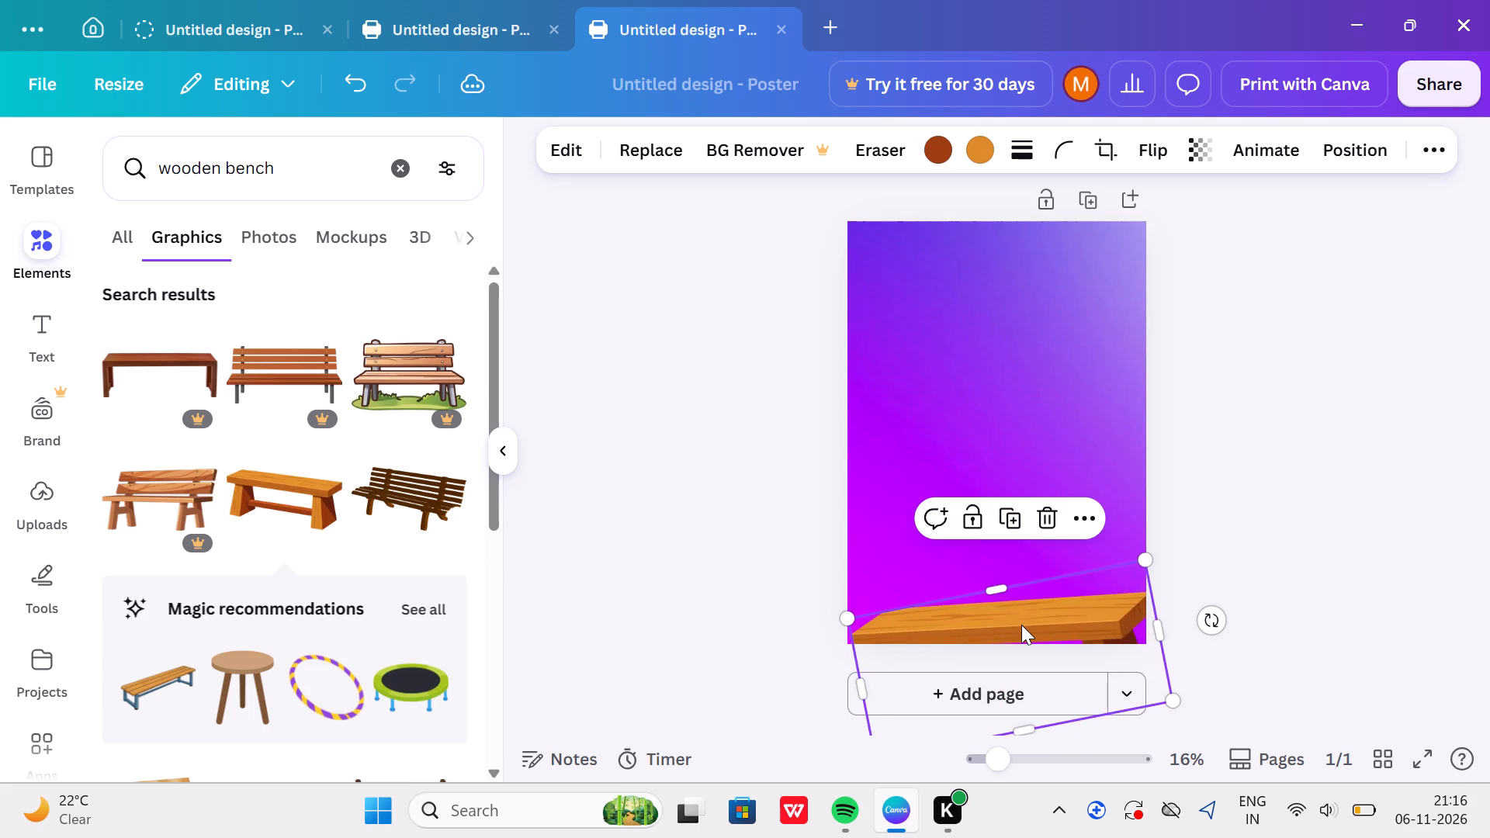
left_click_drag(1164, 627, 1169, 624)
left_click_drag(1169, 624, 1189, 625)
left_click(1086, 608)
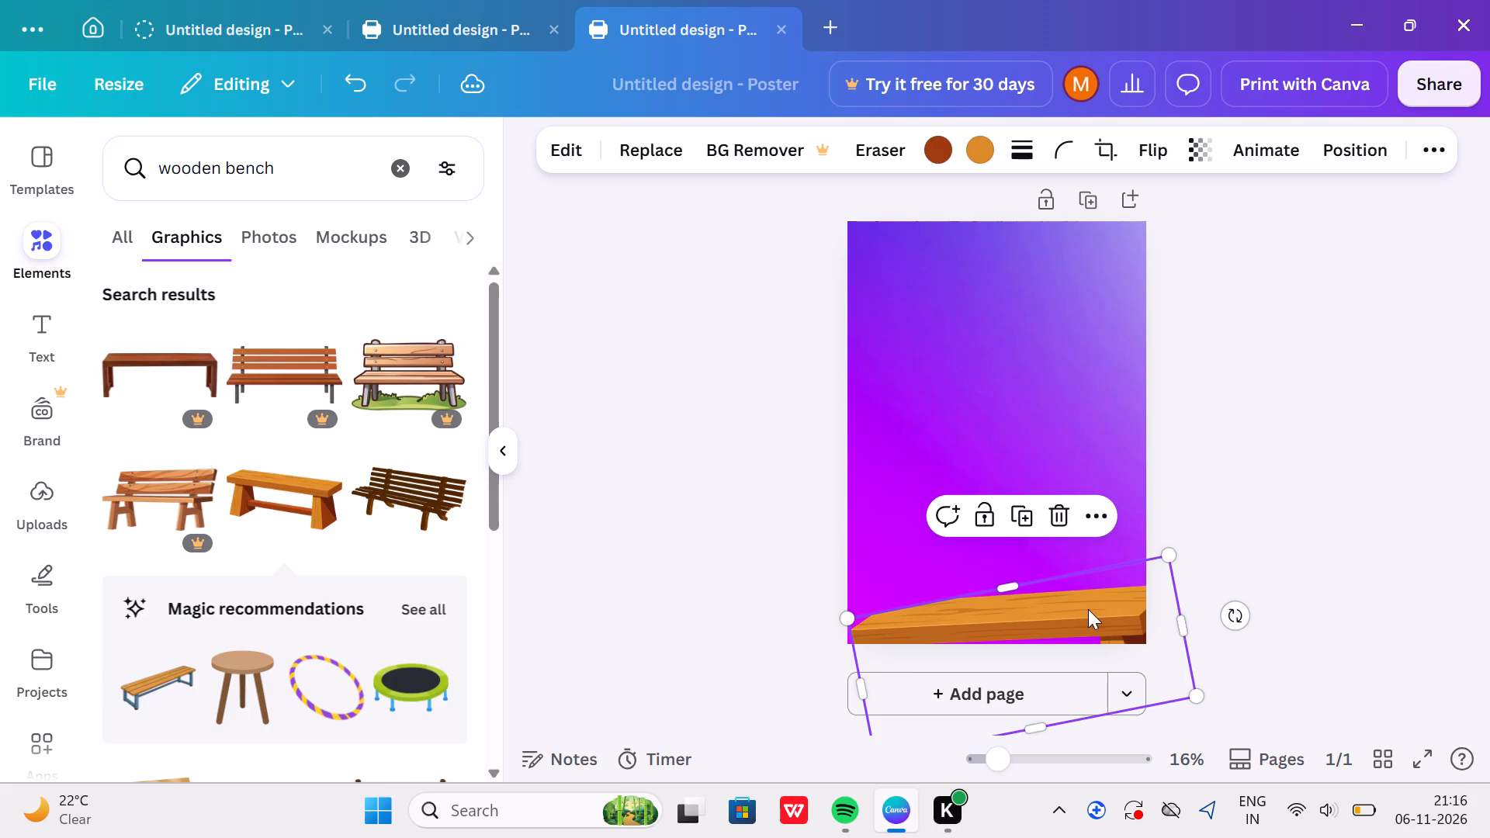
left_click(991, 625)
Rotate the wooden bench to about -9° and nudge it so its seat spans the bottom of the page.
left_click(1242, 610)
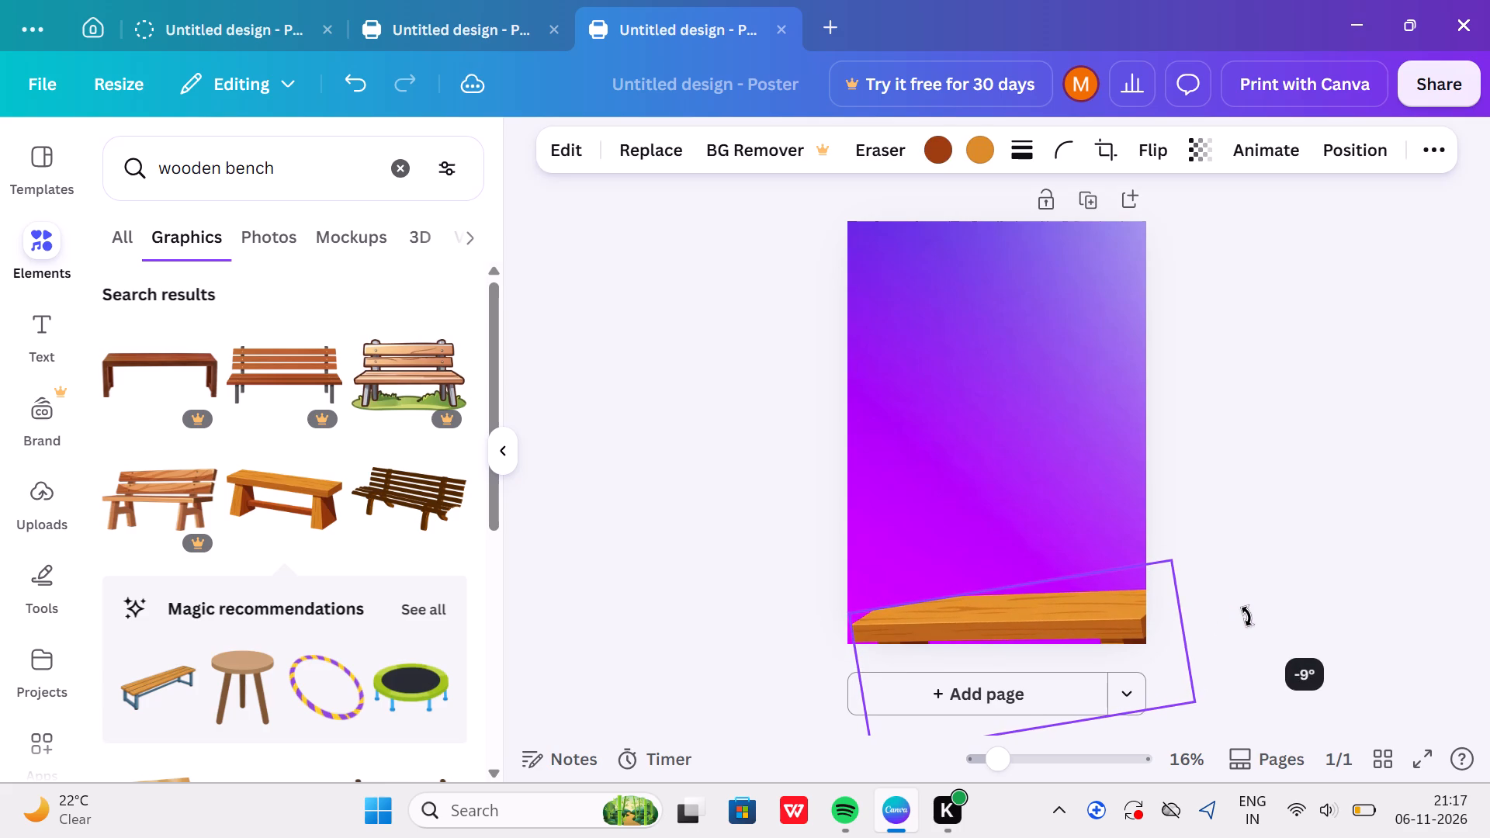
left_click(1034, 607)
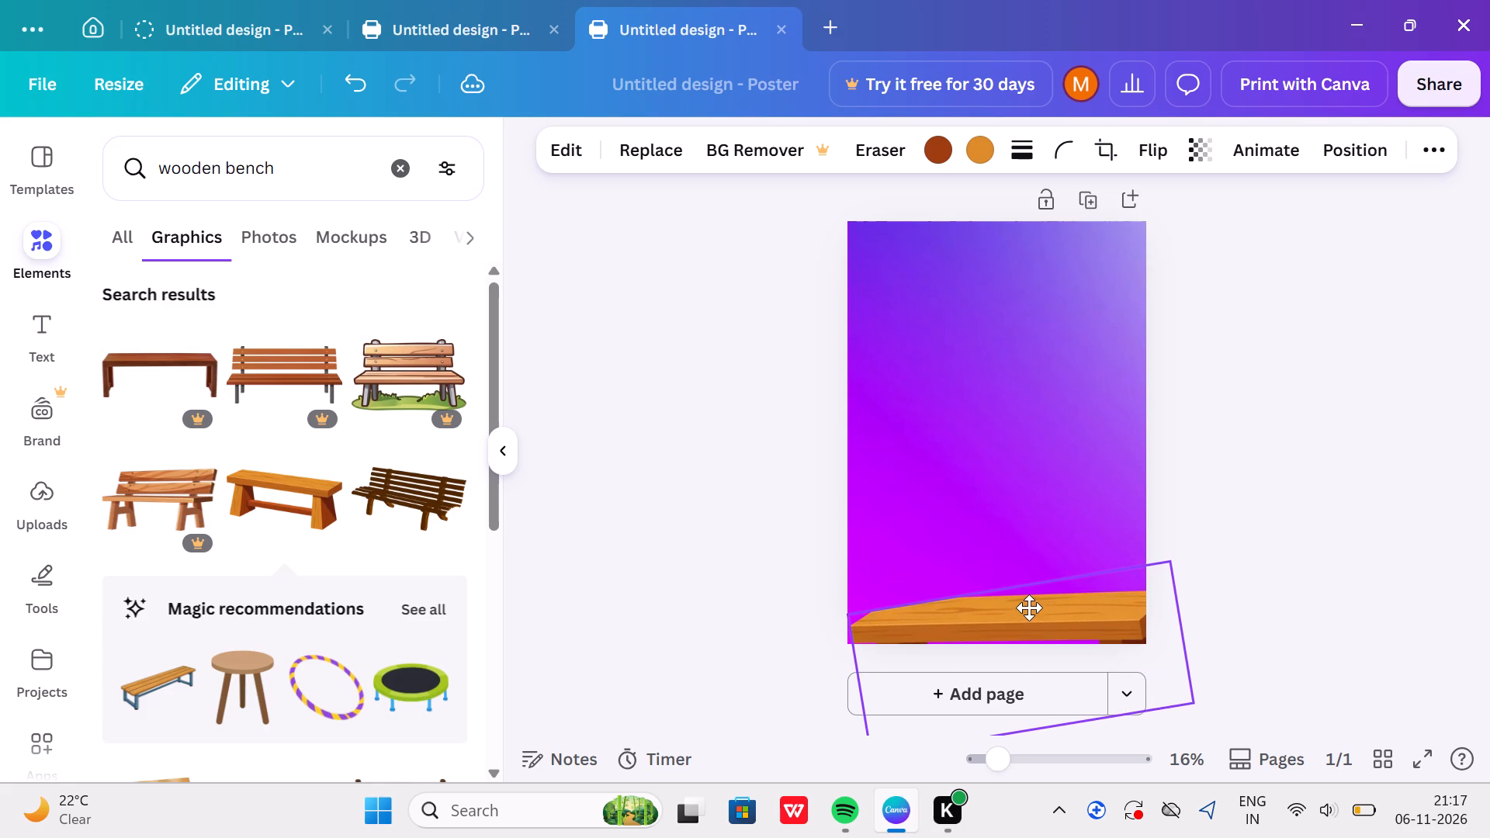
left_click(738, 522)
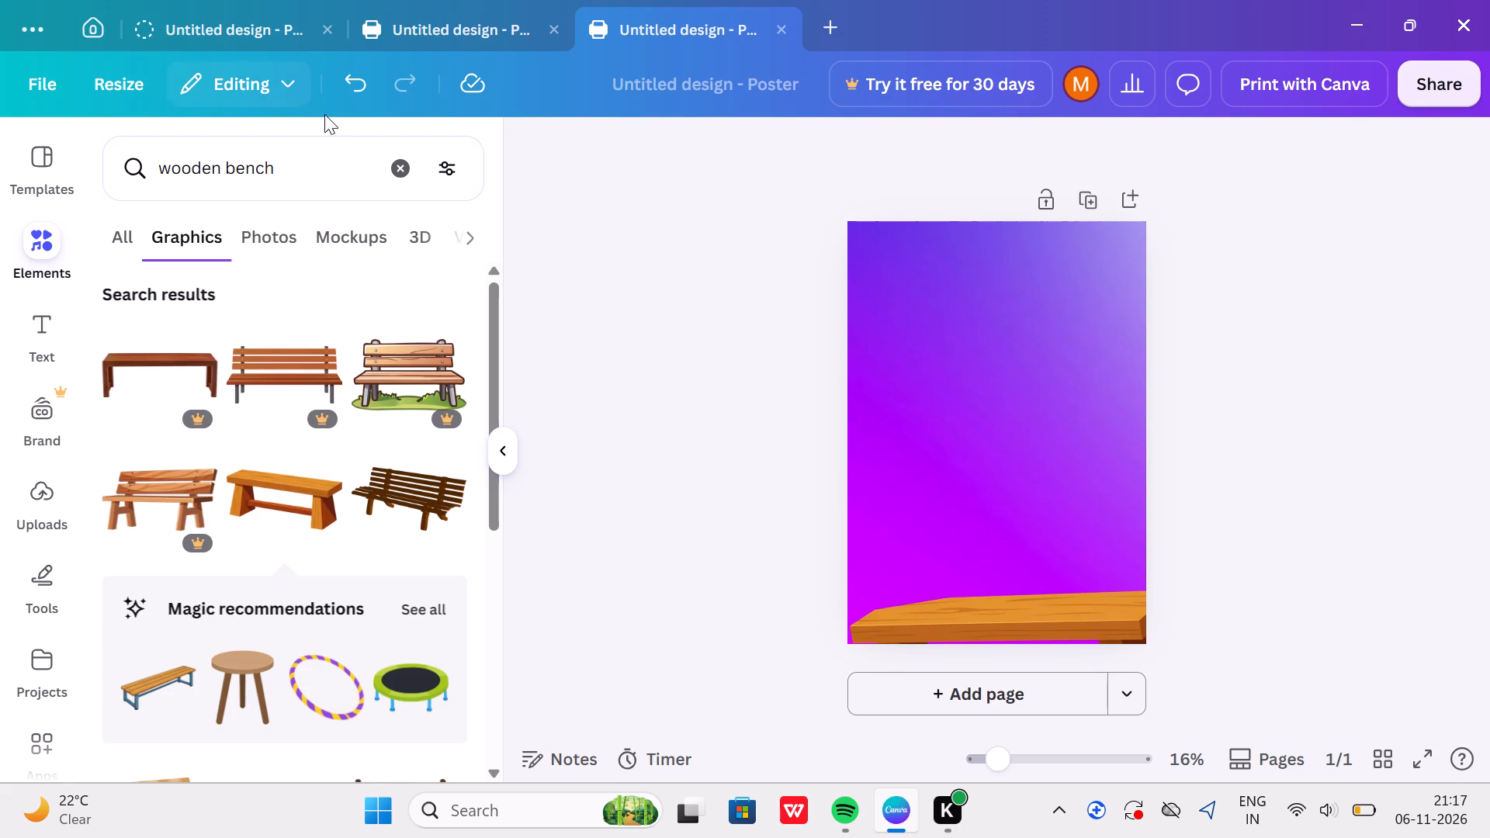
Search the elements library for "woodden circle" and narrow the results to graphics.
left_click(392, 175)
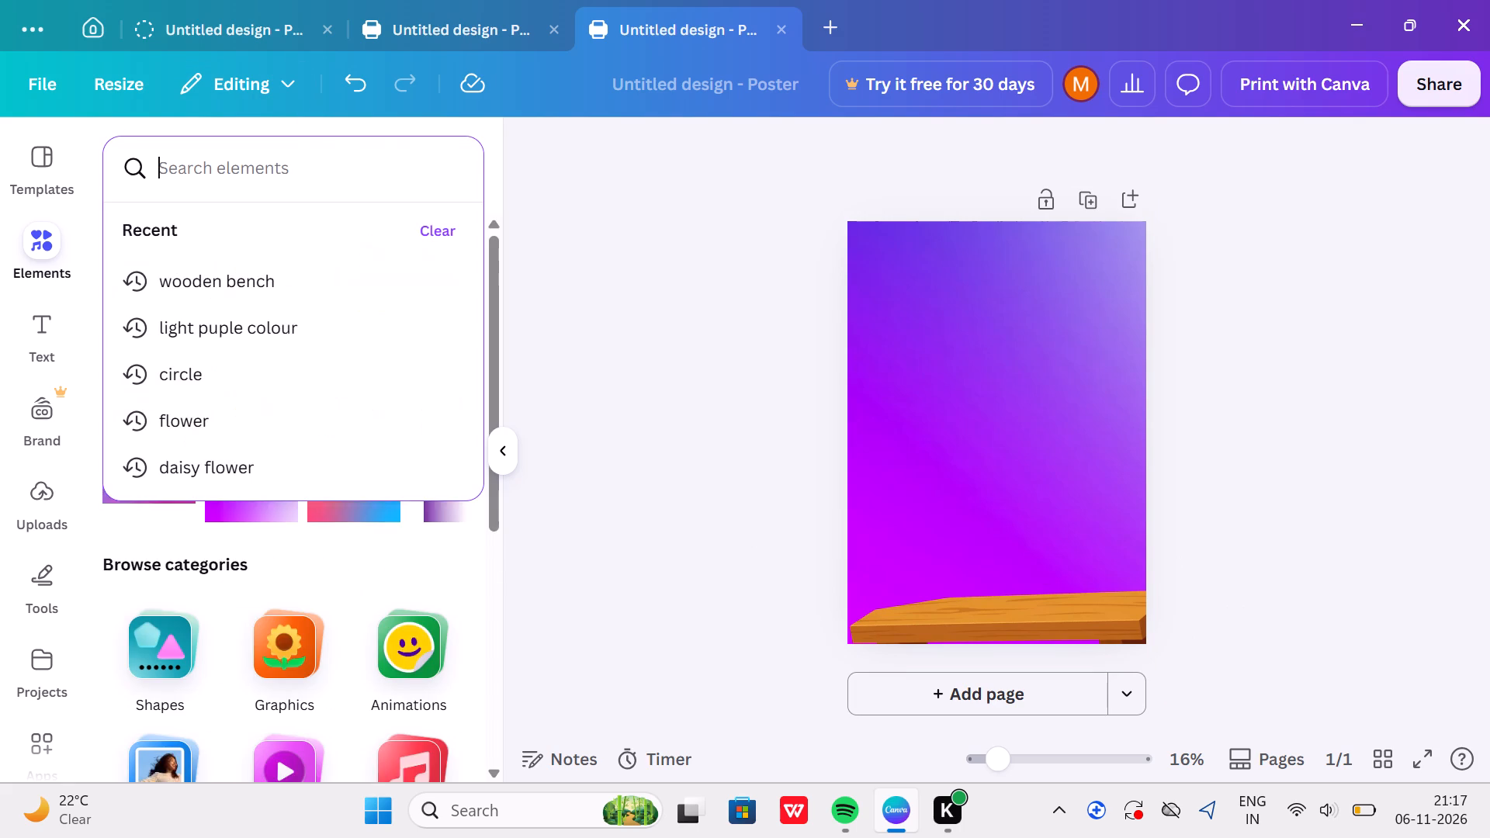
key("o")
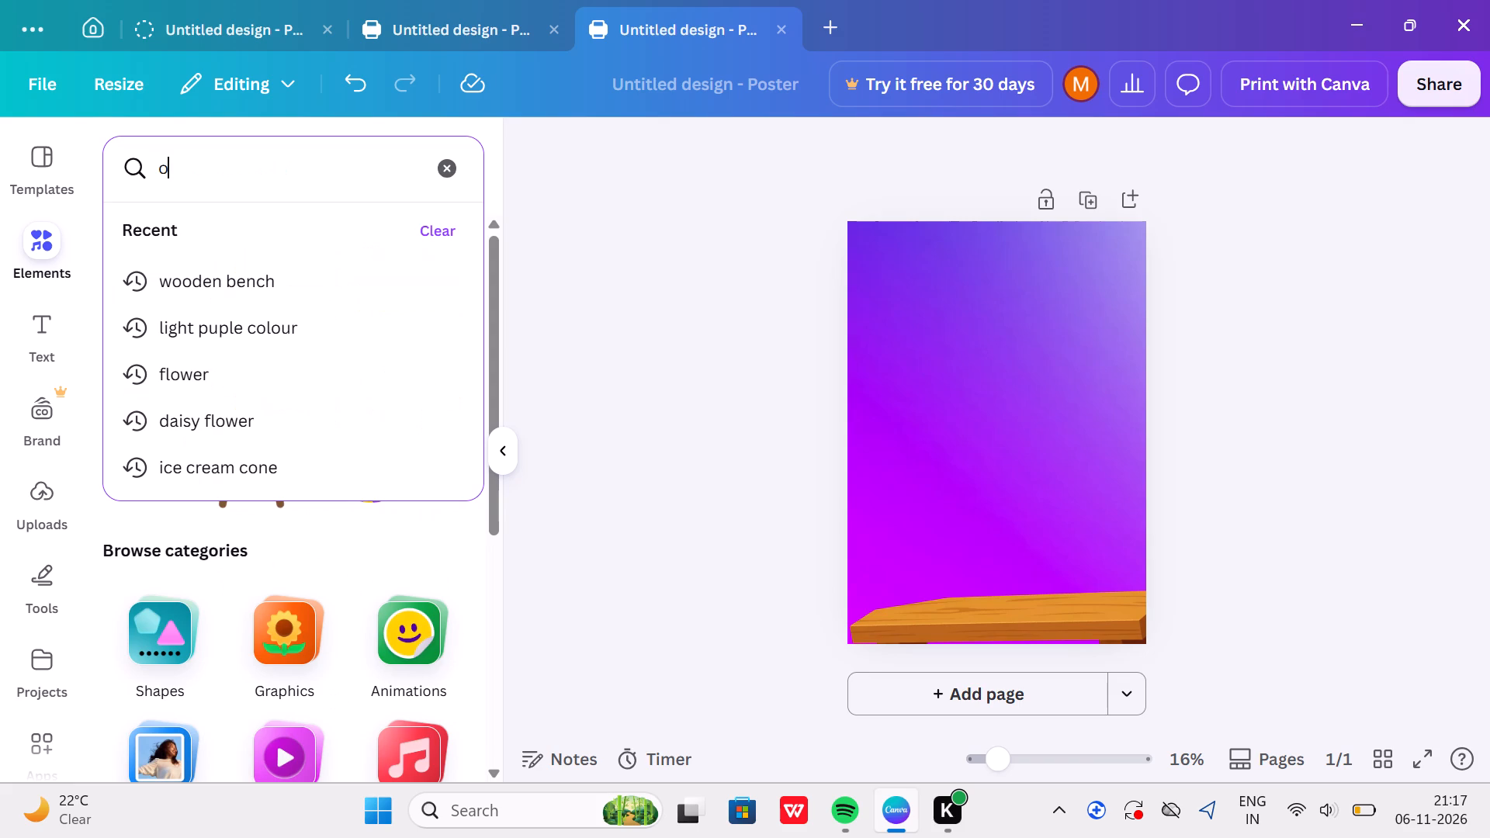
type("ats")
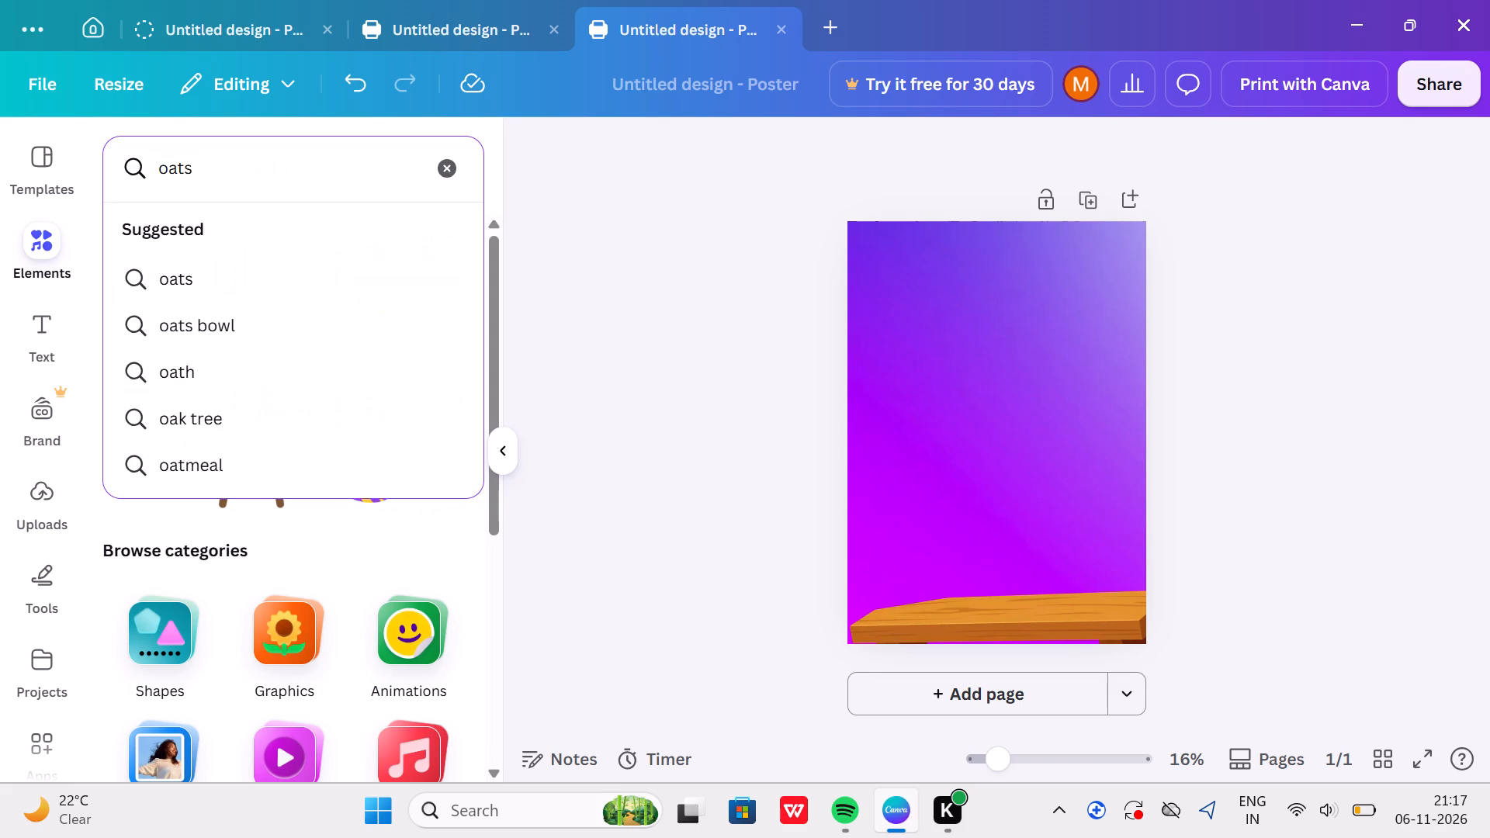
key("BackSpace")
key("BackSpace")
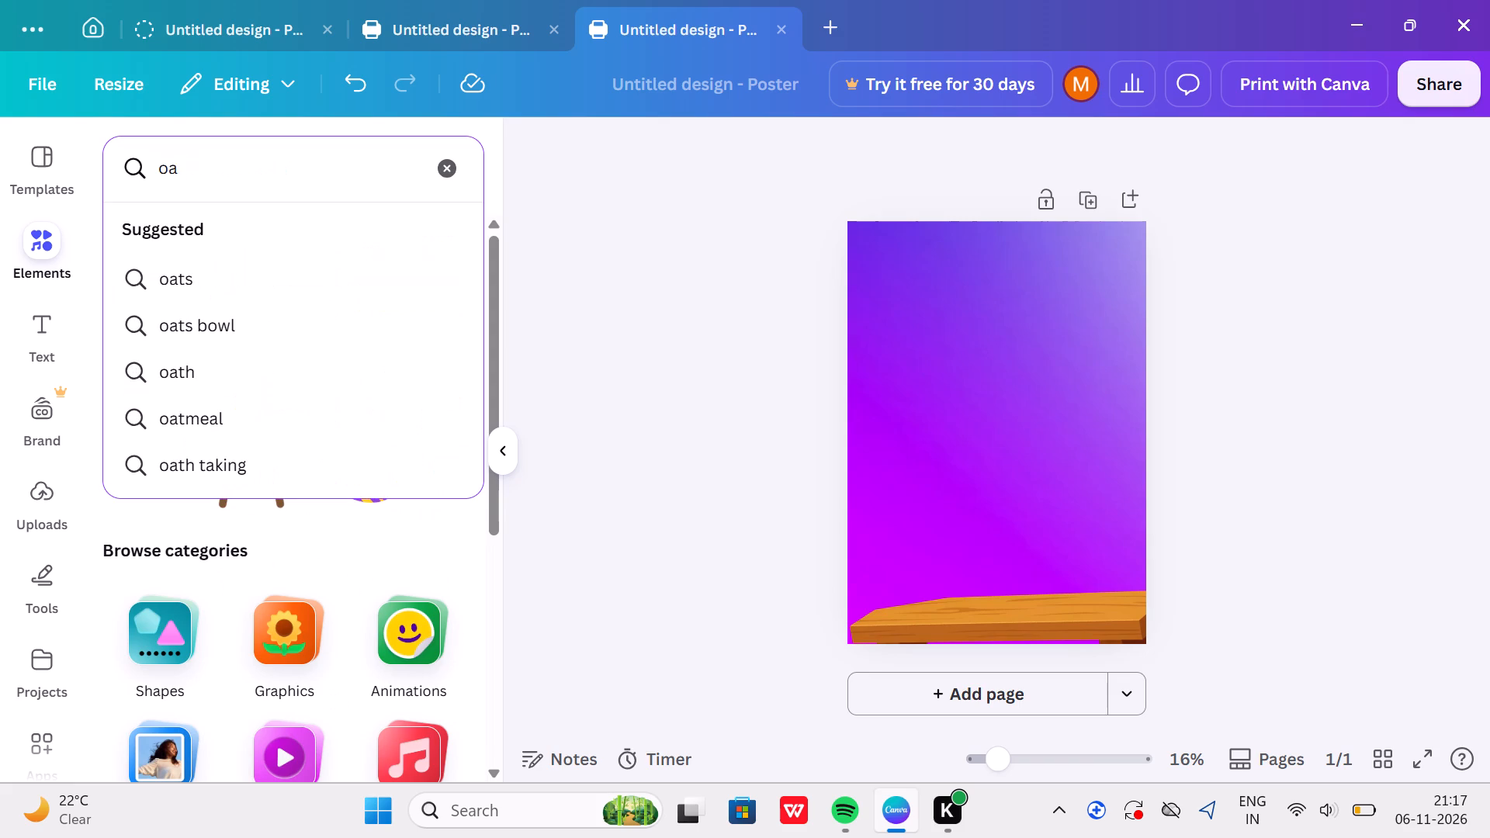
key("BackSpace")
key("BackSpace")
type("woodden circle")
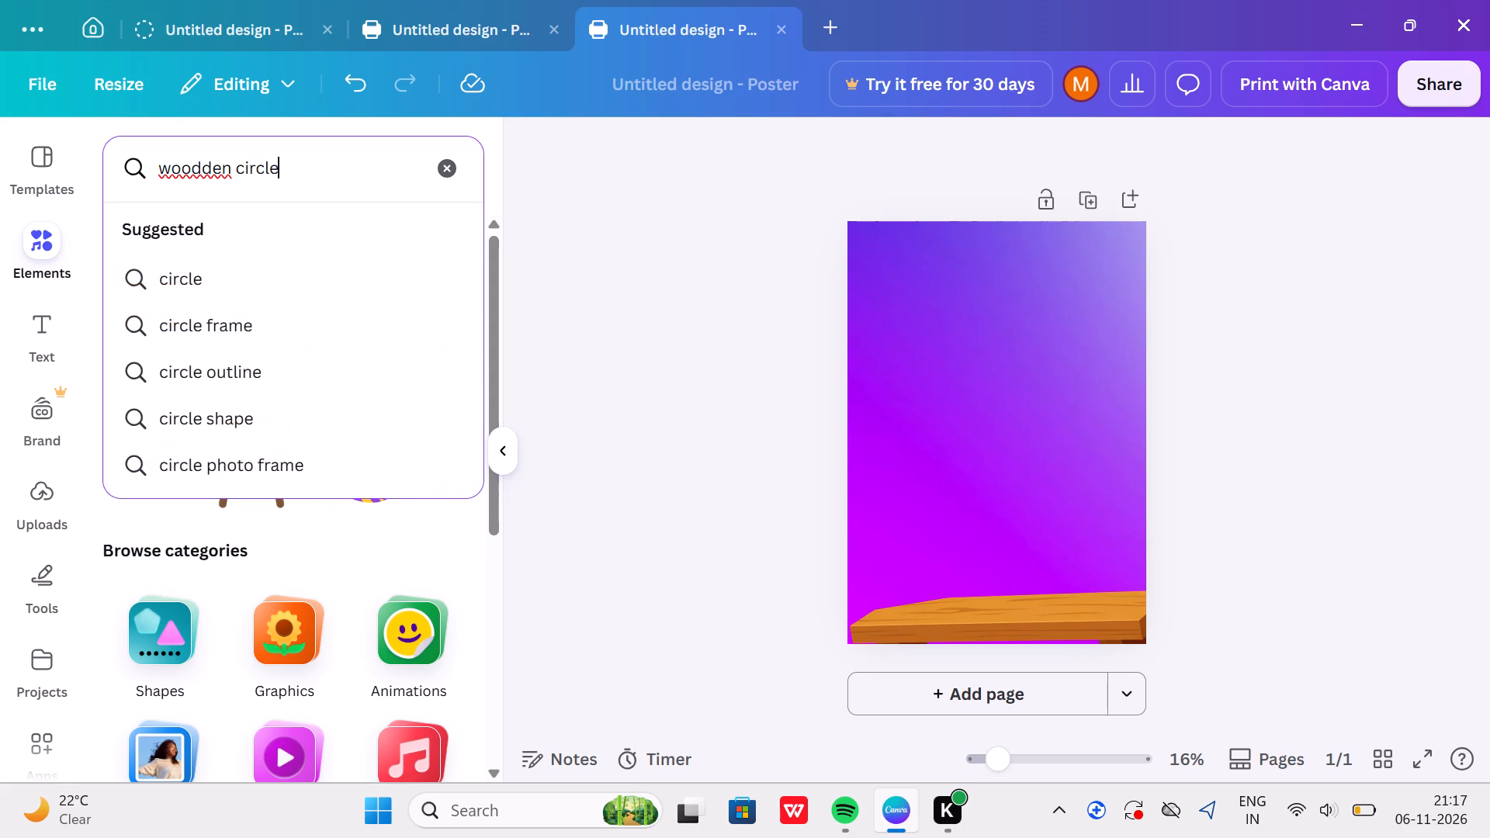
key("Return")
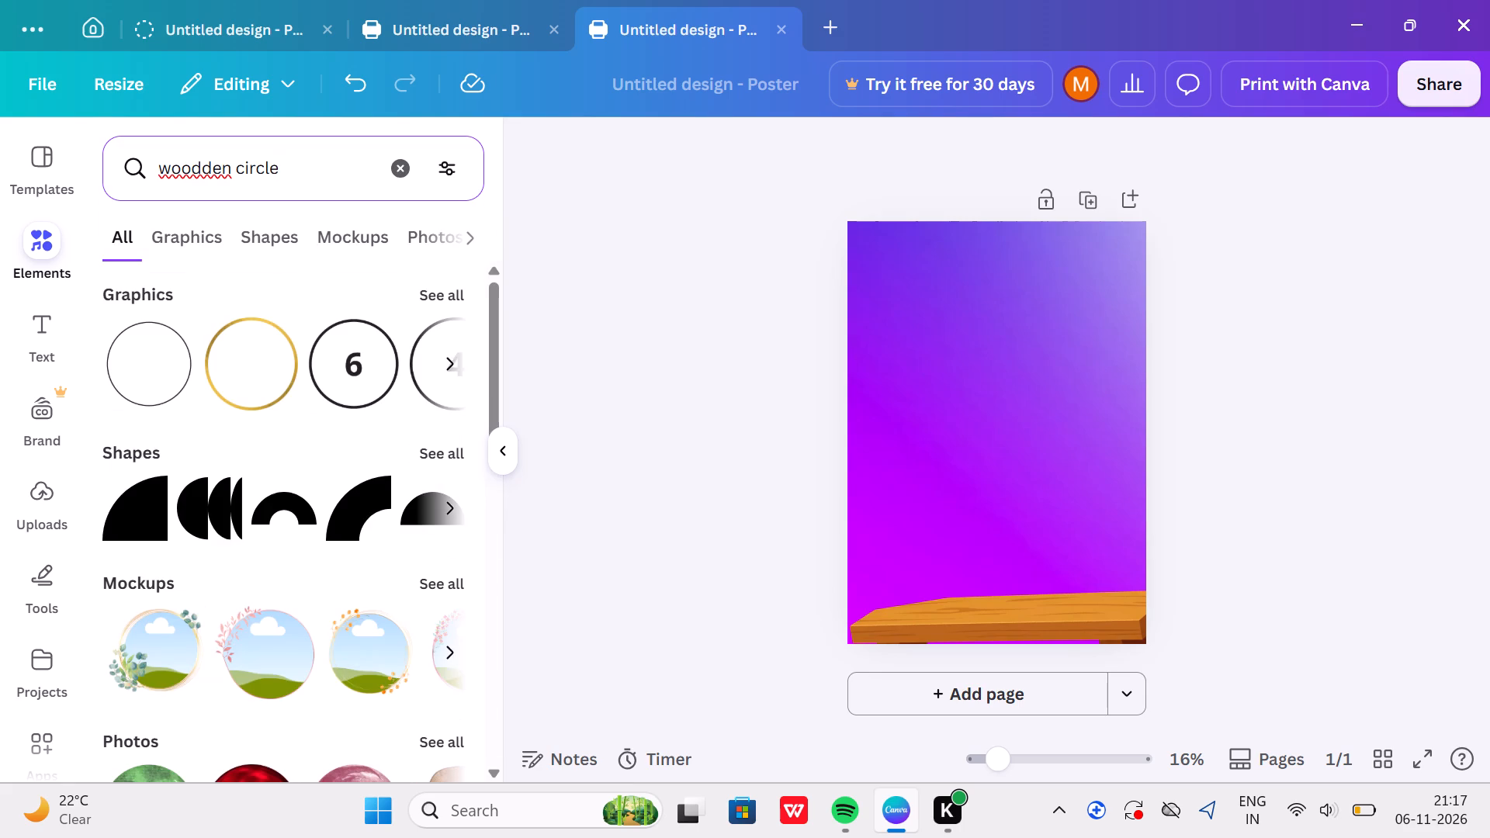
left_click(446, 500)
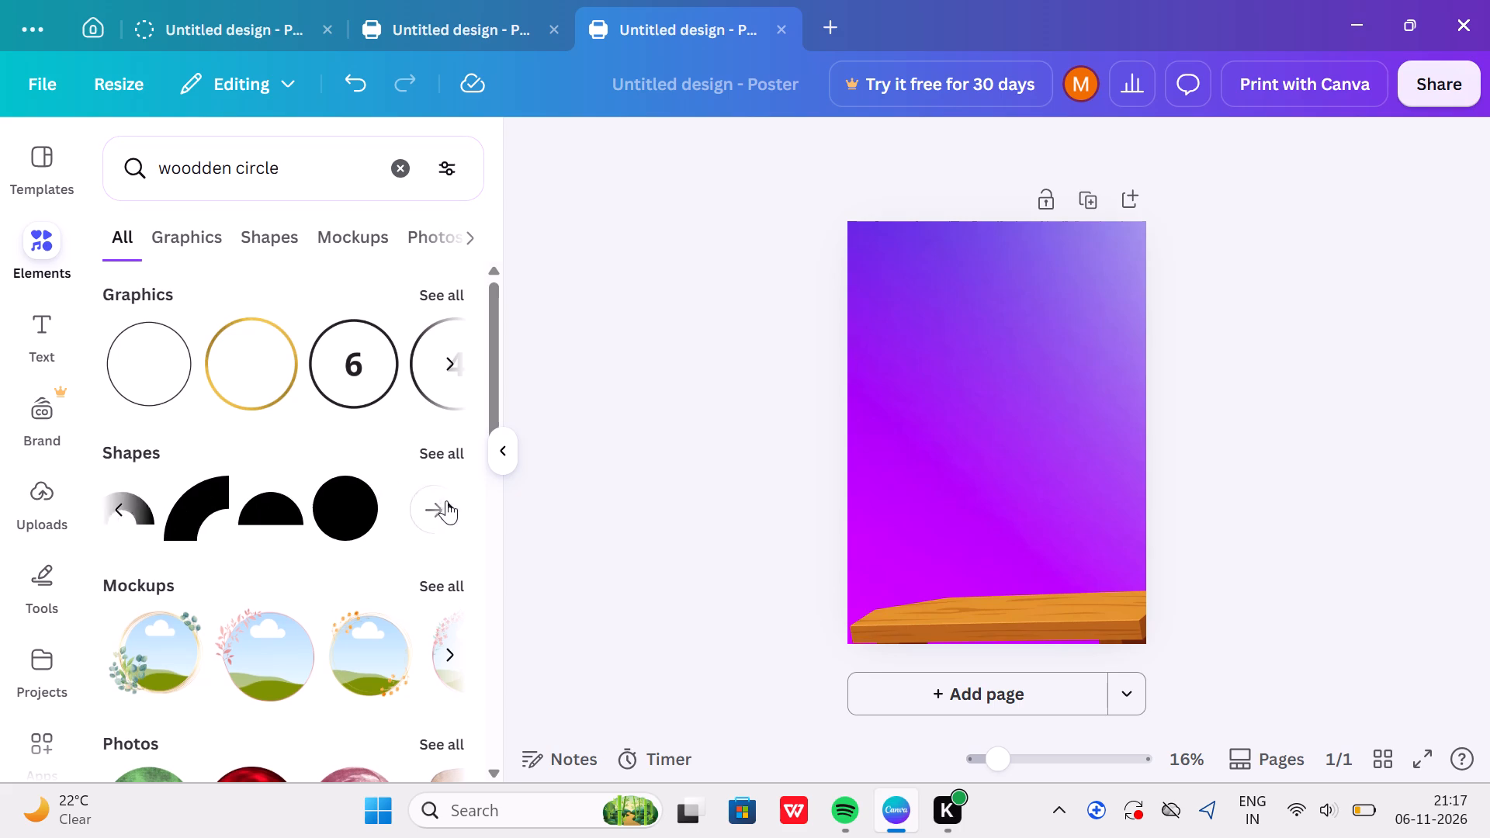
left_click(189, 237)
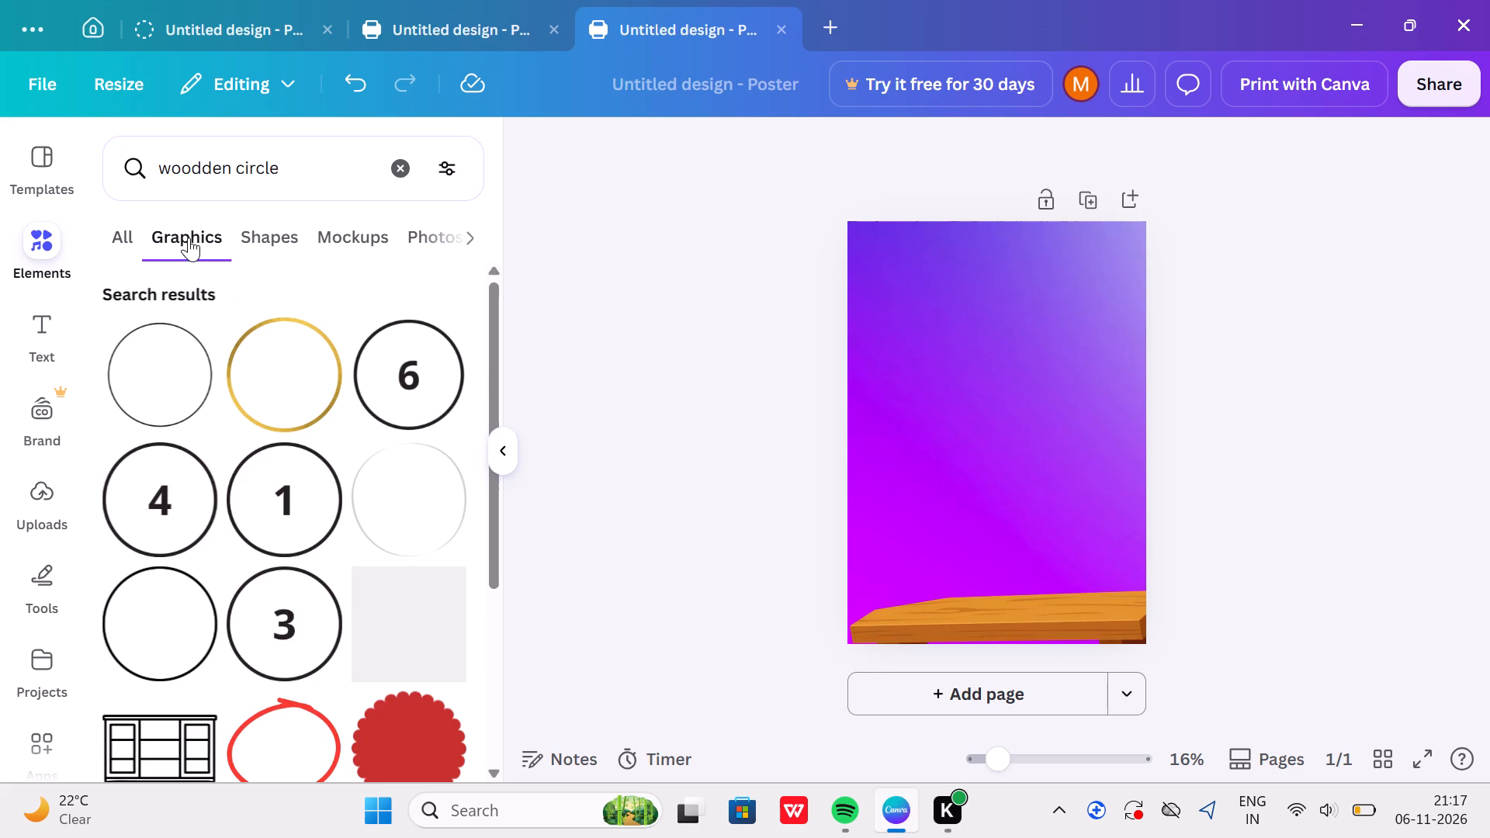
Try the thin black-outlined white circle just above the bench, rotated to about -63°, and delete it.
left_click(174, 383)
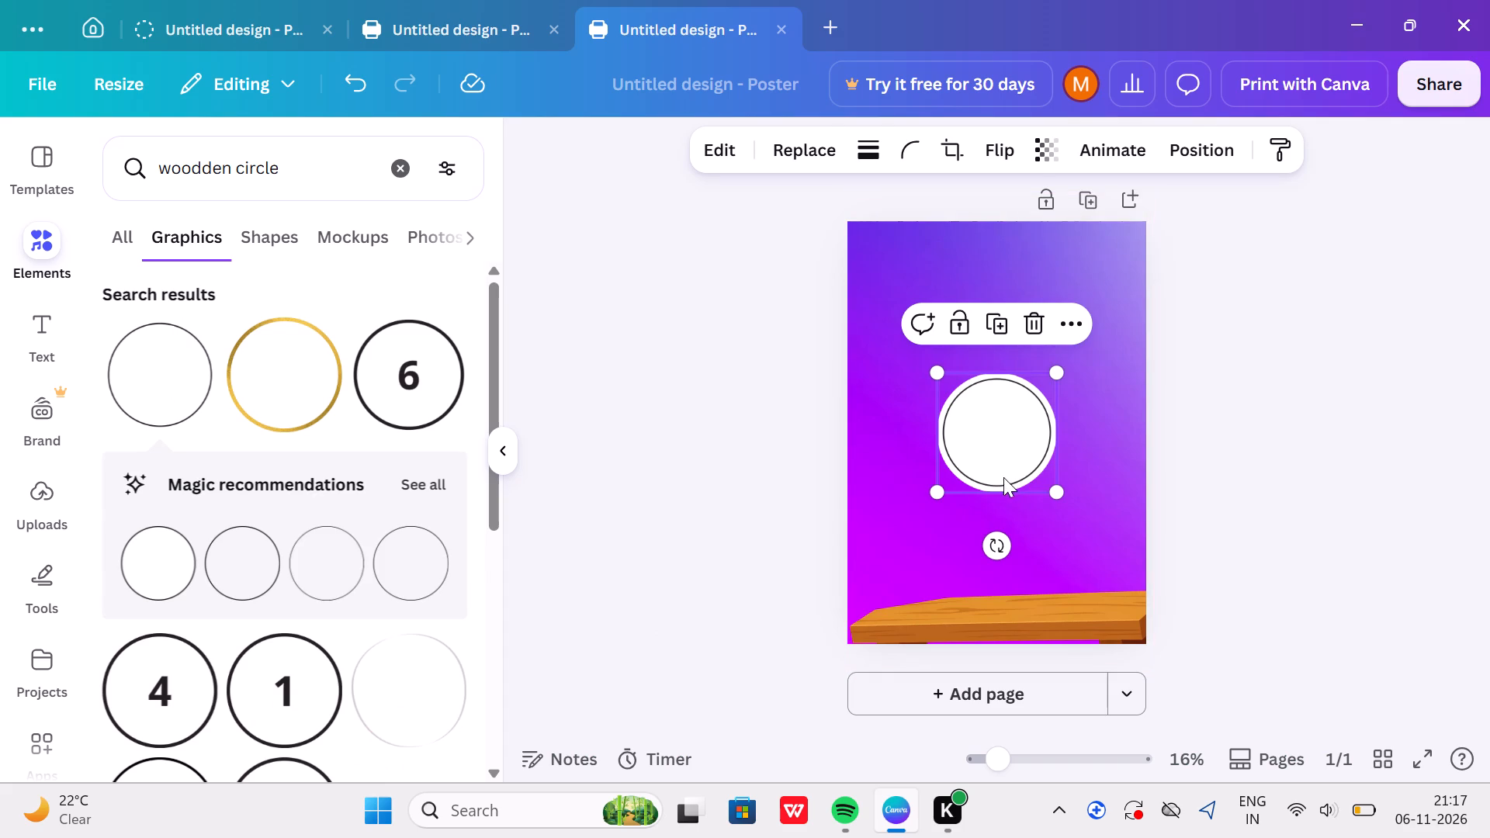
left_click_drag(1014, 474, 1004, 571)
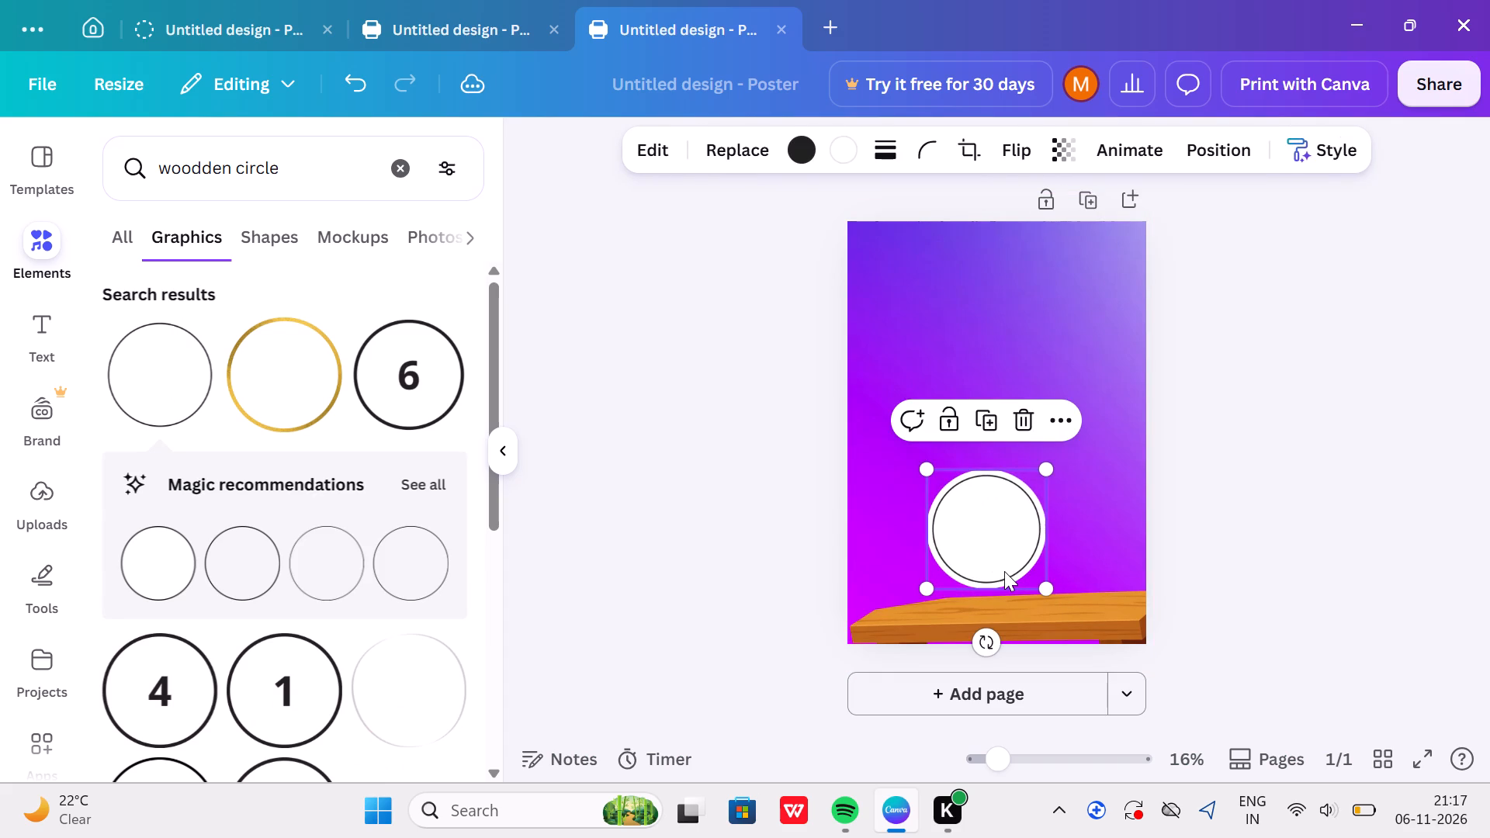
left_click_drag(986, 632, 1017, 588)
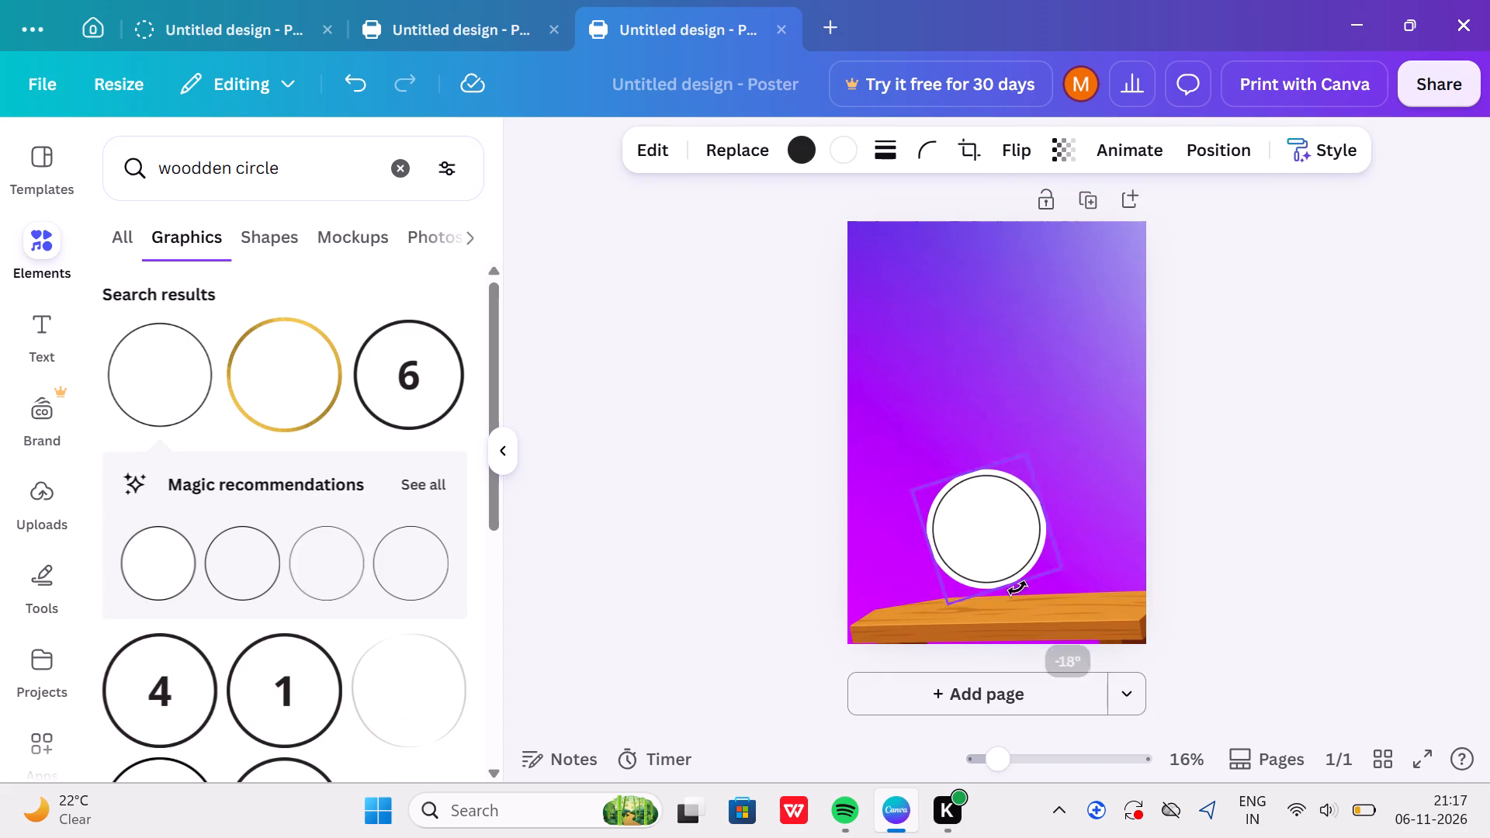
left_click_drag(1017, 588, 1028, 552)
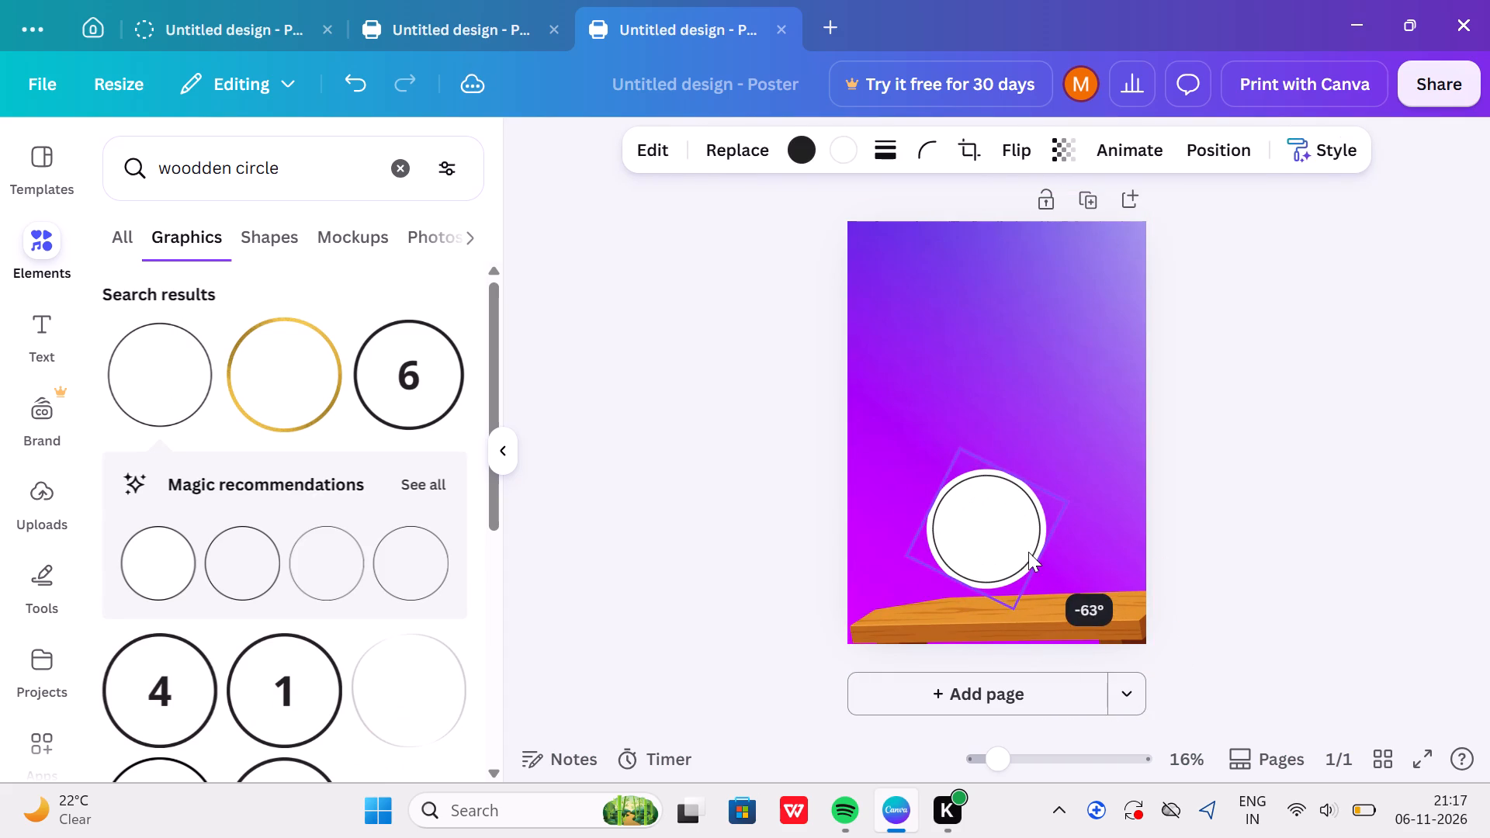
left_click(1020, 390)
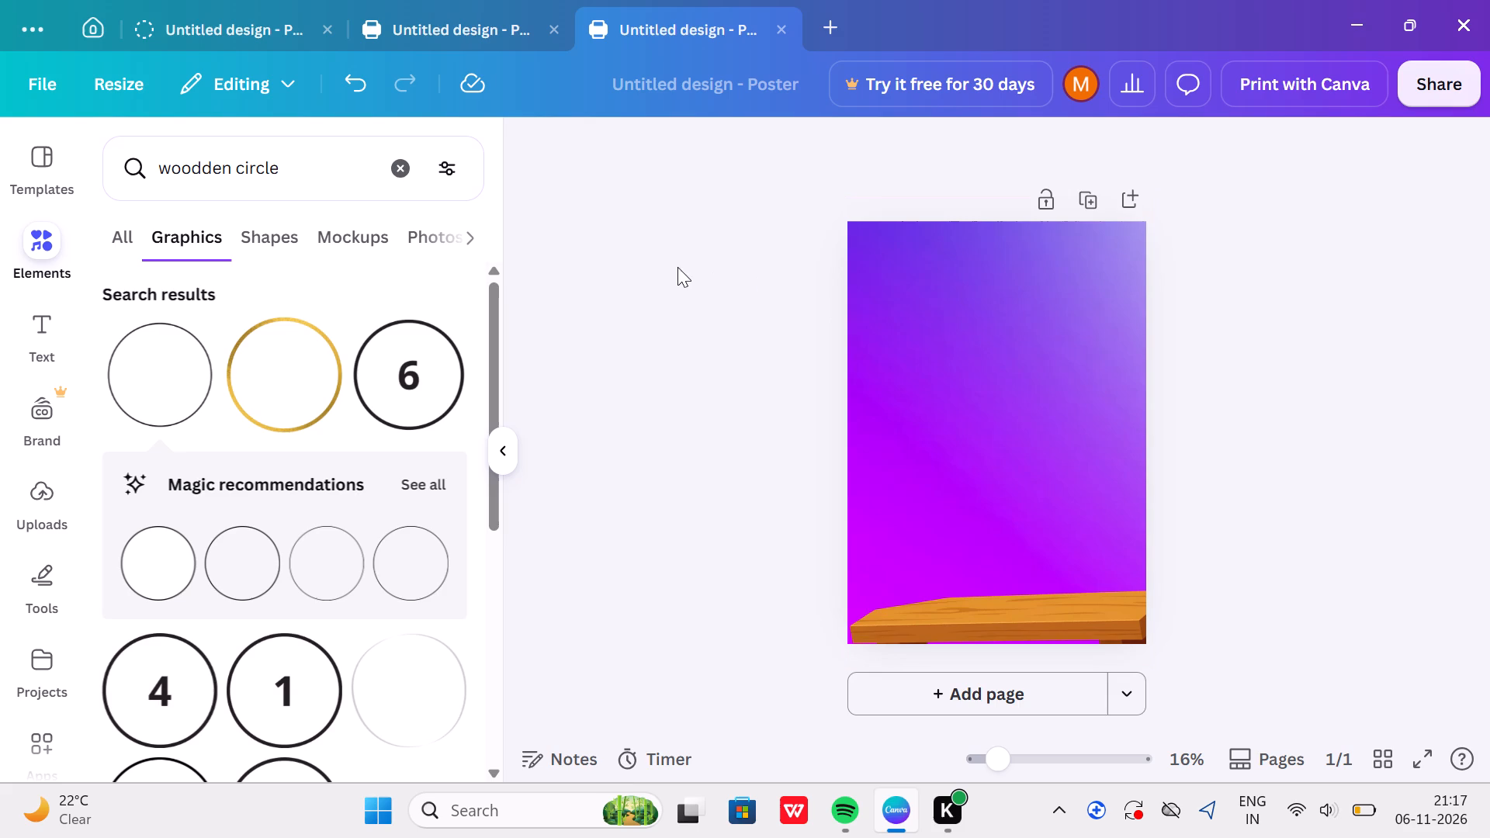
Refine the graphics search to "woodden shape circle" and look through the results.
left_click(234, 167)
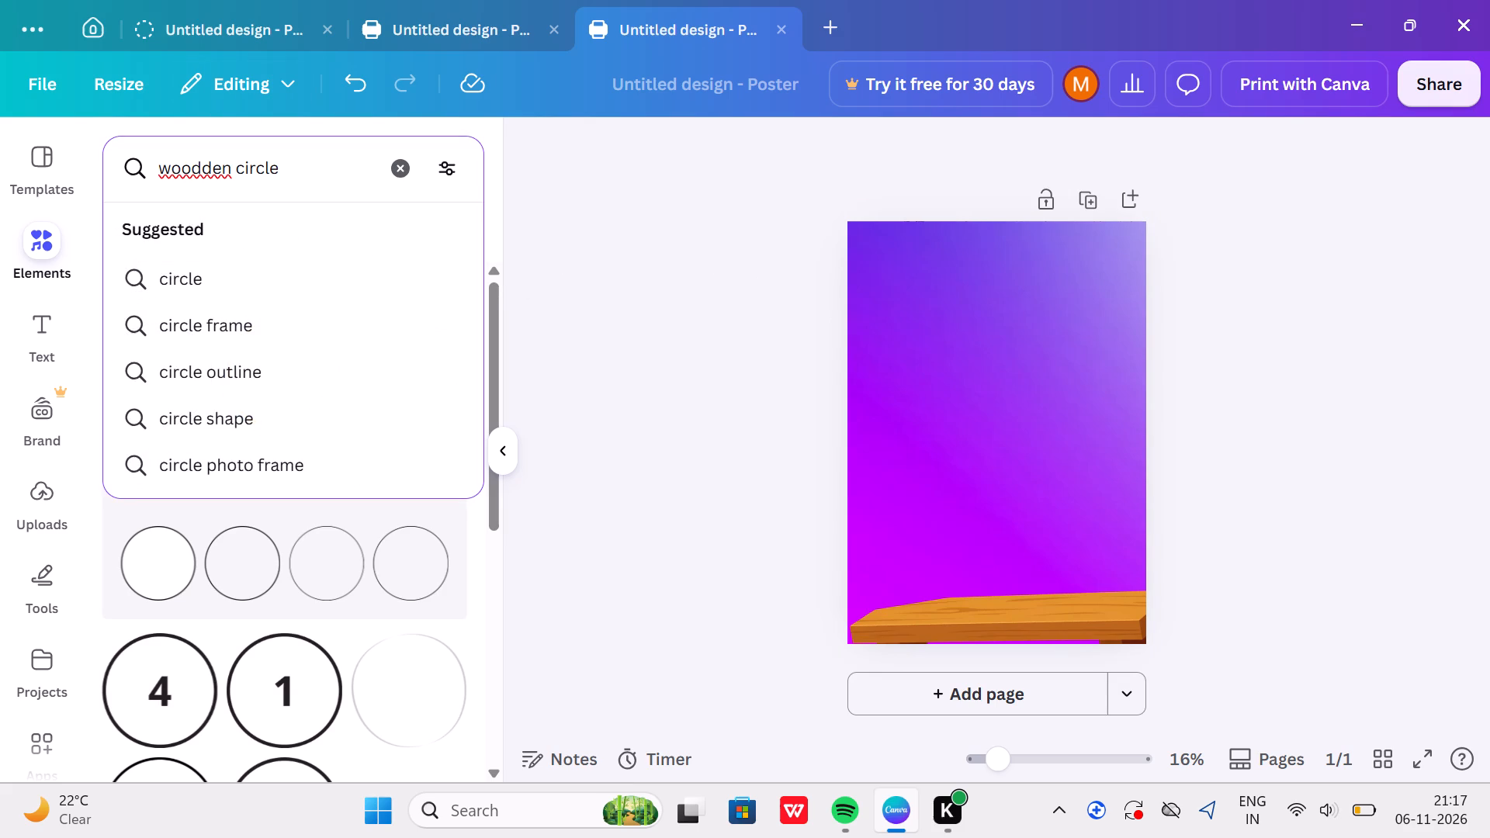
key("s")
type("hape")
key("space")
key("Return")
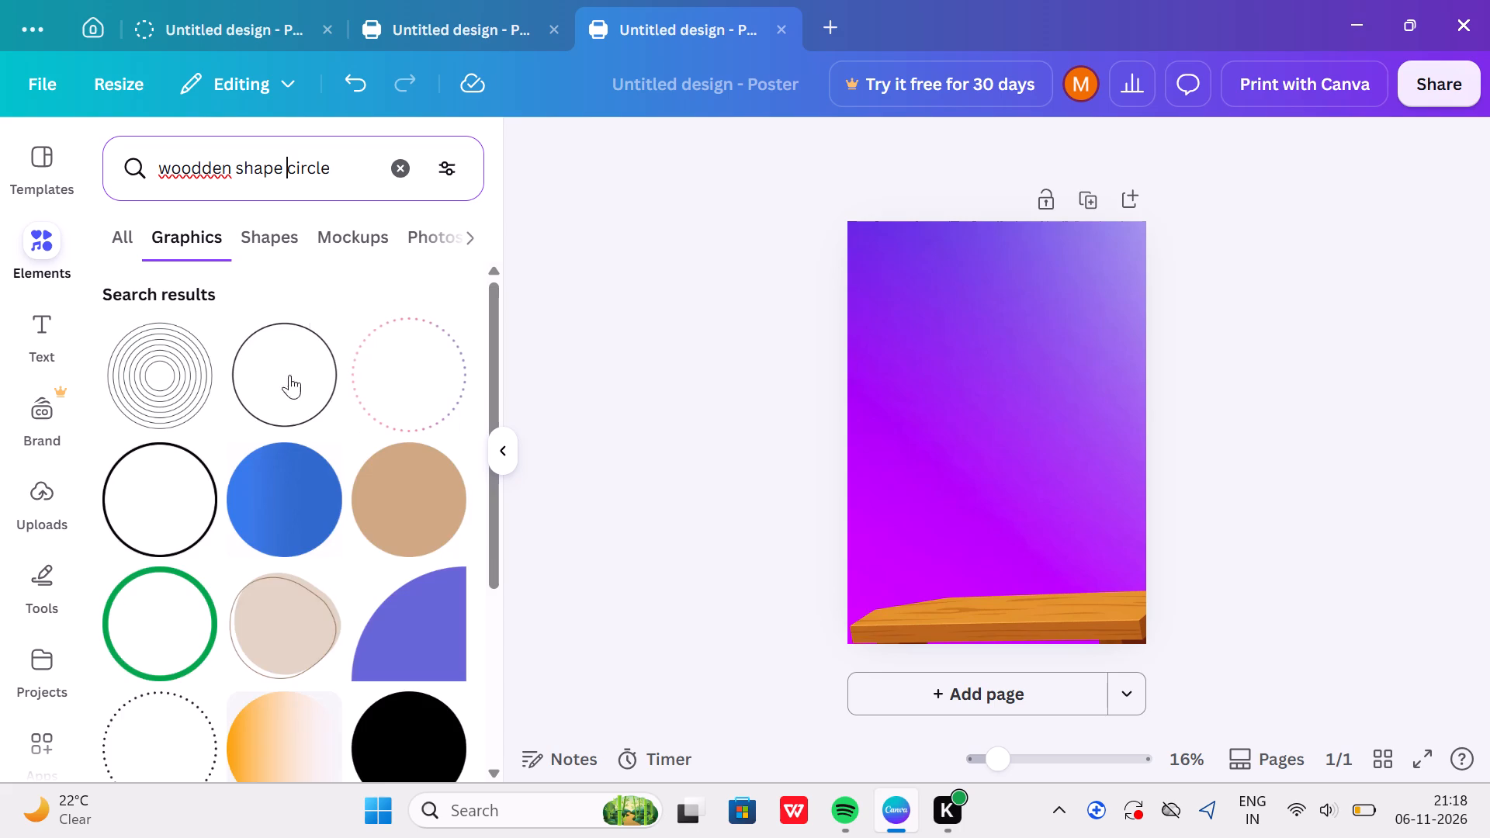
scroll(350, 536, "down", 1)
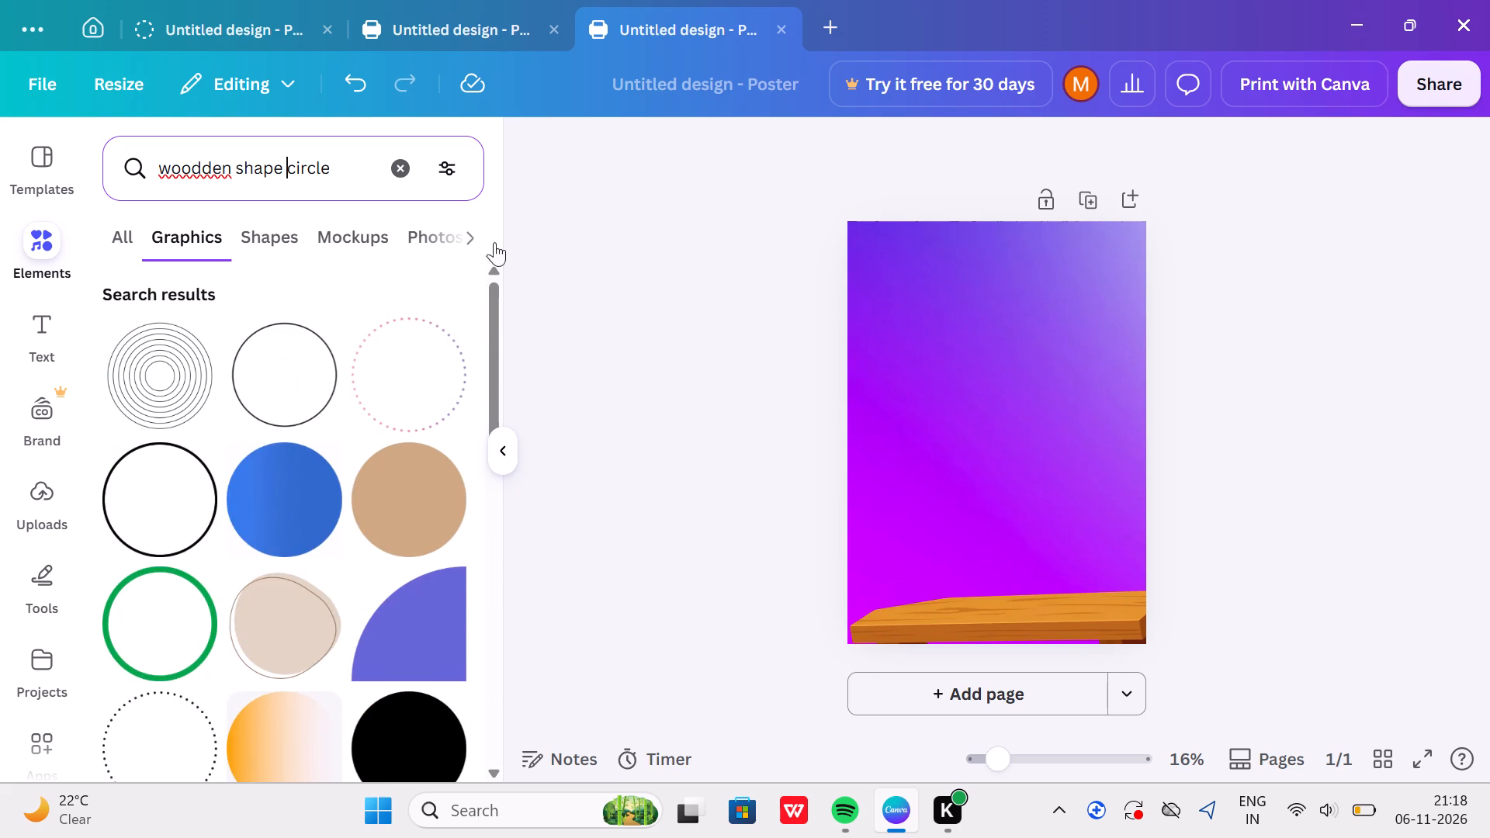
Search the elements library for "oats packet" and browse the matching graphics and photos for a suitable packet image.
left_click(393, 168)
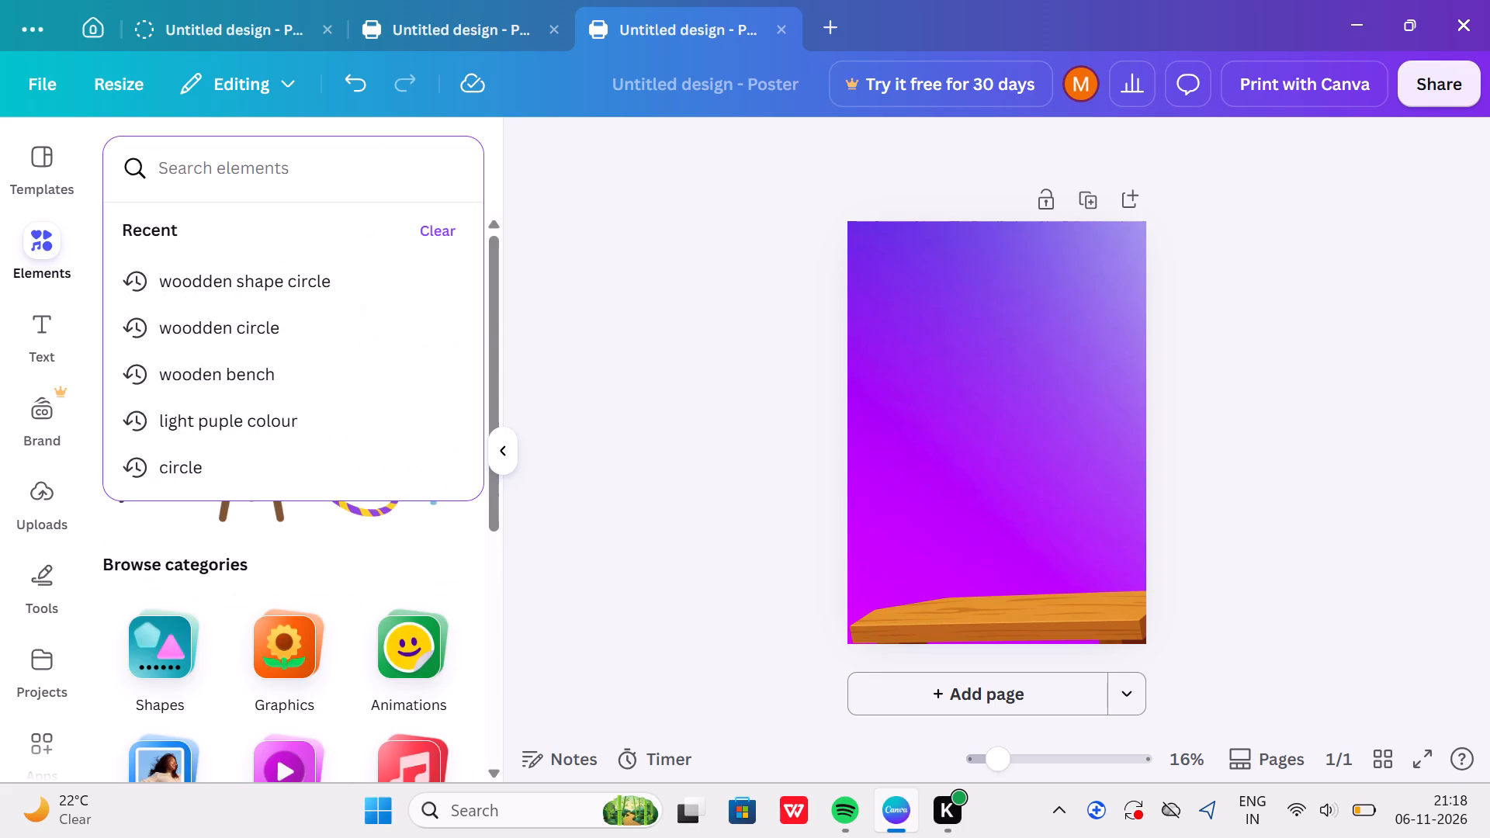
key("o")
type("ats packet")
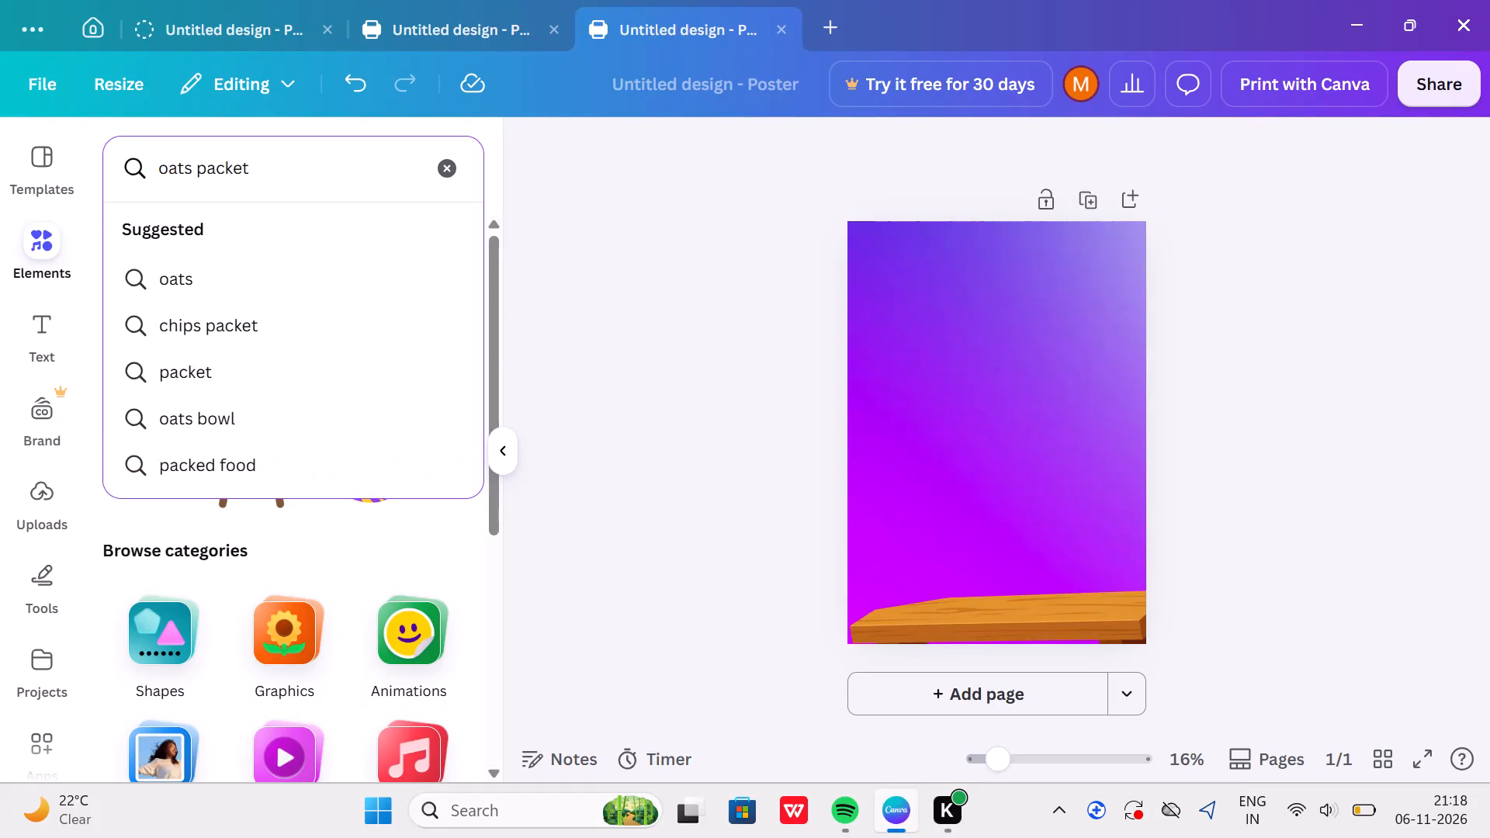
key("Return")
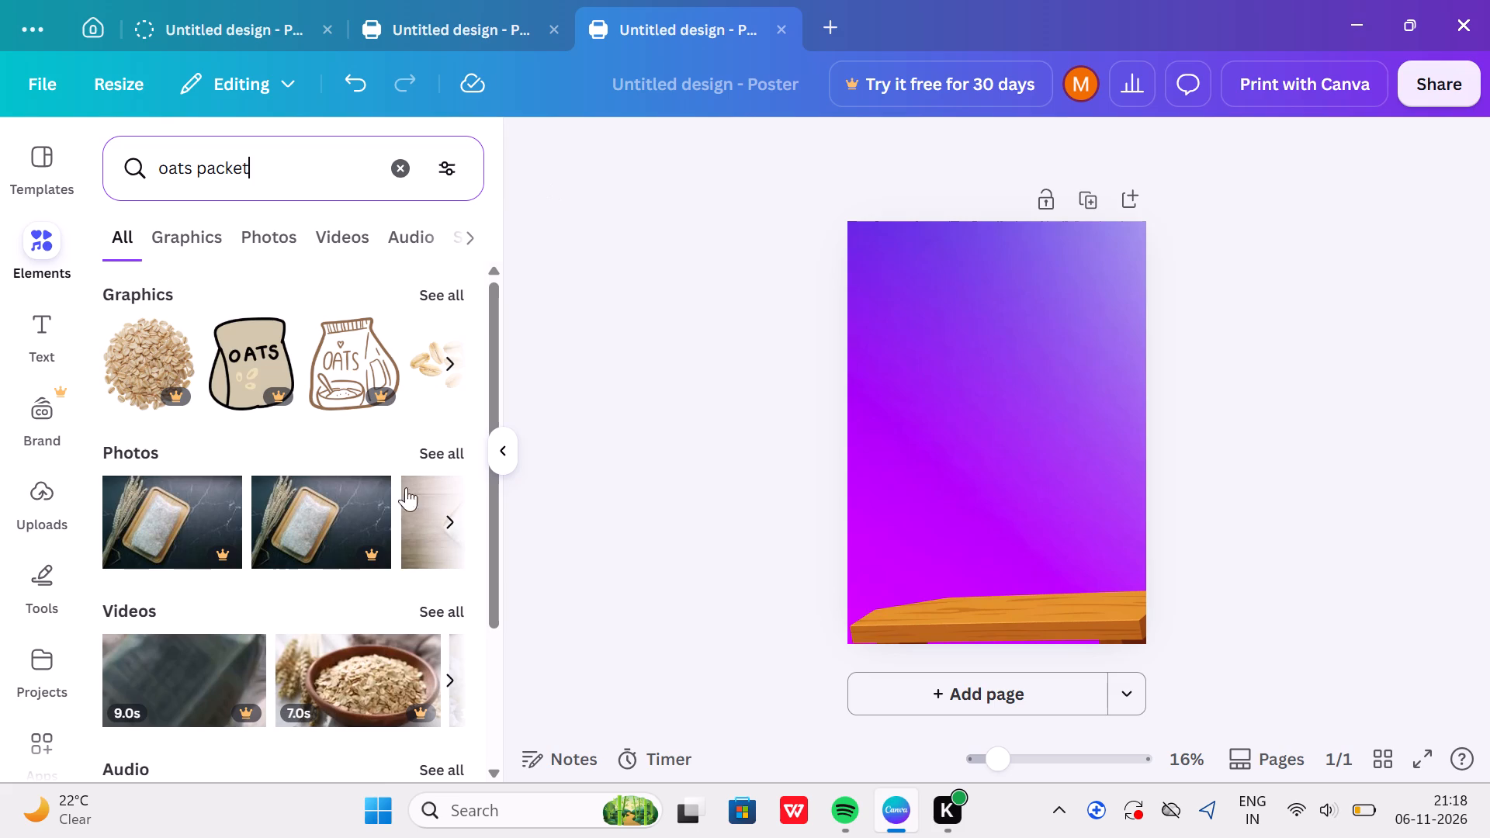
left_click(191, 225)
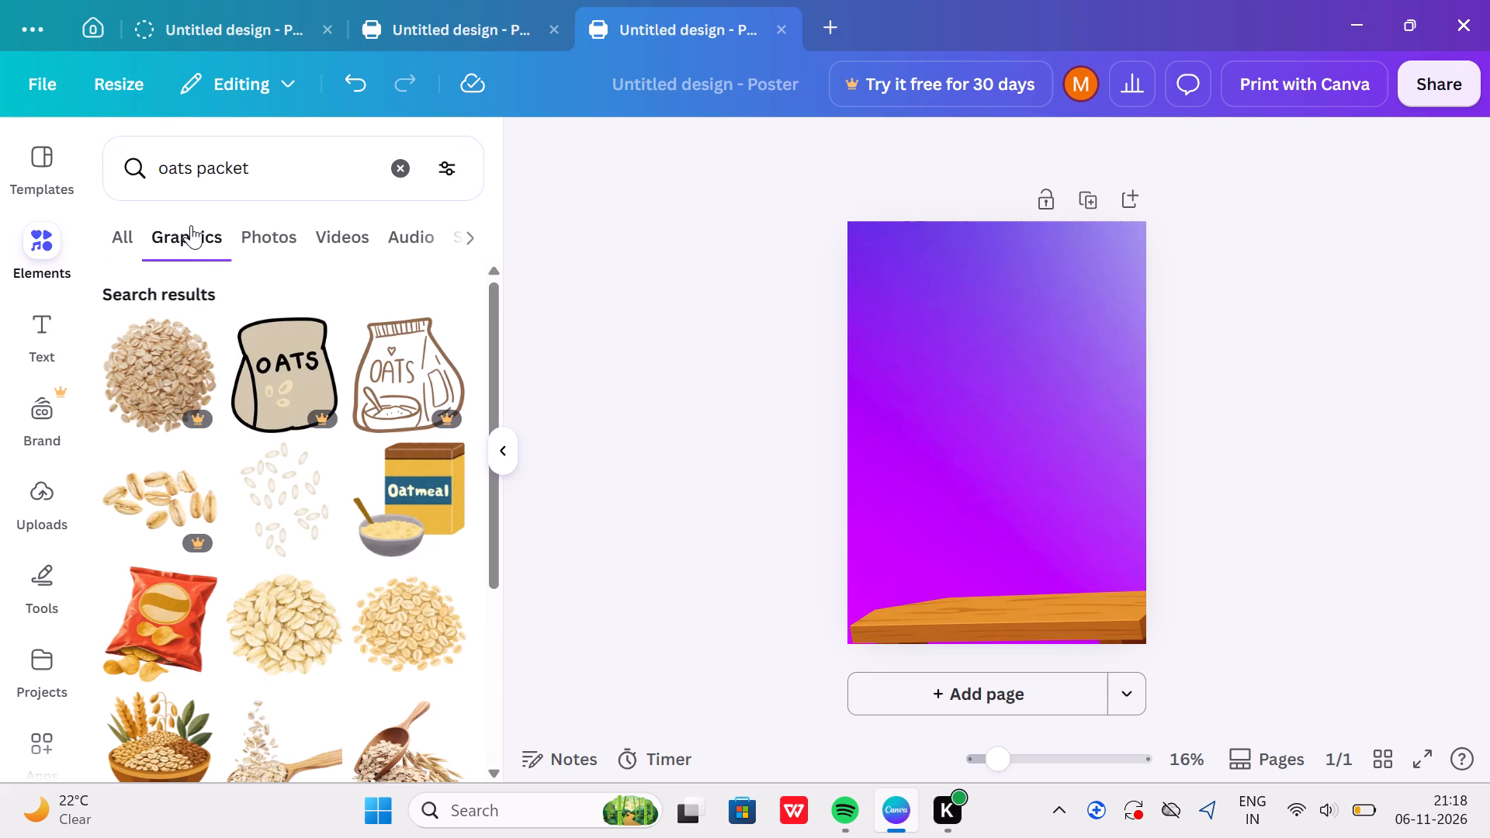
left_click(266, 249)
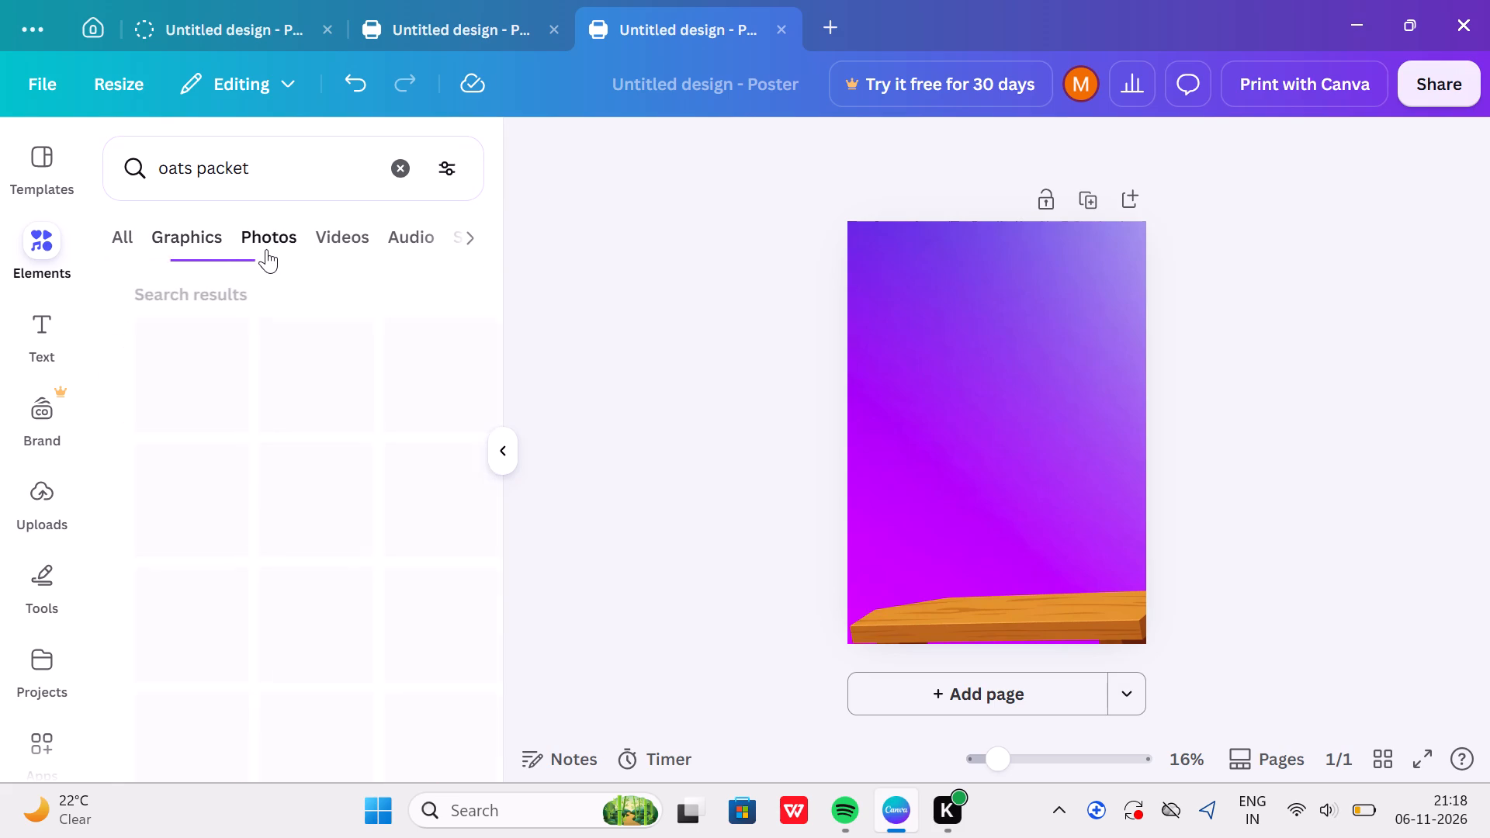
scroll(305, 581, "down", 1)
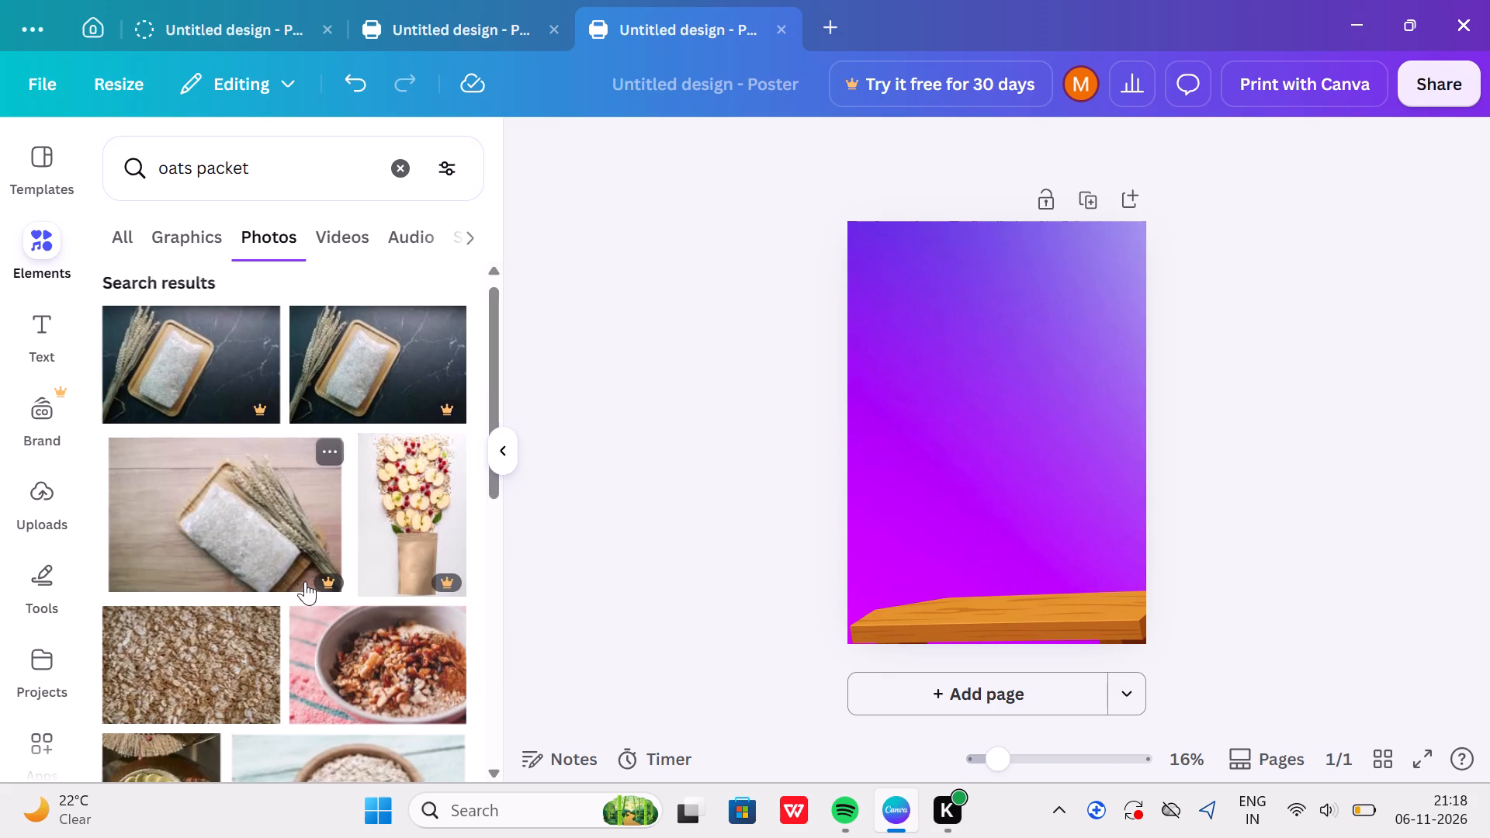
scroll(305, 581, "down", 6)
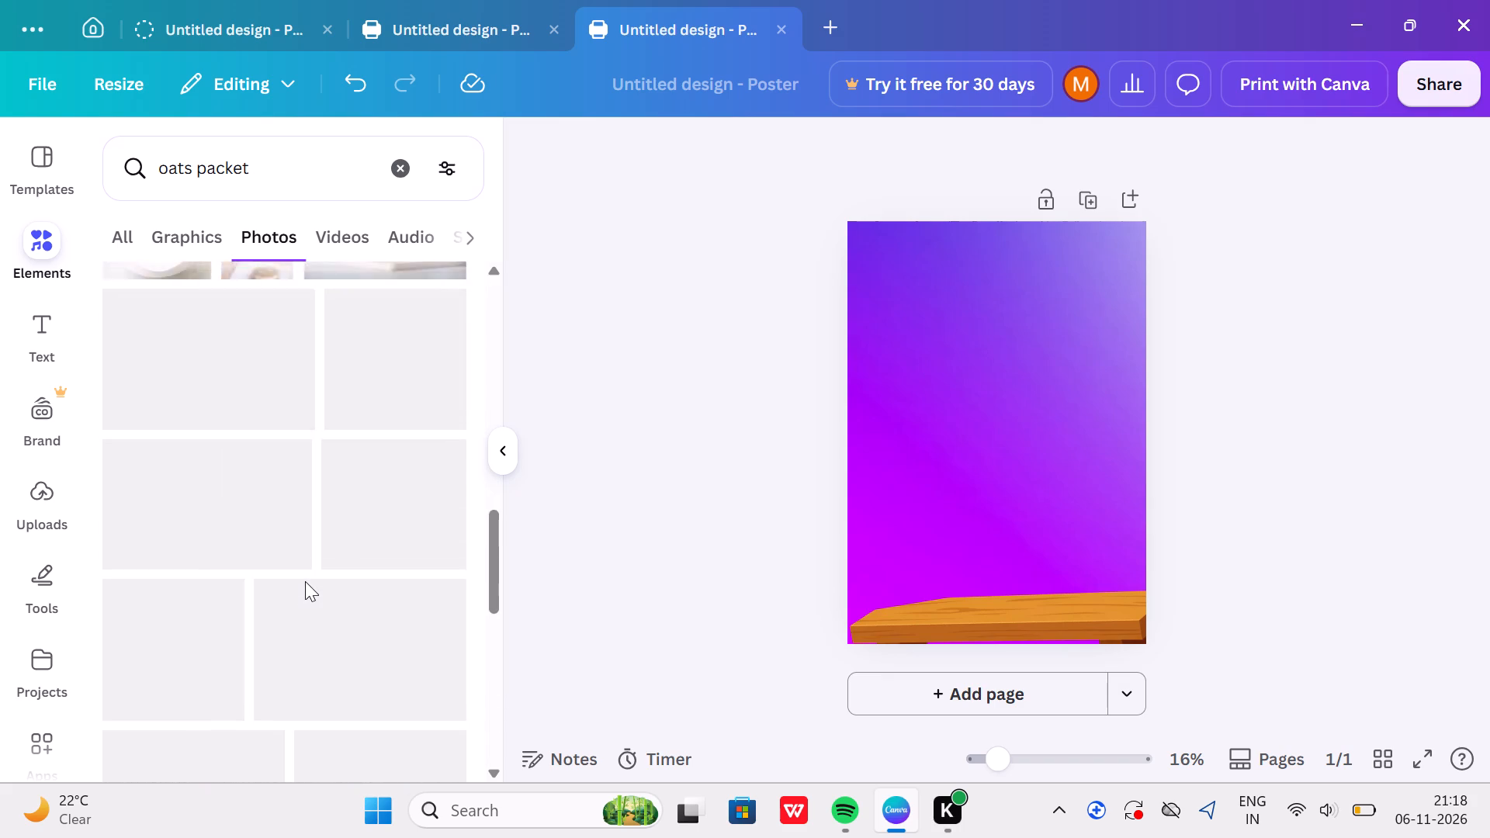
scroll(305, 581, "down", 2)
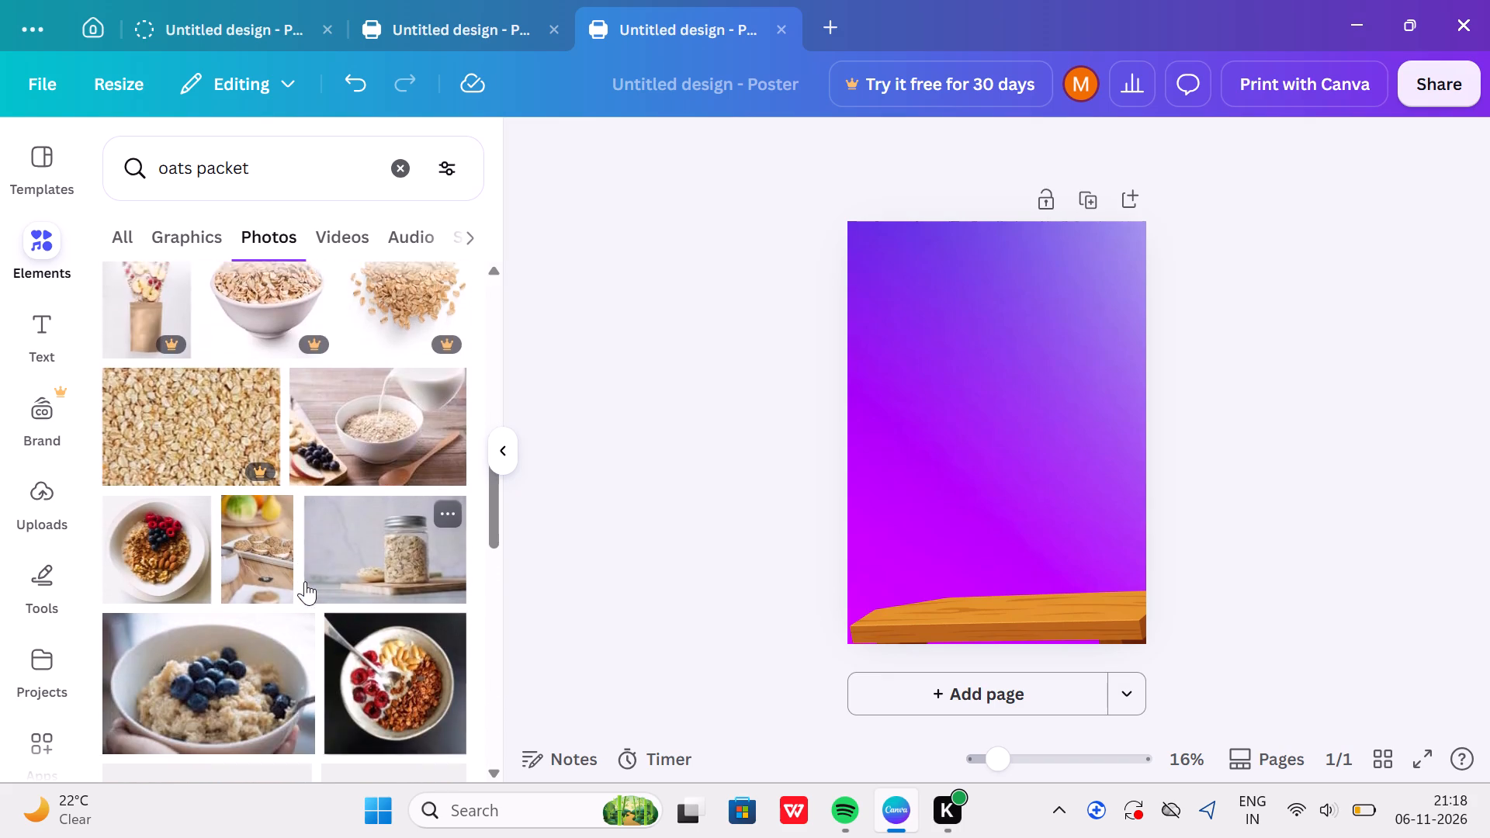
scroll(305, 581, "up", 2)
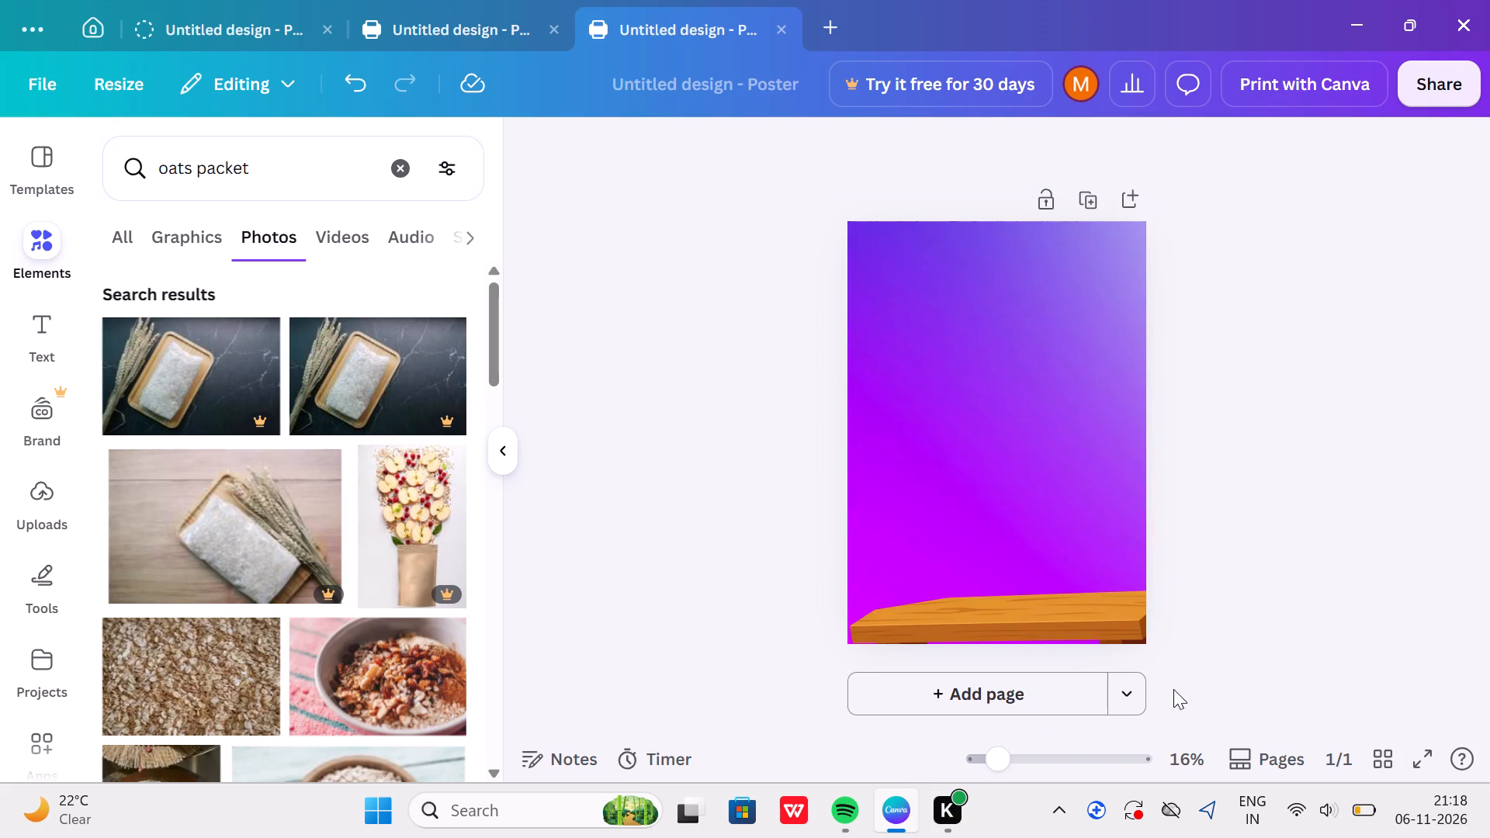
Delete the wooden bench and the purple gradient background from the poster, leaving a blank page.
left_click(1066, 608)
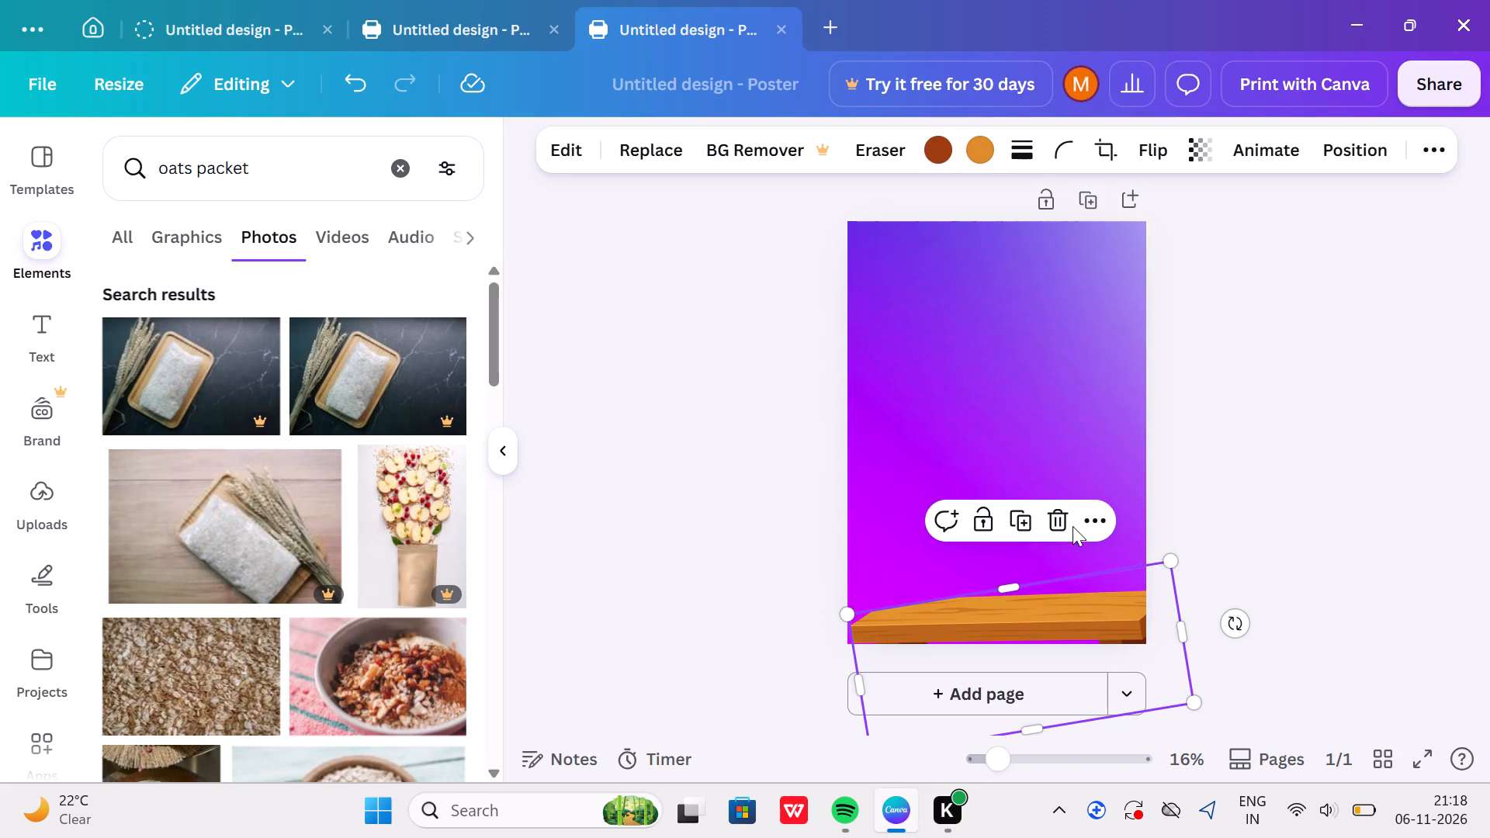
left_click(1059, 524)
left_click(1045, 490)
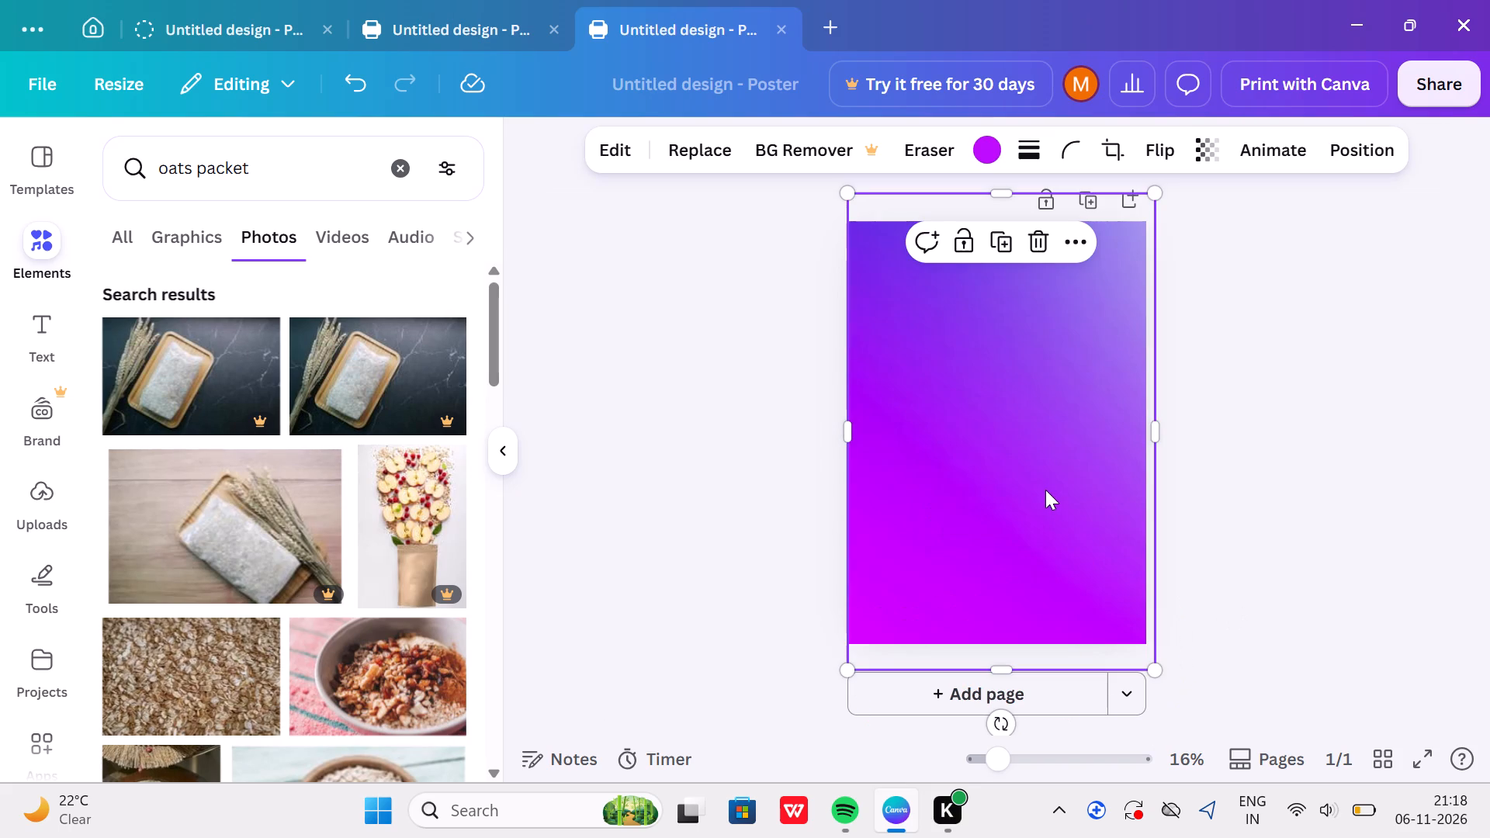
left_click(1029, 241)
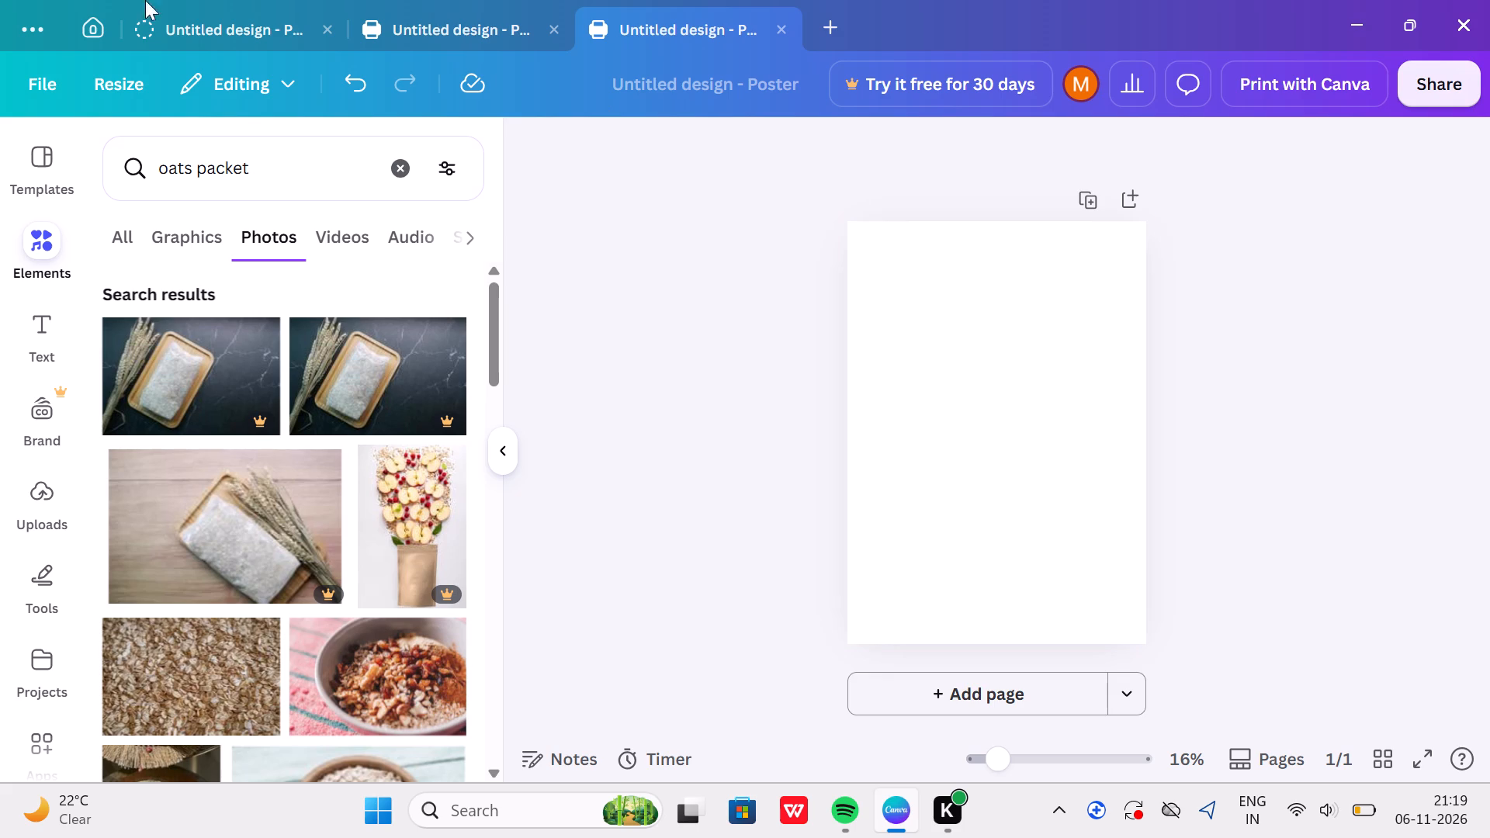
Search the elements library for "maroon colour" and skim the mixed results.
left_click(413, 168)
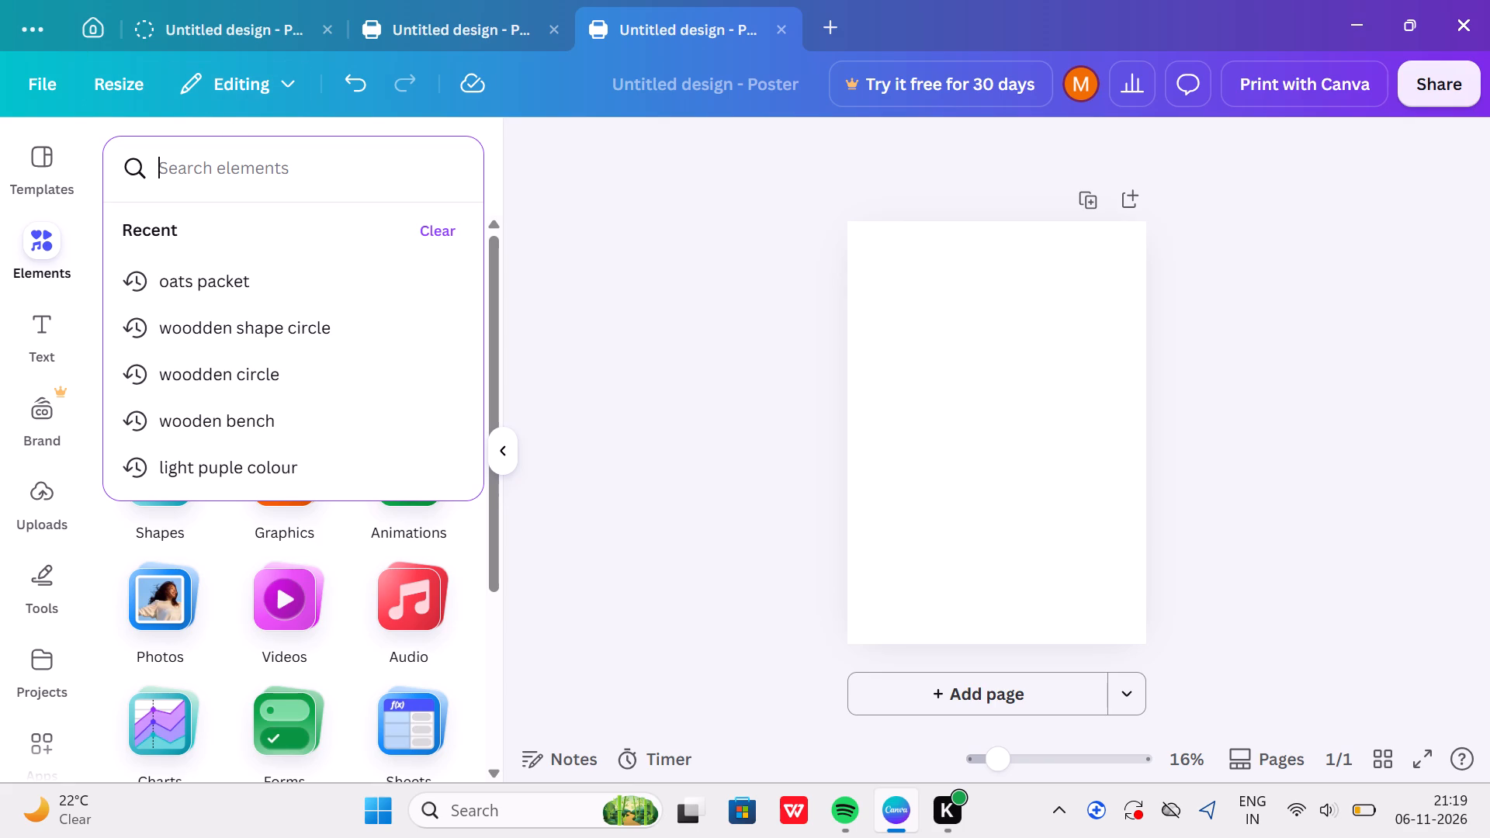
left_click(235, 154)
type("red c")
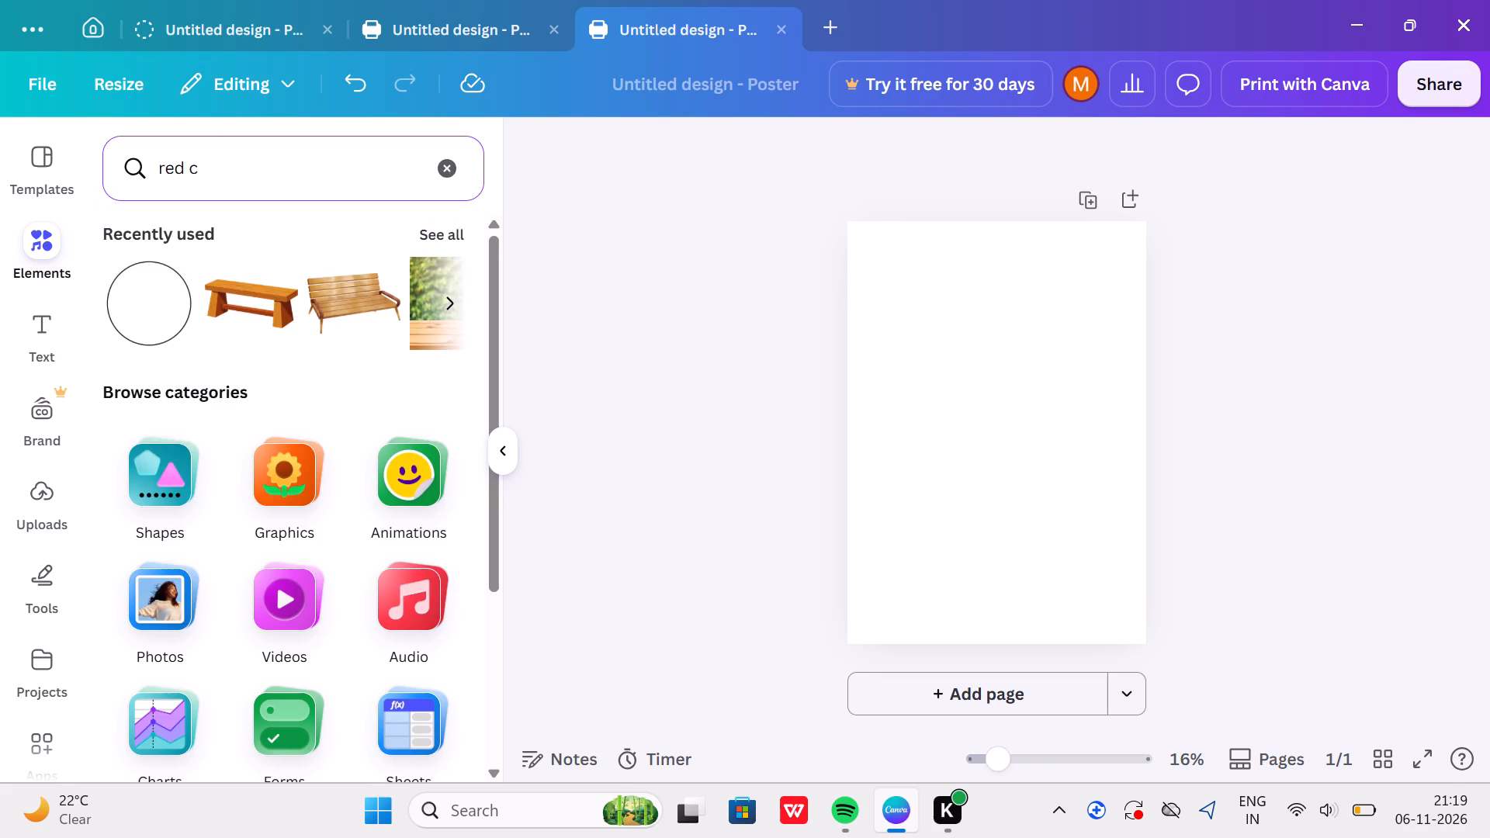
key("BackSpace")
key("BackSpace")
key("BackSpace")
key("BackSpace")
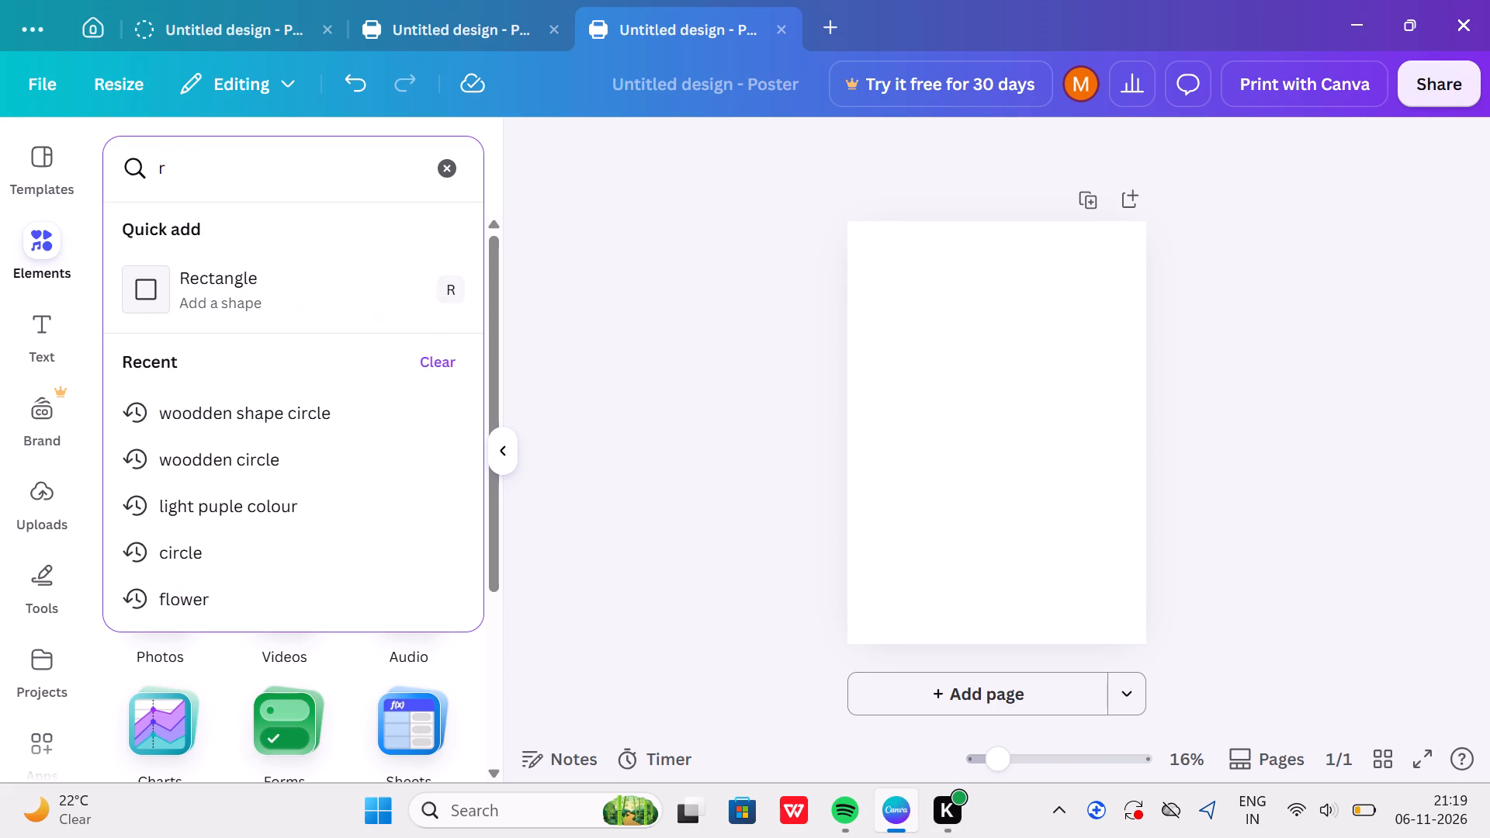
key("BackSpace")
type("maroon c")
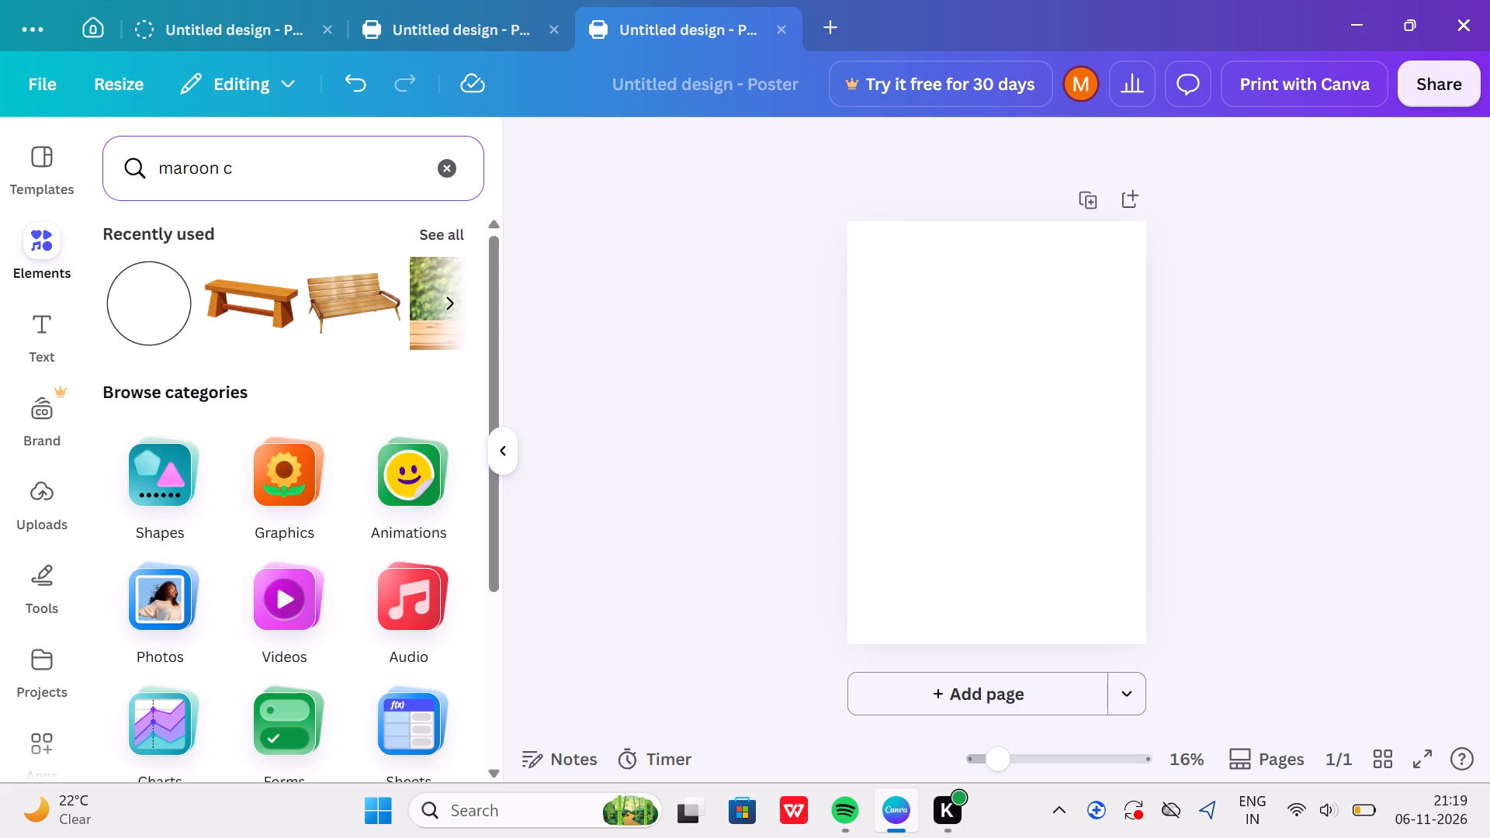
type("olour")
key("Return")
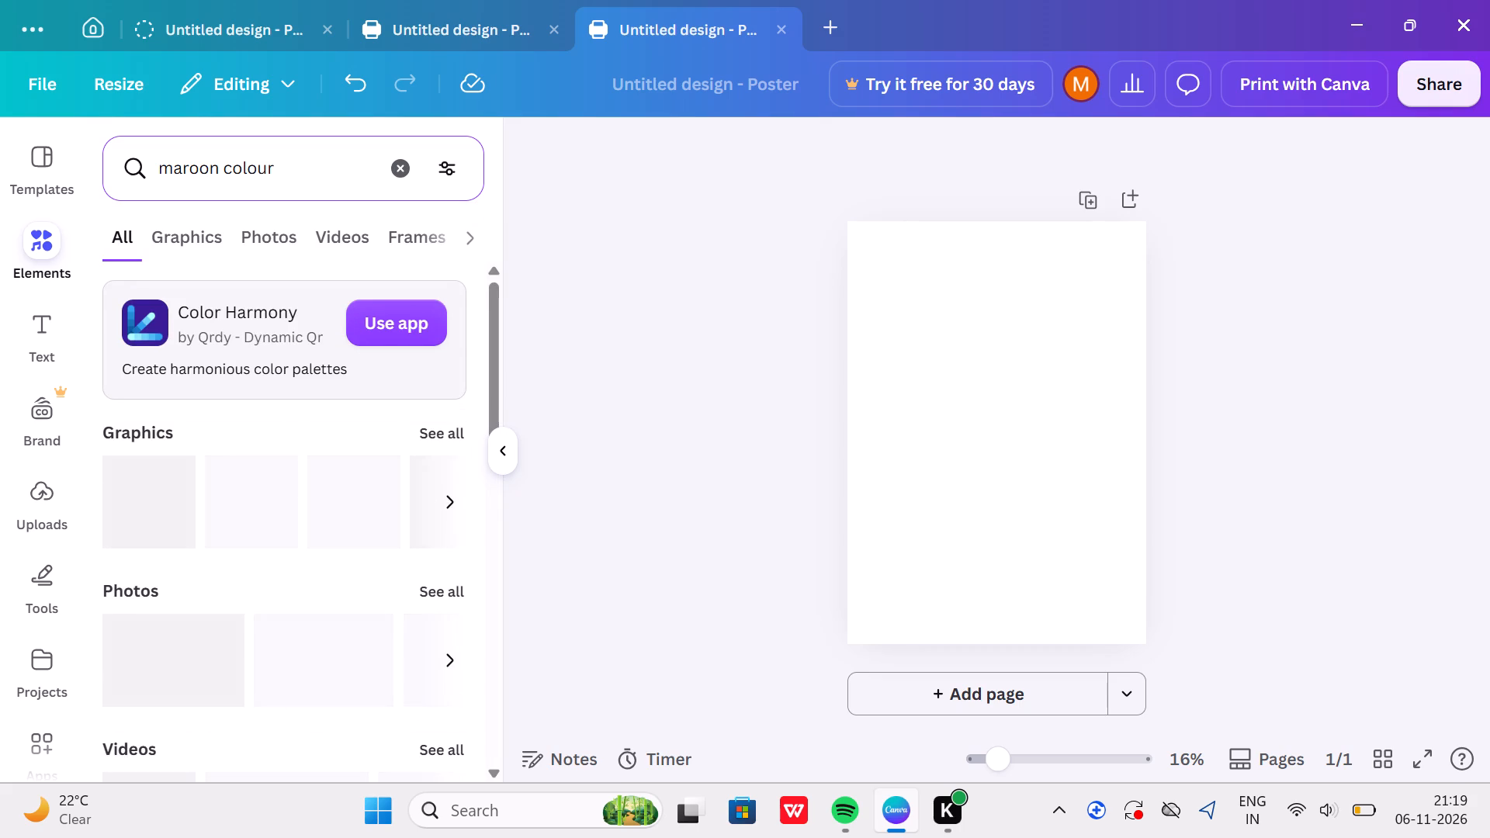
scroll(218, 606, "down", 1)
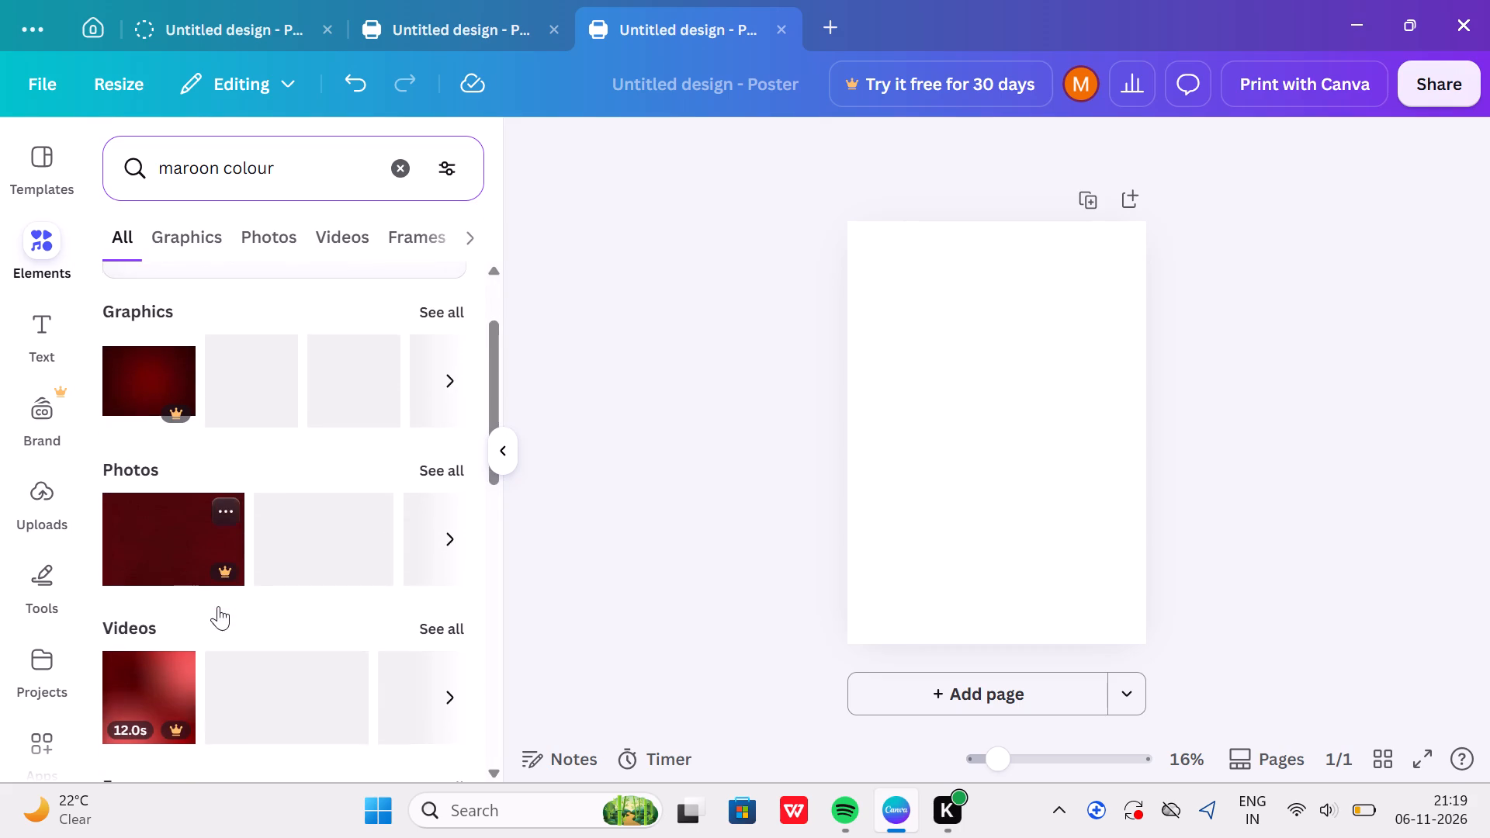
scroll(218, 606, "down", 1)
scroll(218, 606, "up", 2)
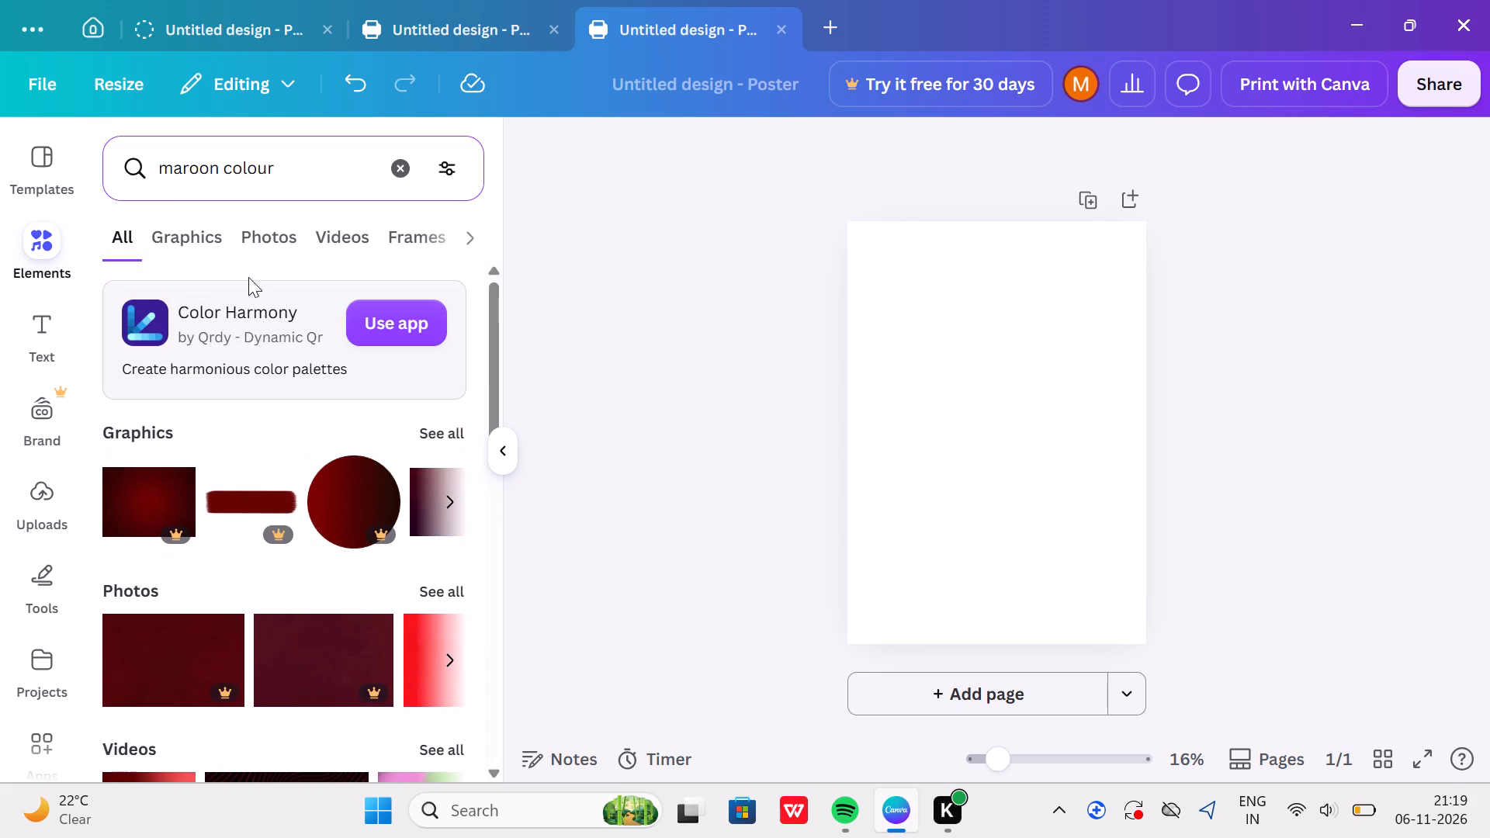
Browse the graphics matching "maroon colour" for a suitable poster background.
left_click(197, 244)
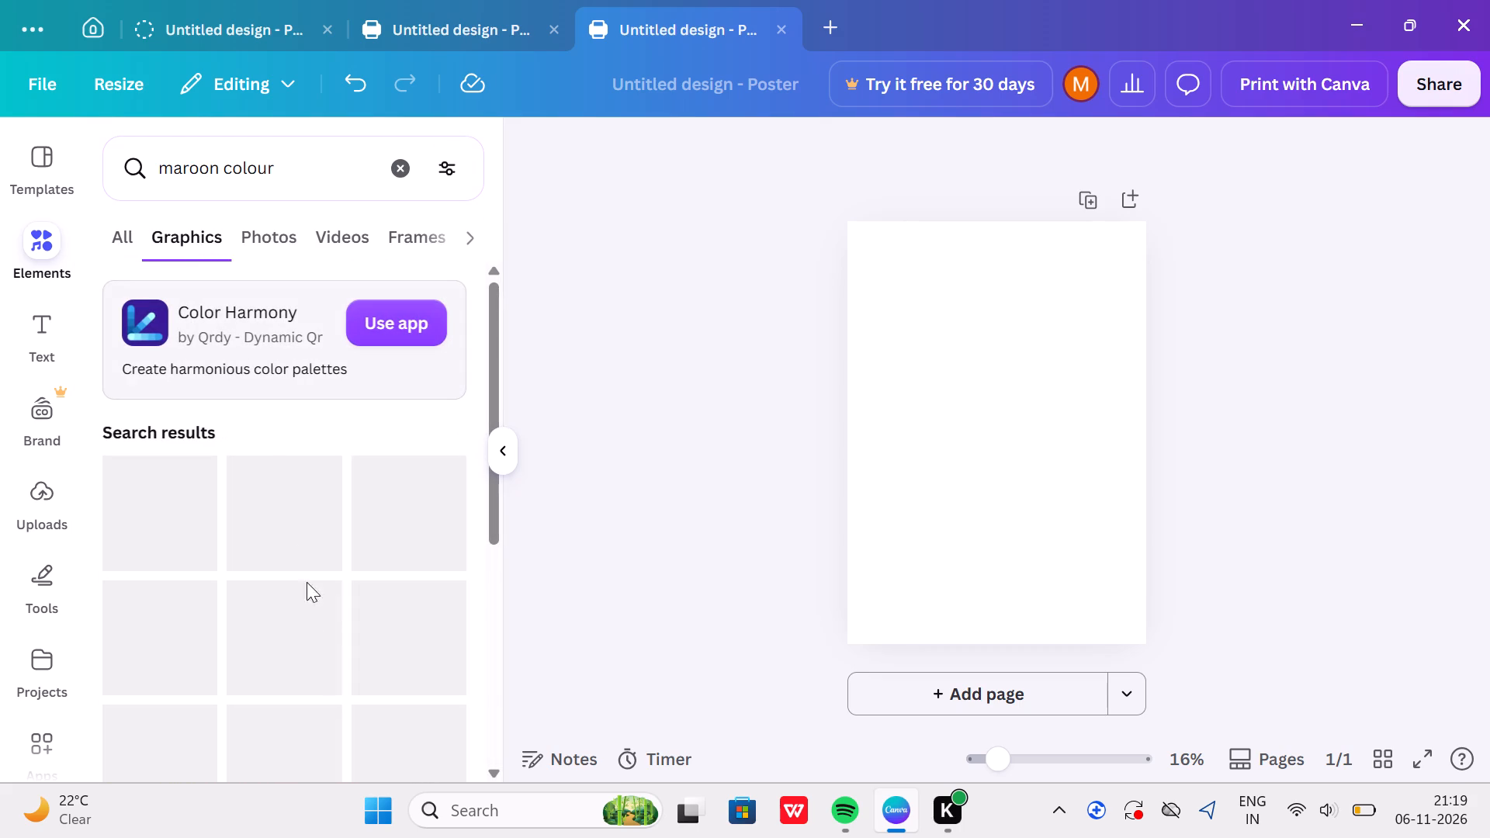
scroll(313, 638, "down", 1)
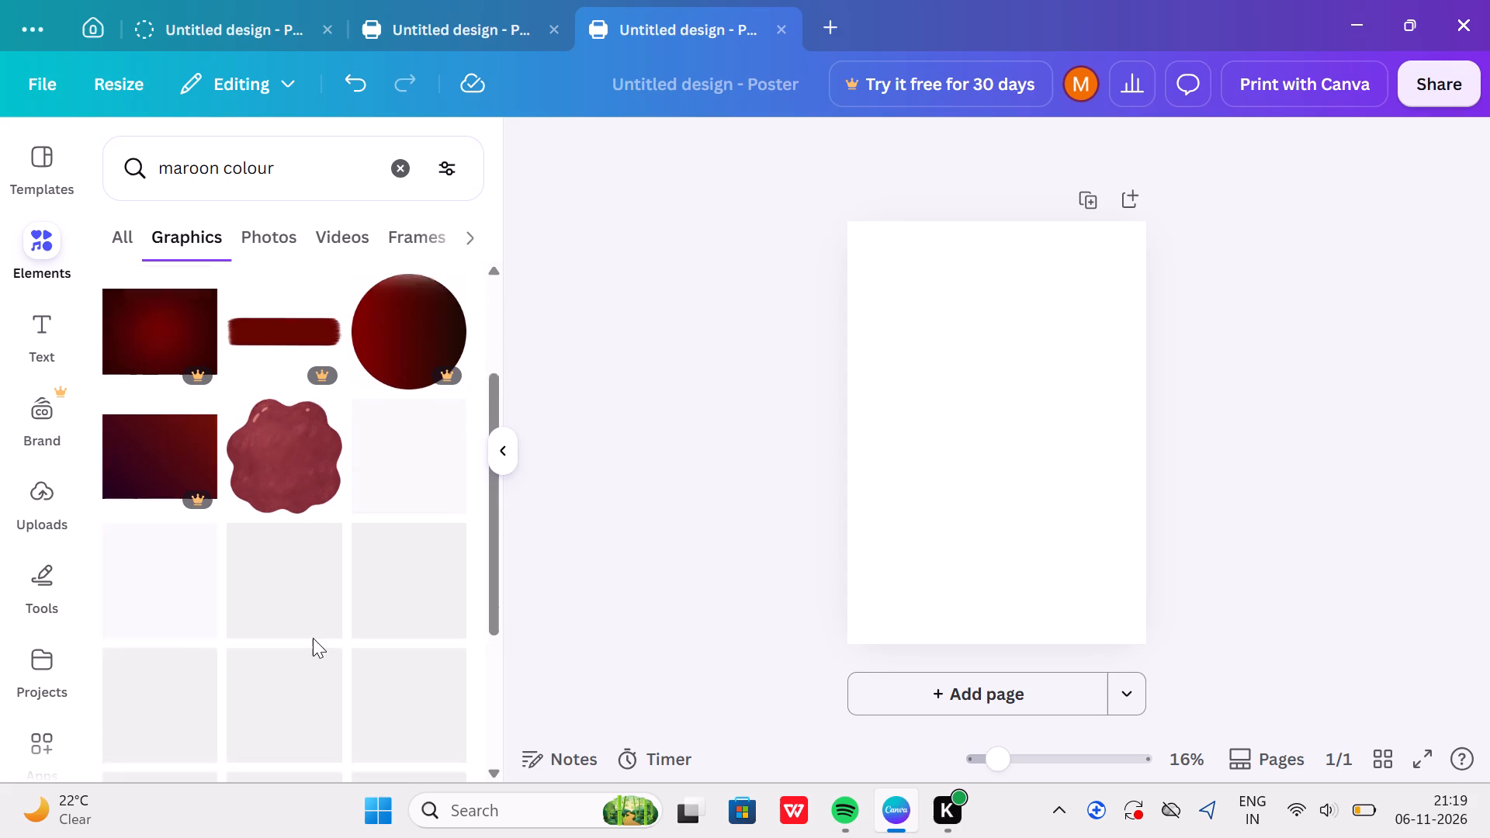
scroll(313, 638, "down", 3)
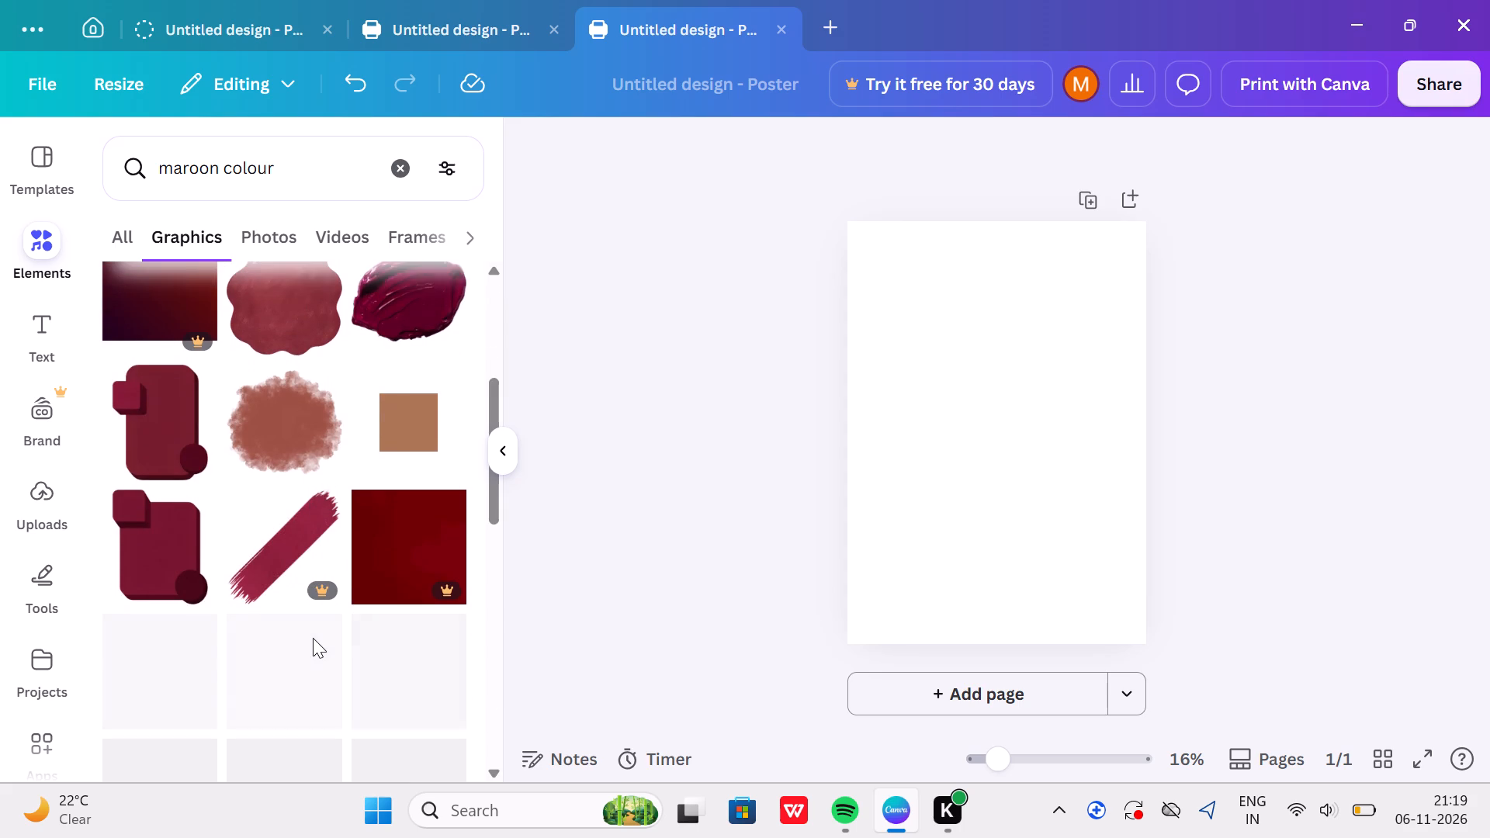
scroll(313, 638, "down", 4)
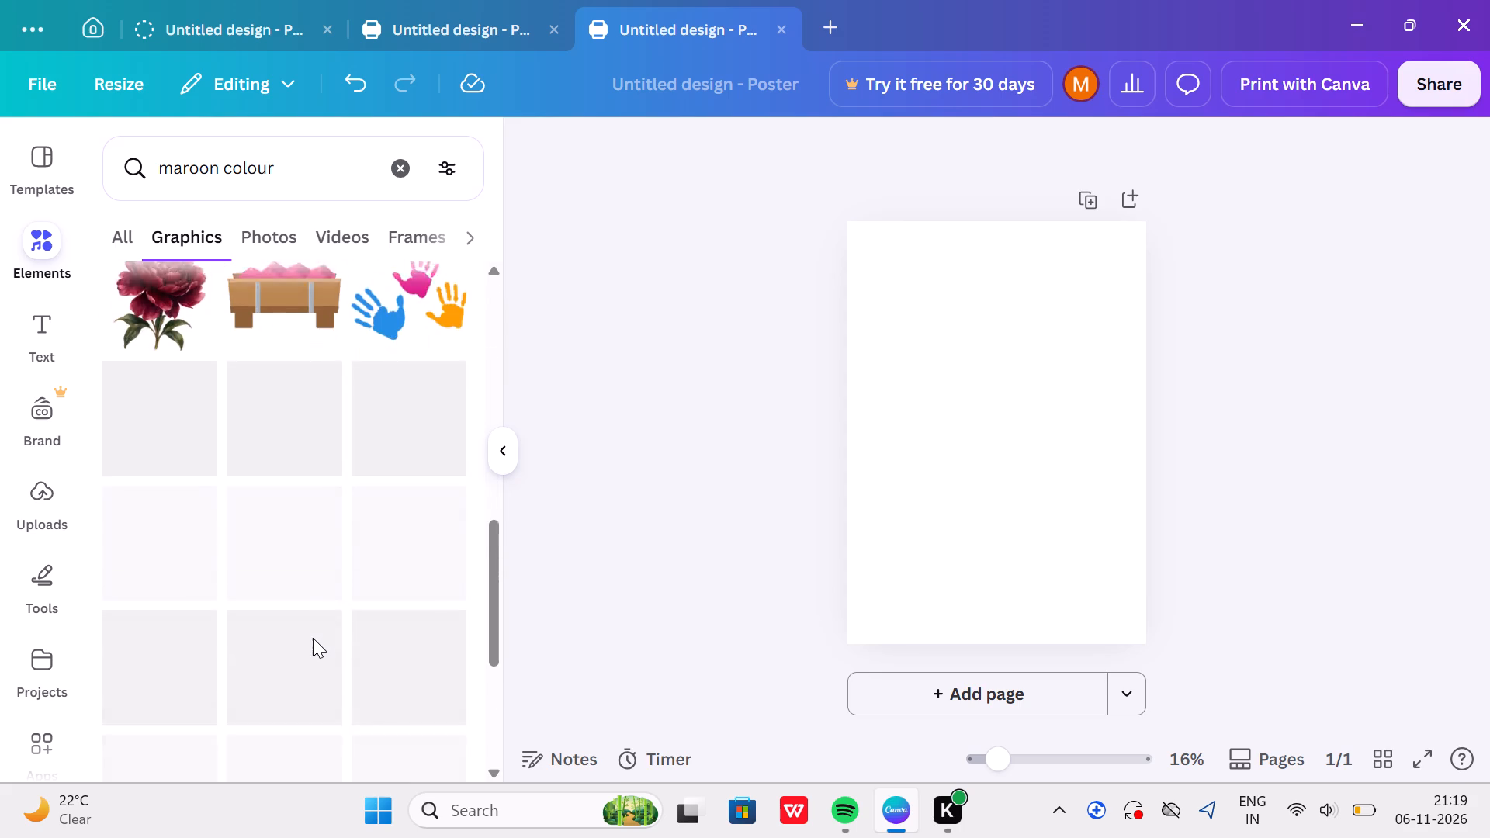
scroll(313, 638, "down", 2)
scroll(313, 638, "up", 1)
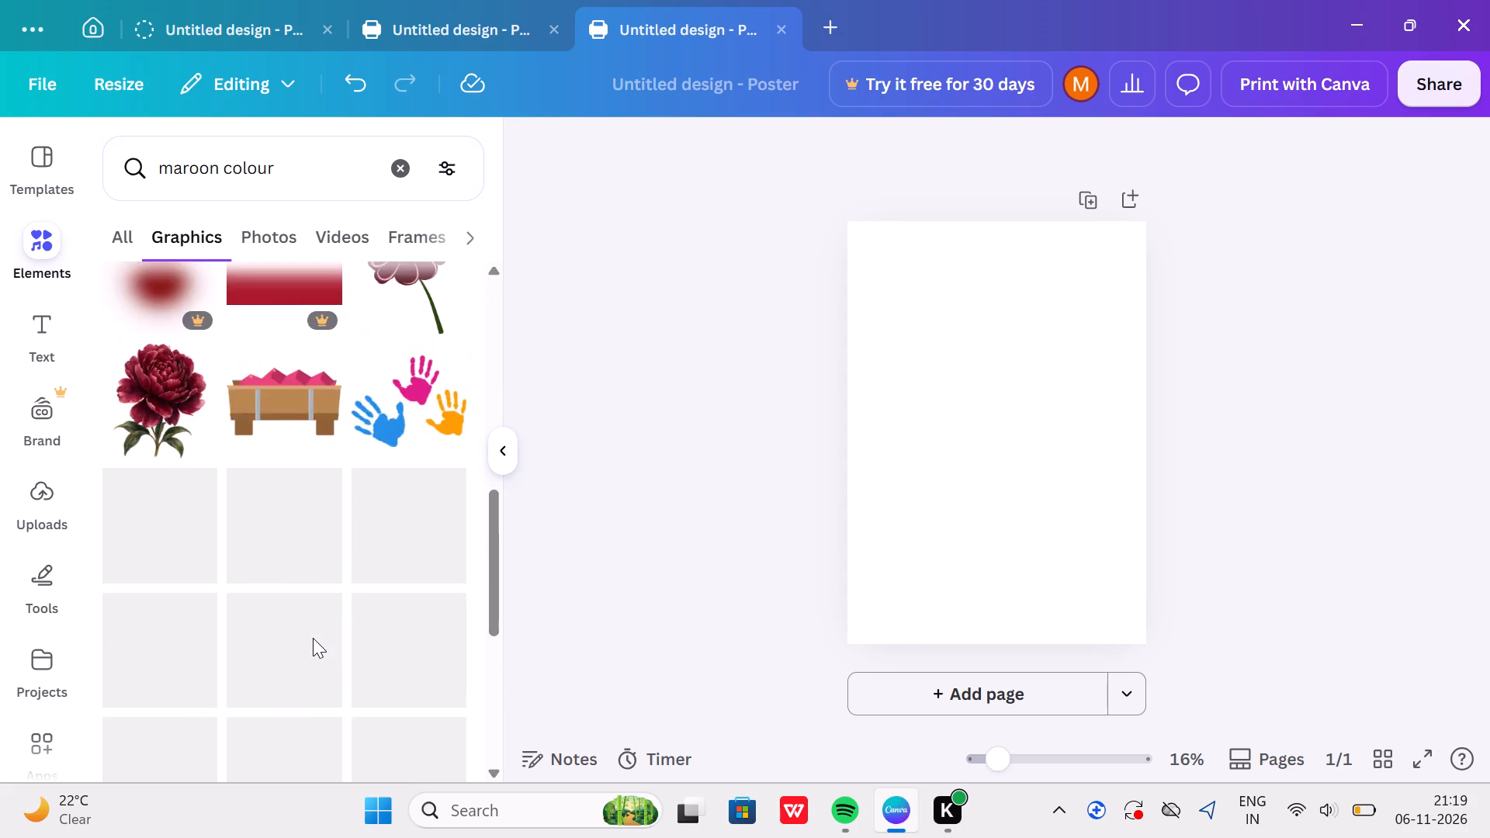
scroll(313, 638, "up", 1)
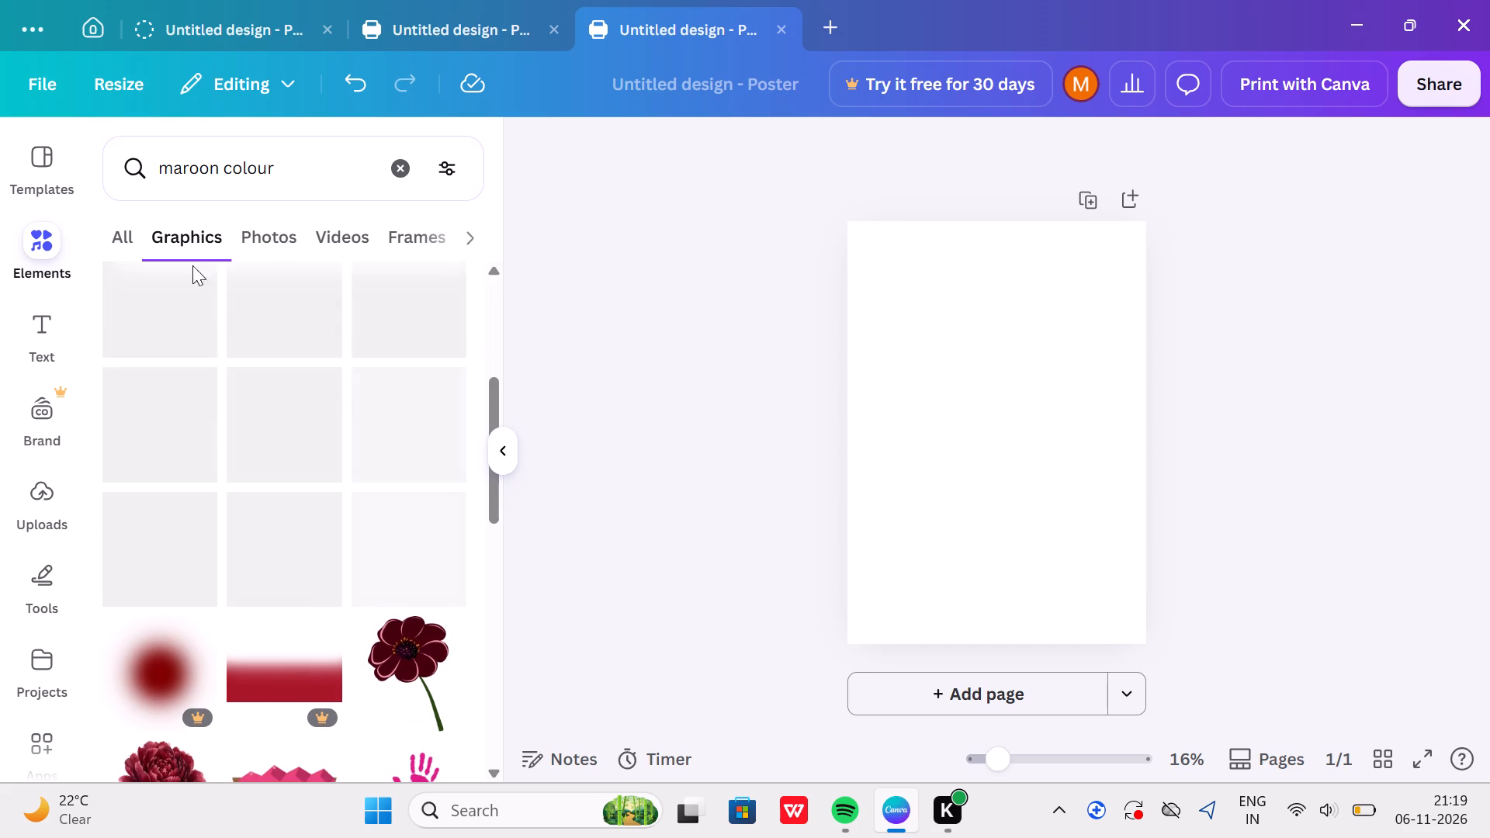
Add the glossy, rippled dark-red texture from the "maroon colour" photos to the blank page.
left_click(269, 233)
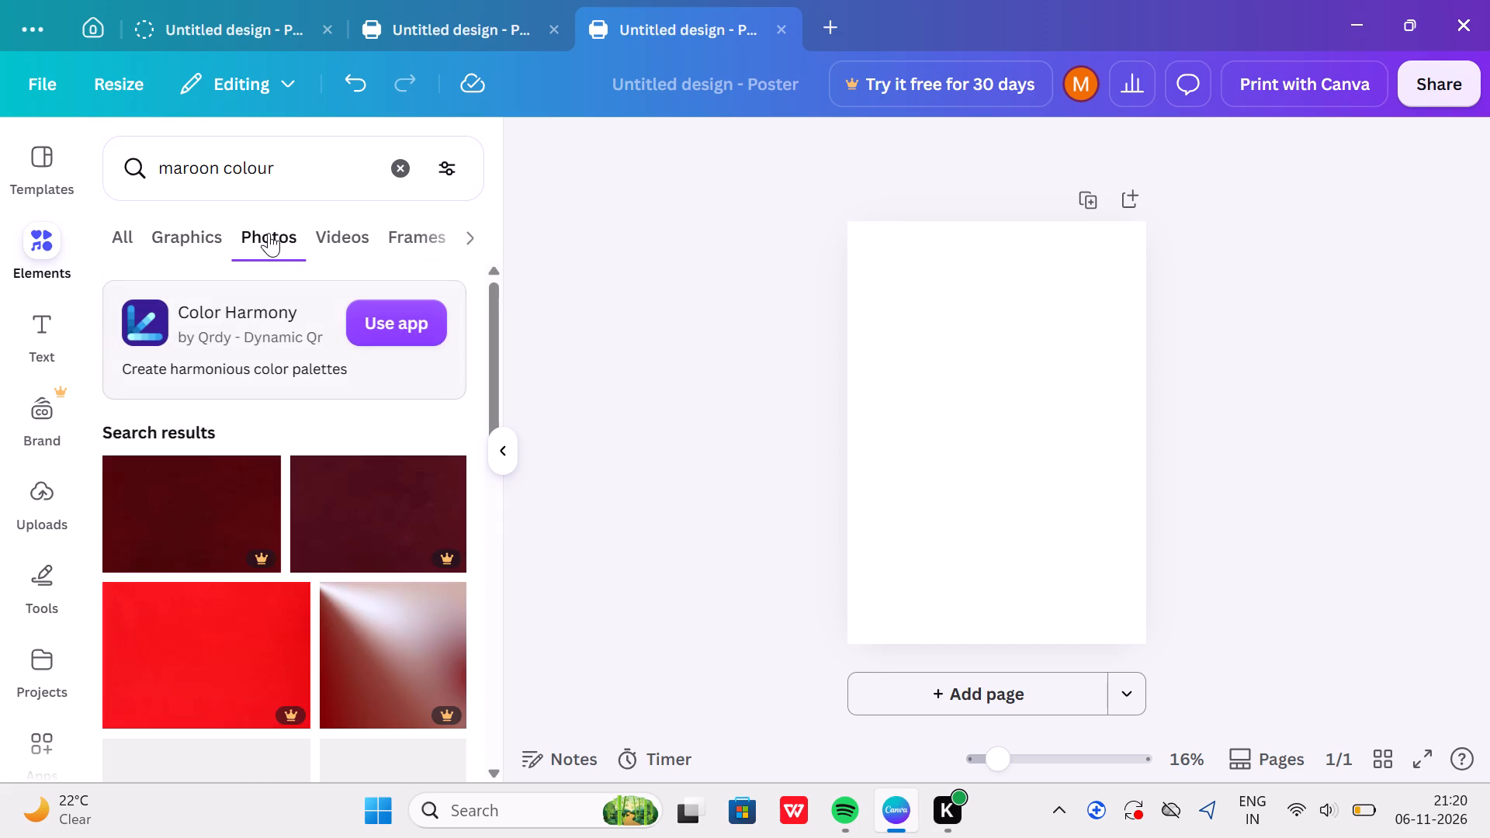
scroll(373, 634, "down", 3)
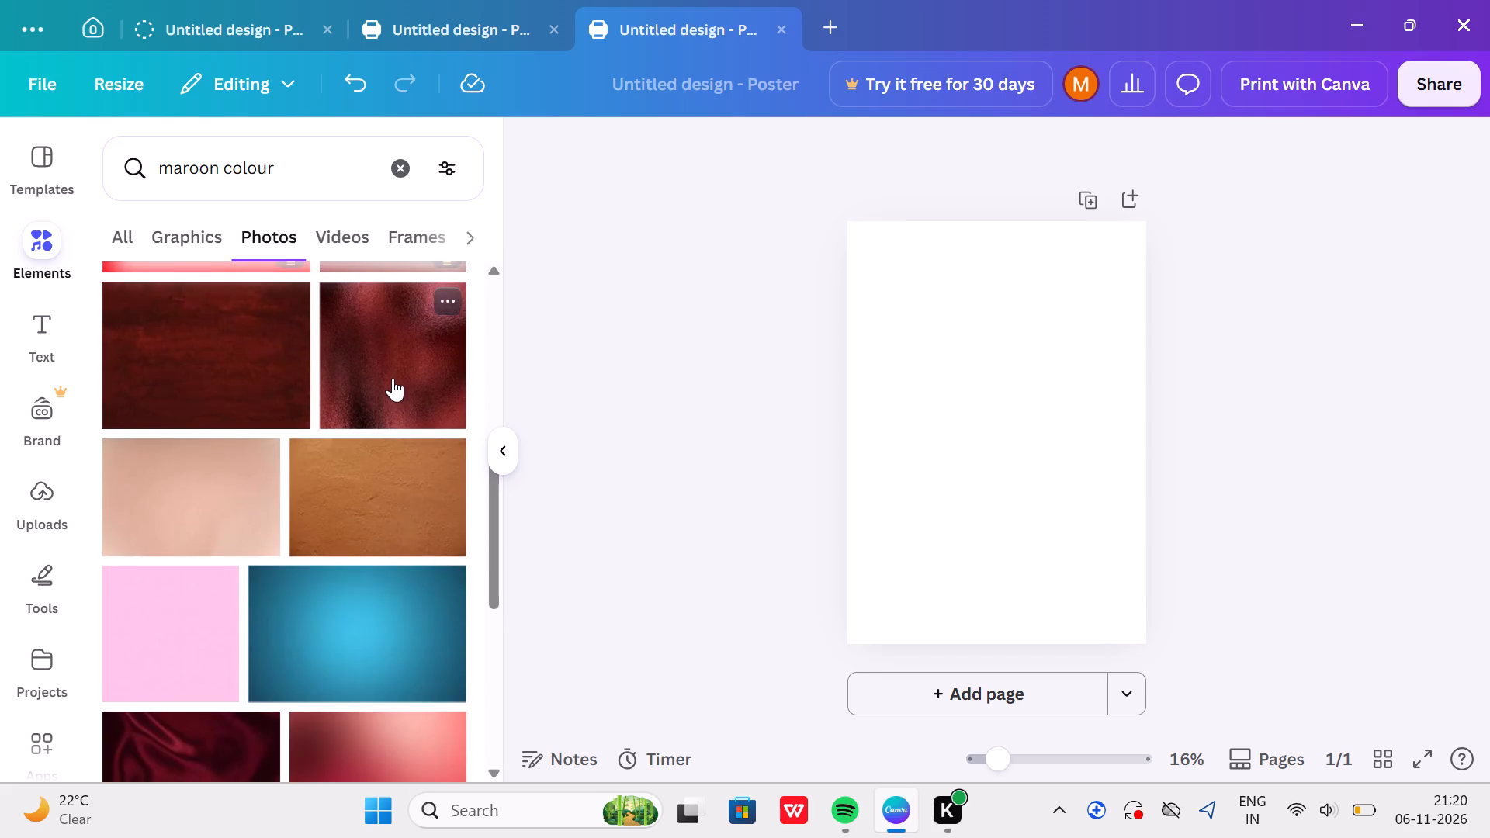
scroll(393, 378, "right", 1)
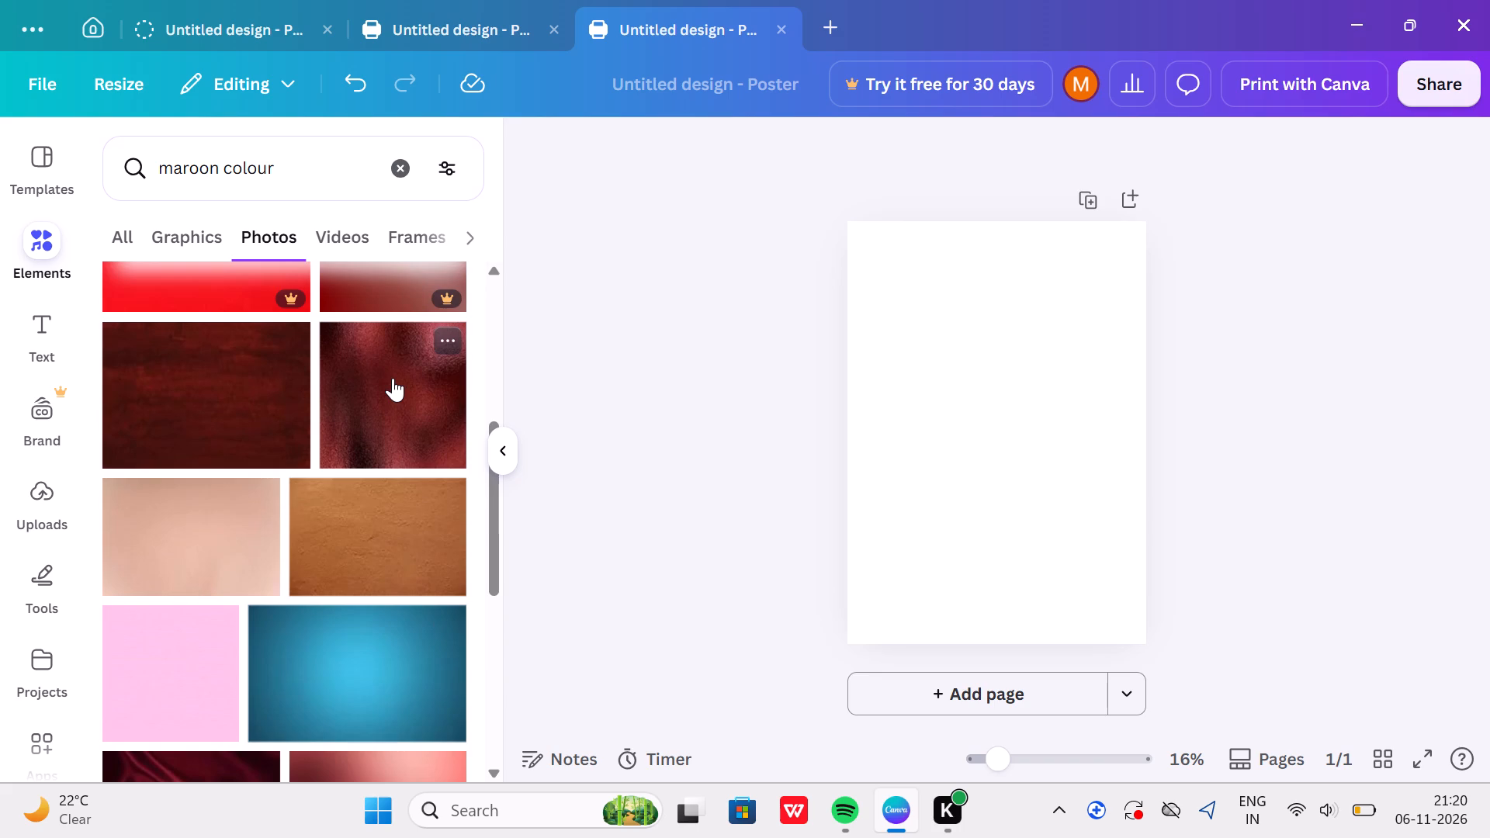
left_click(393, 378)
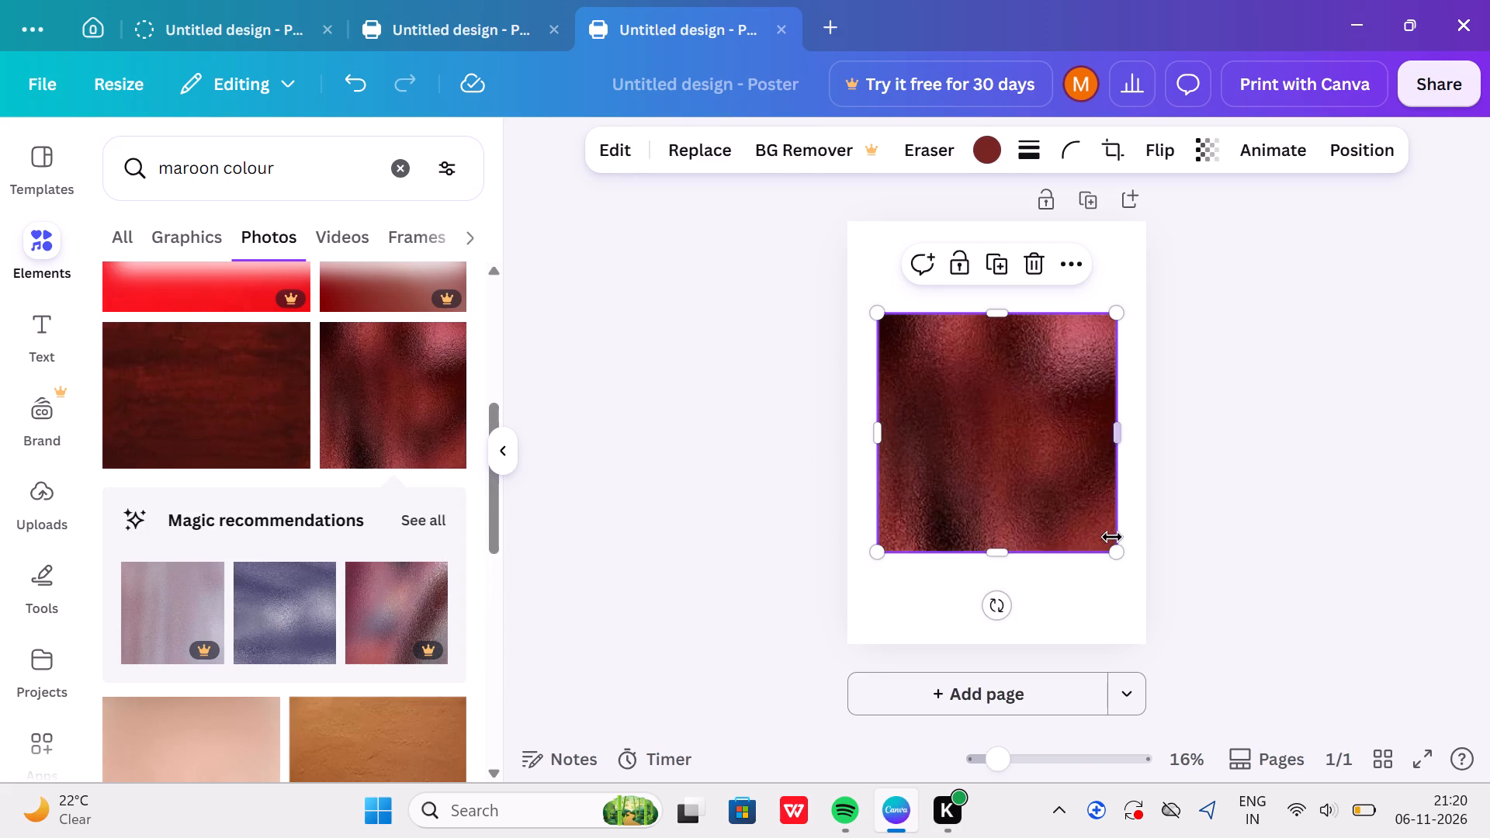
Resize the maroon texture photo to fill the whole poster page, about 42 wide by 60 high.
left_click_drag(1111, 548, 1104, 675)
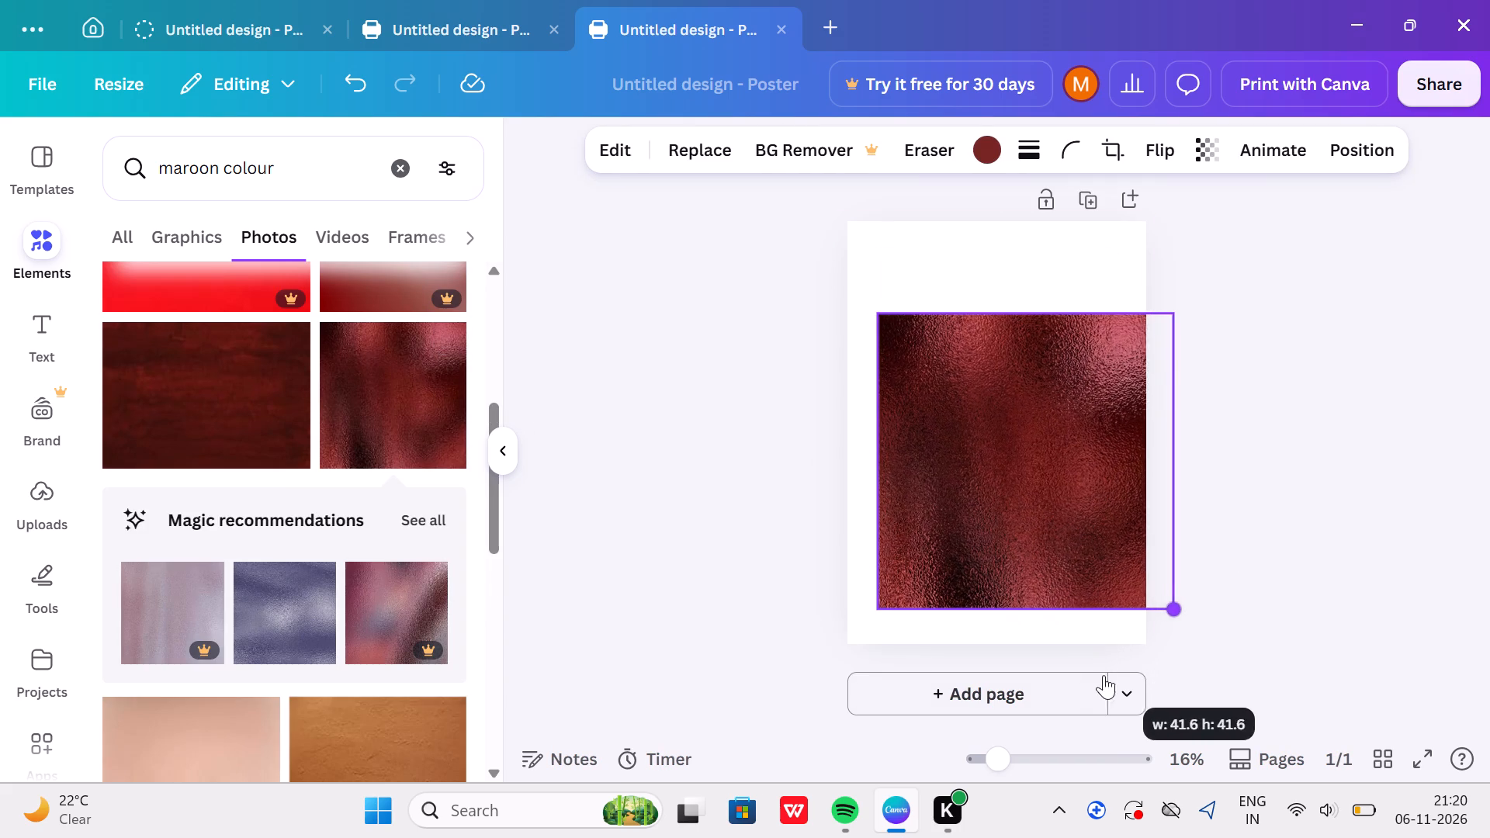
left_click_drag(1104, 675, 951, 618)
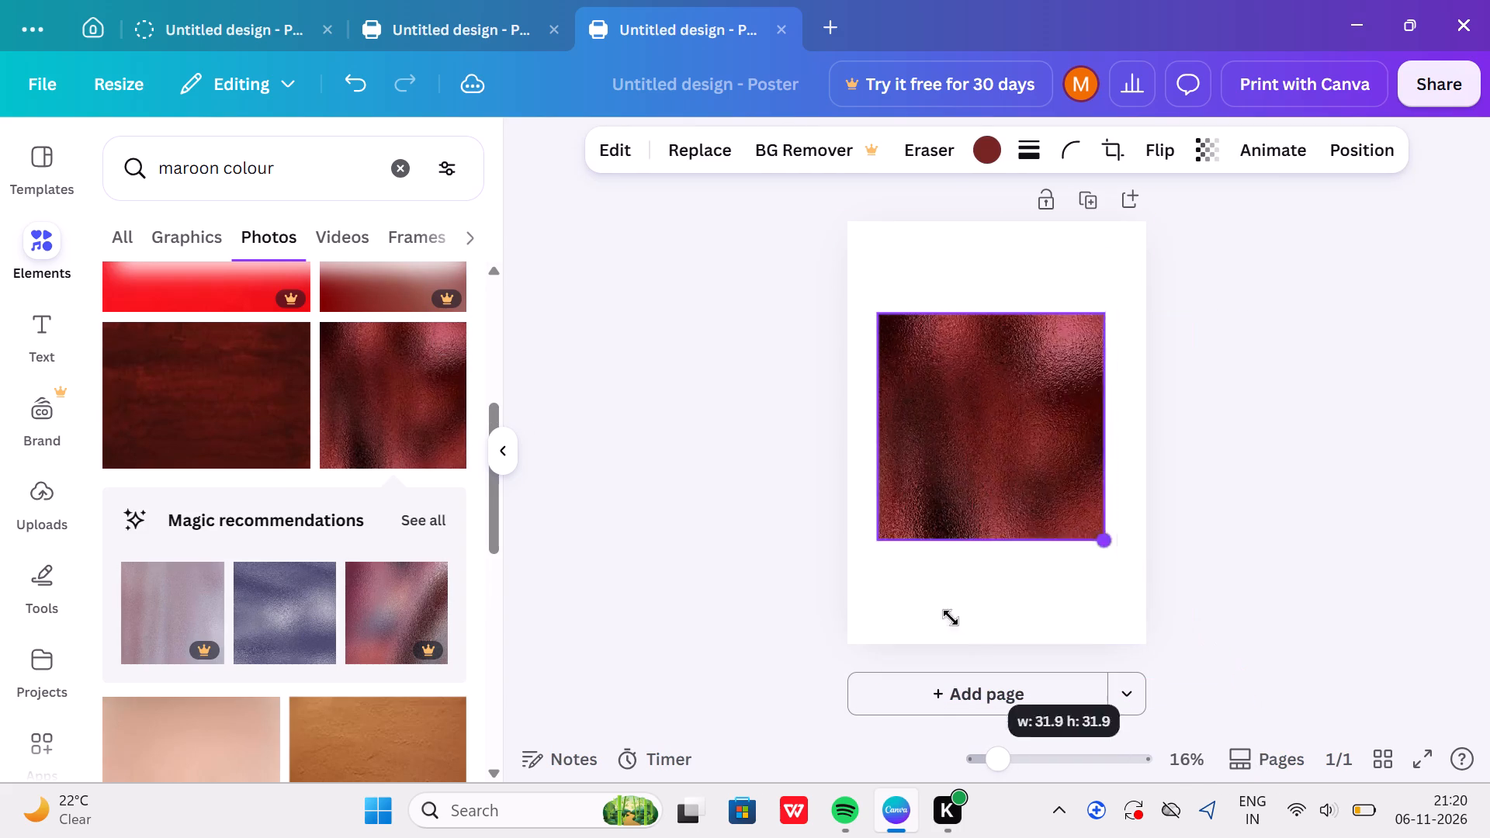
left_click_drag(951, 618, 944, 590)
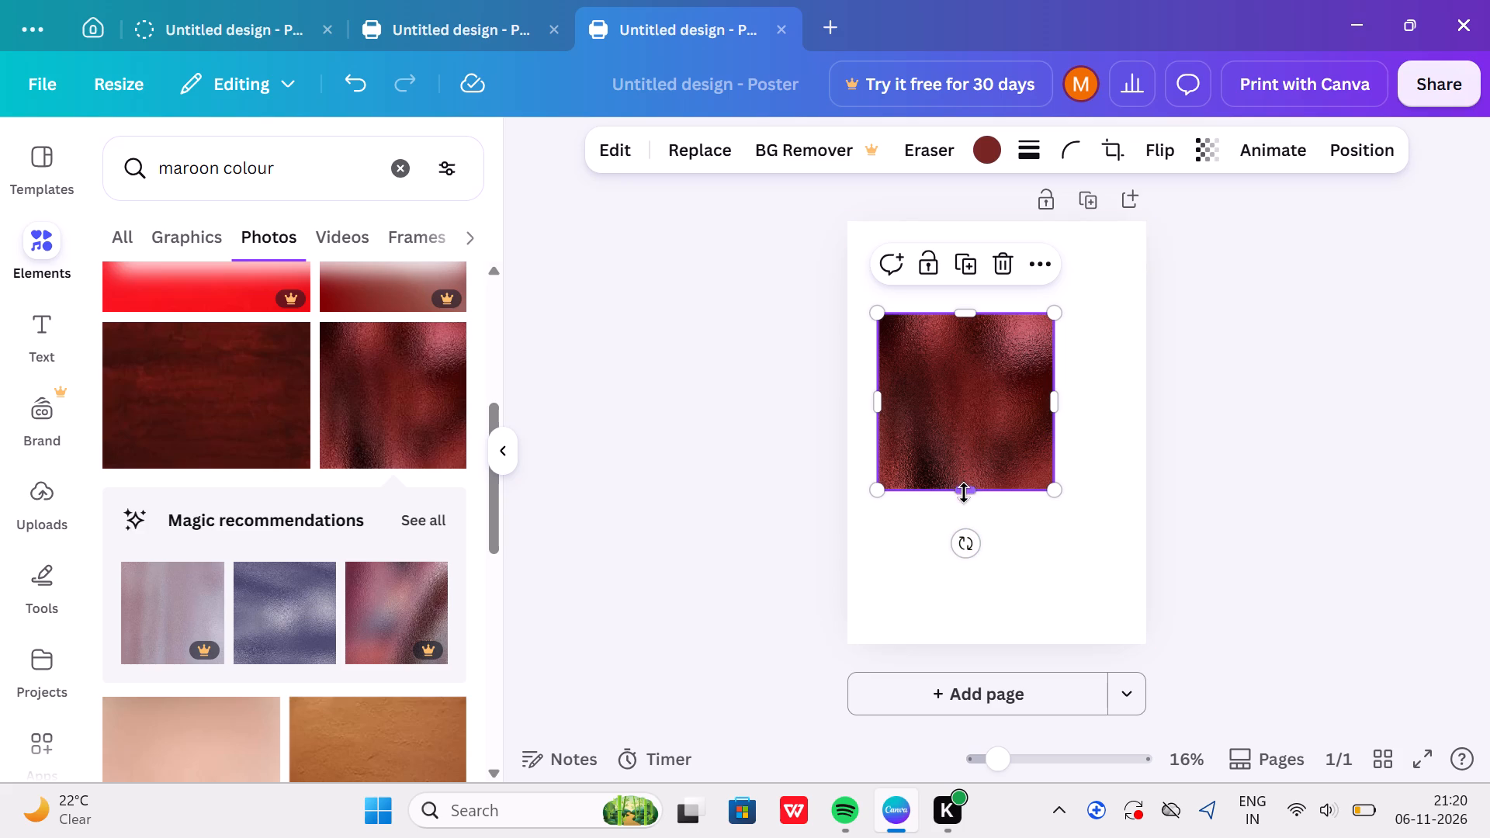
left_click_drag(964, 493, 975, 646)
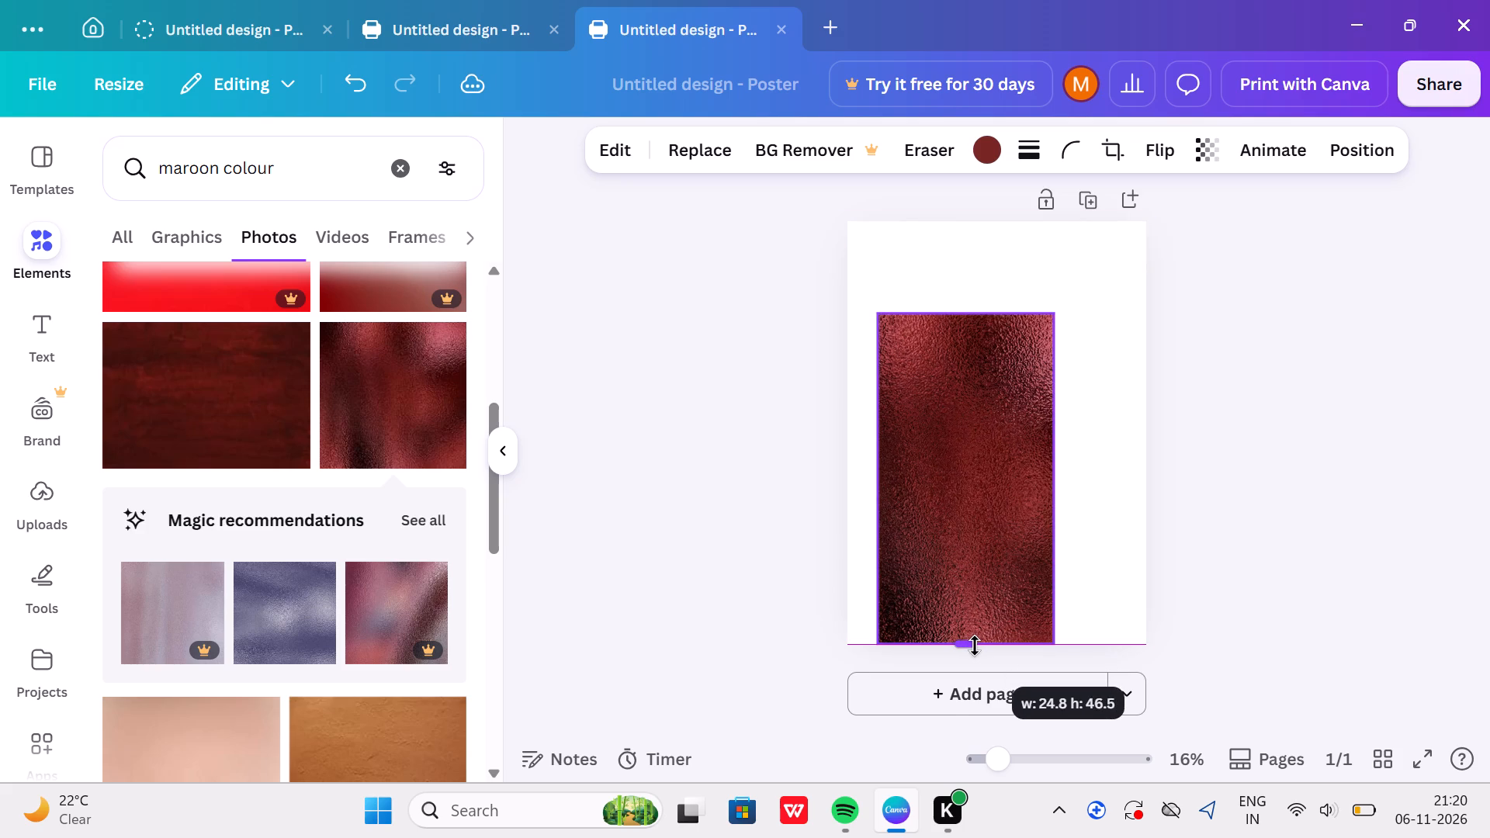
left_click_drag(877, 474, 860, 474)
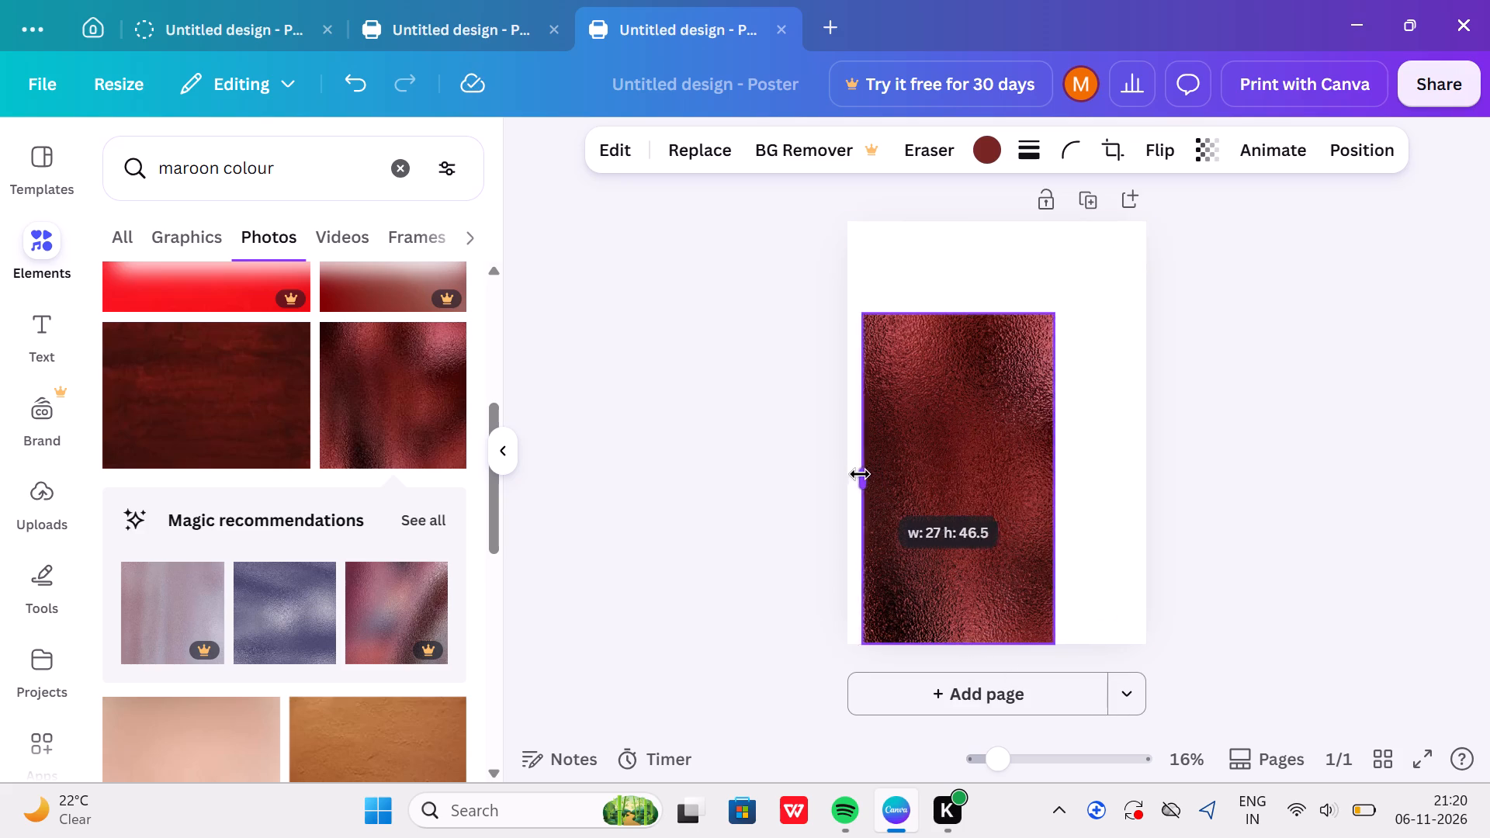
left_click_drag(860, 474, 841, 473)
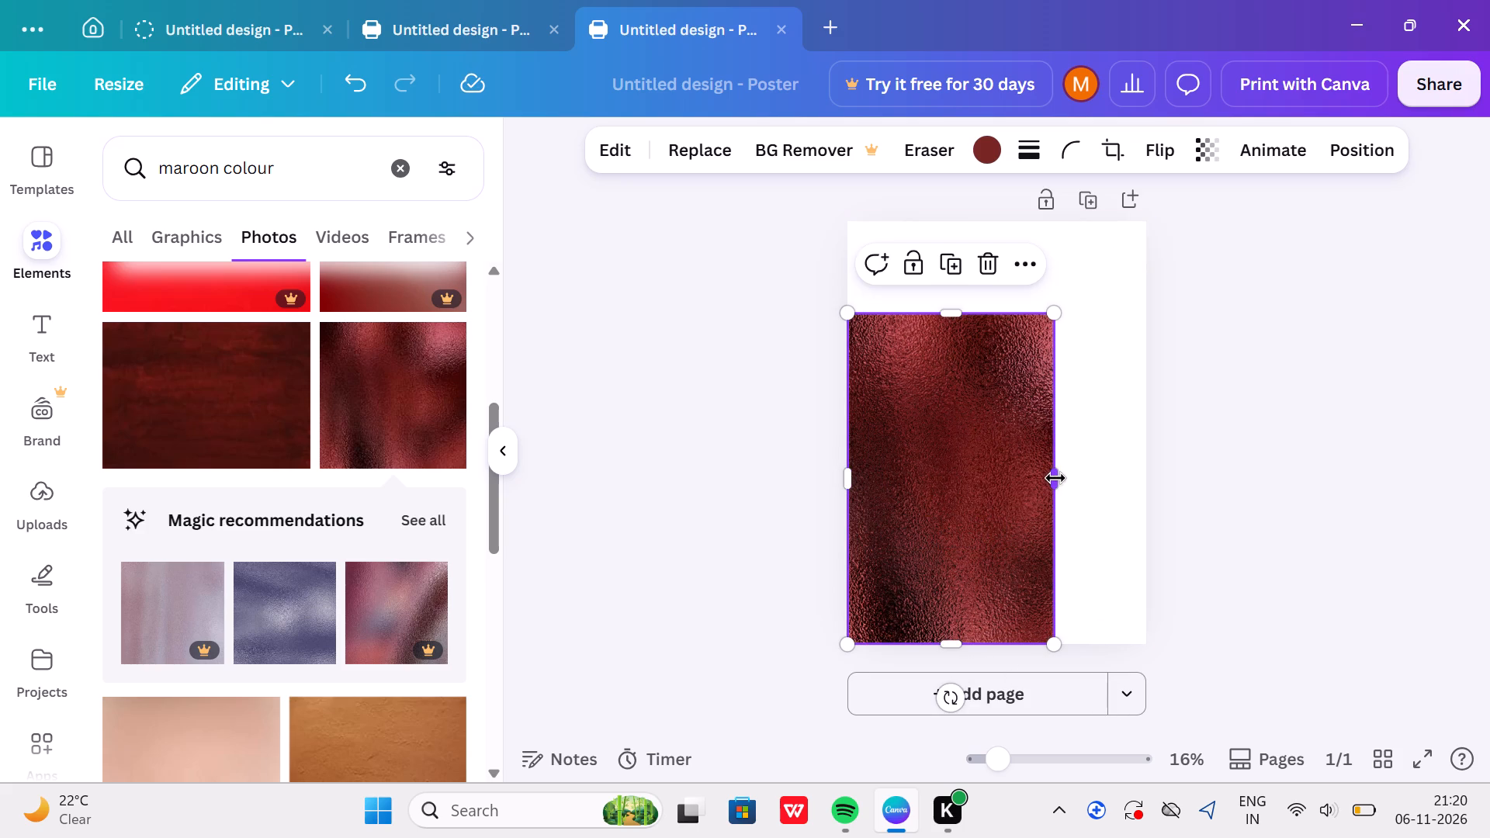
left_click_drag(1055, 478, 1149, 487)
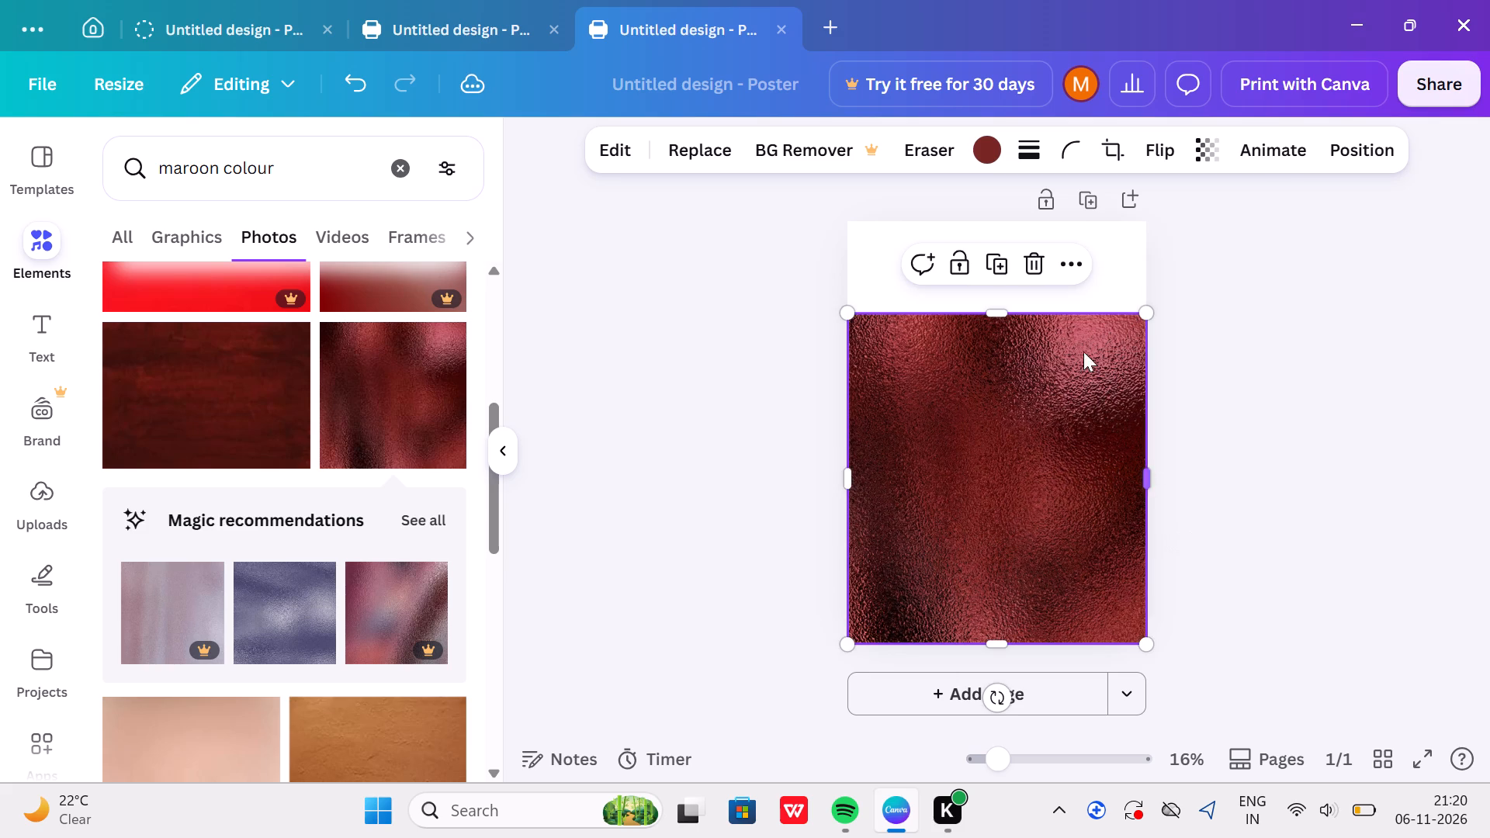
left_click_drag(996, 308, 998, 207)
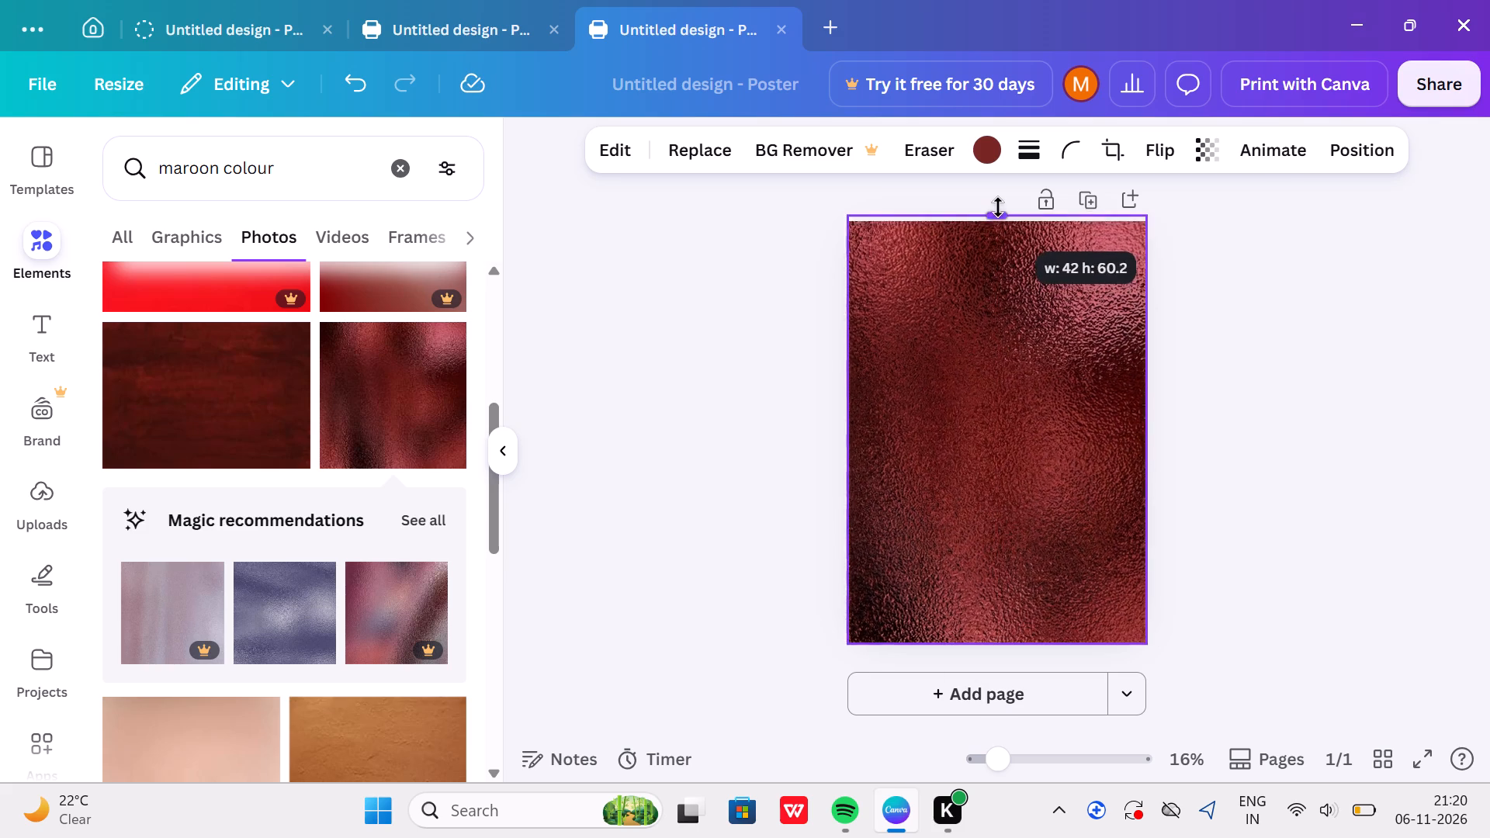
left_click_drag(998, 207, 998, 211)
left_click(629, 478)
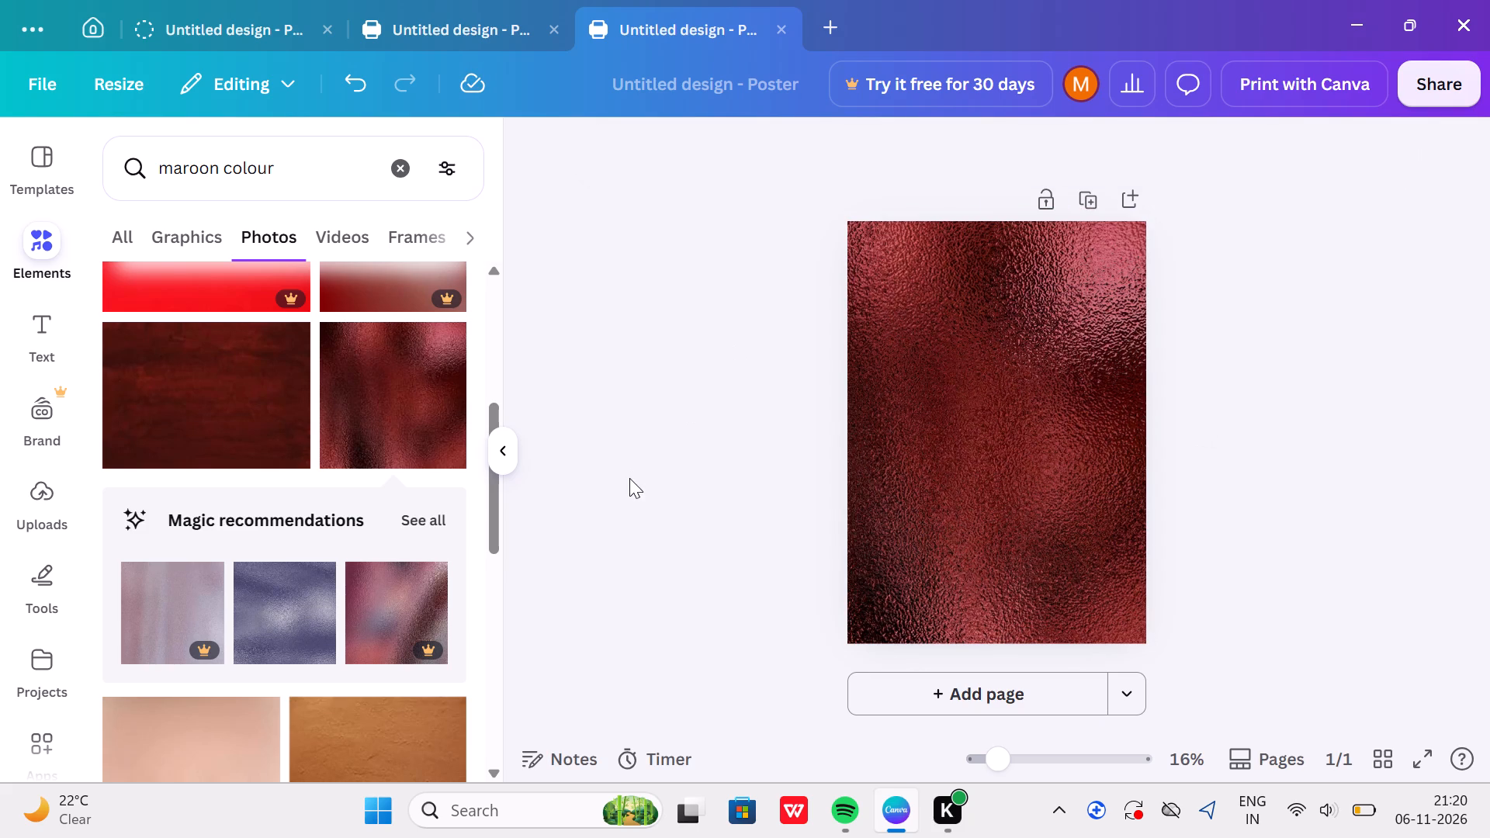
Search the elements library for "wooden base" and add the round wooden plank graphic with horizontal boards to the poster.
left_click(400, 168)
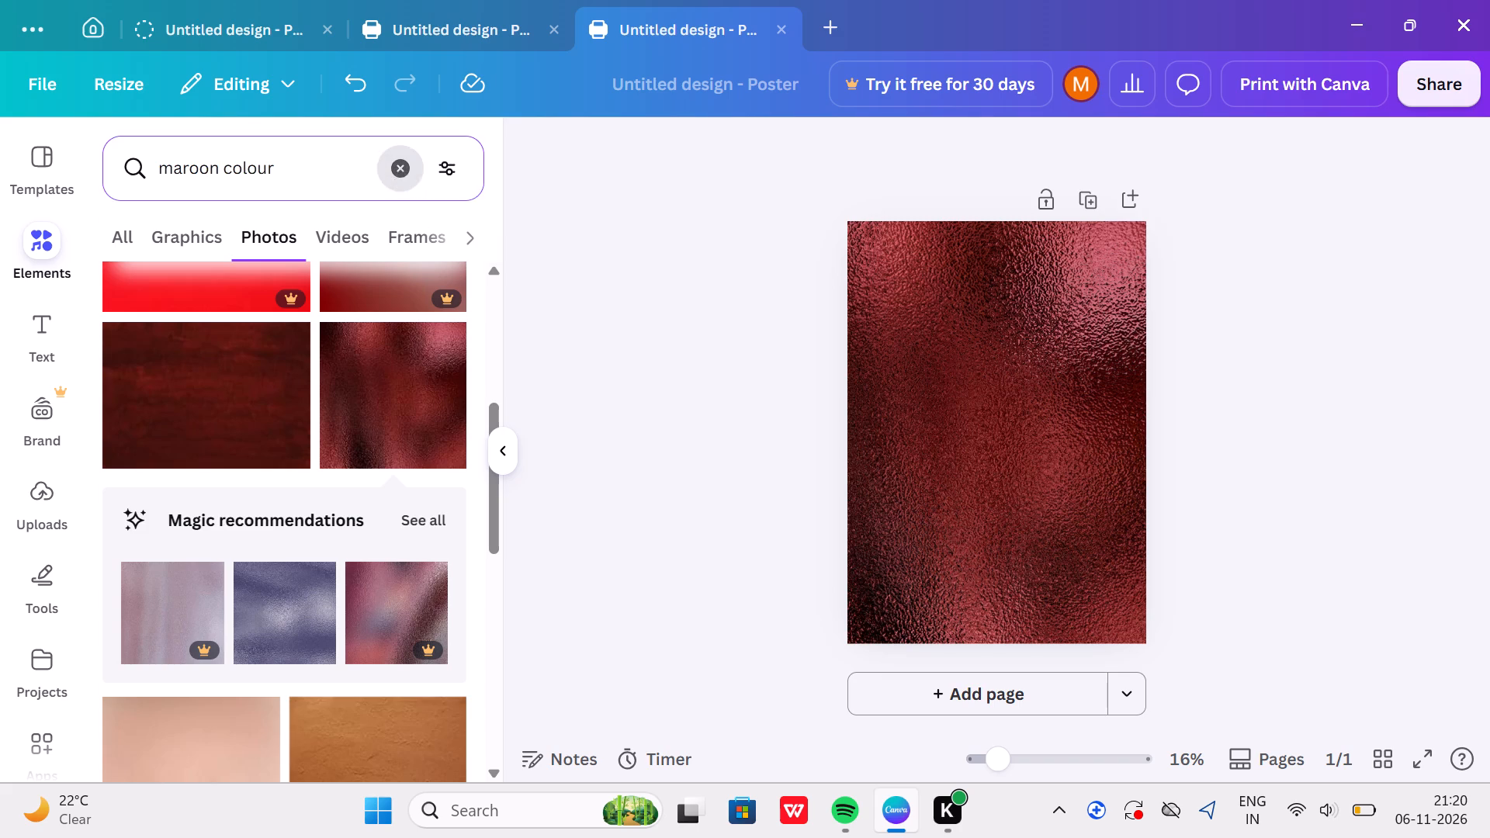
type("wooden base")
key("Return")
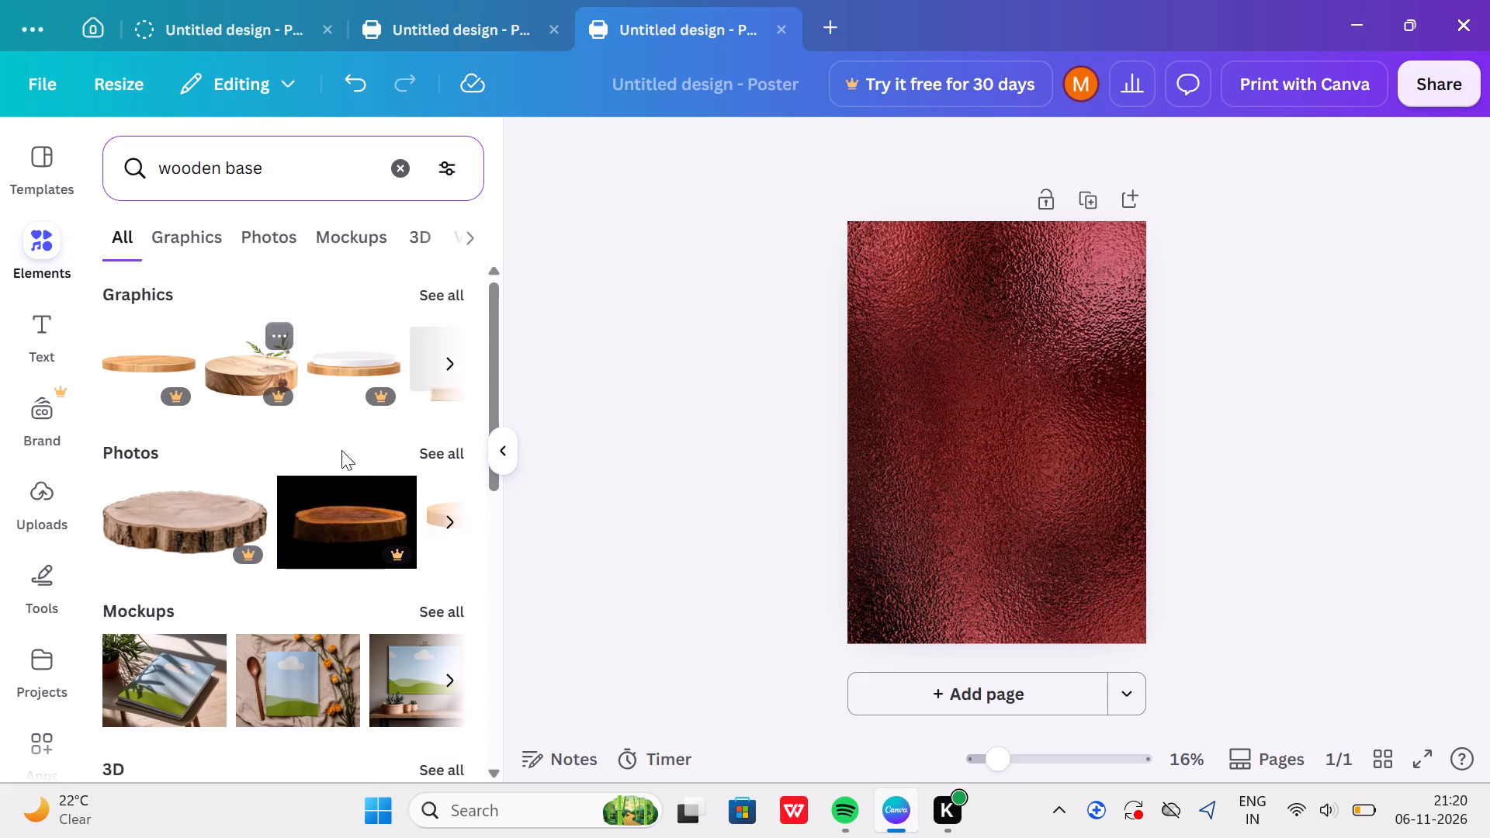
left_click(441, 514)
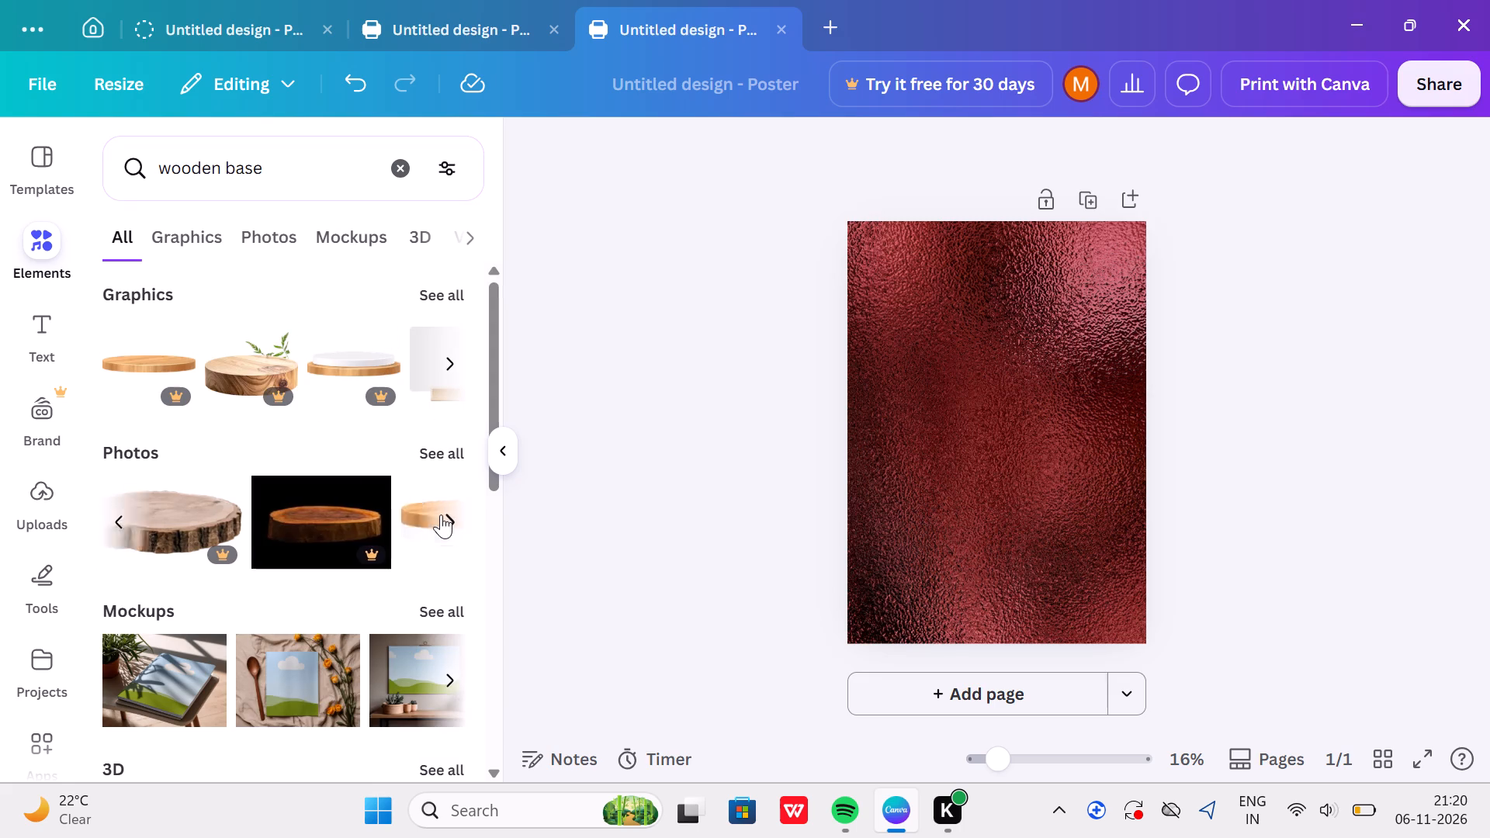
left_click(441, 514)
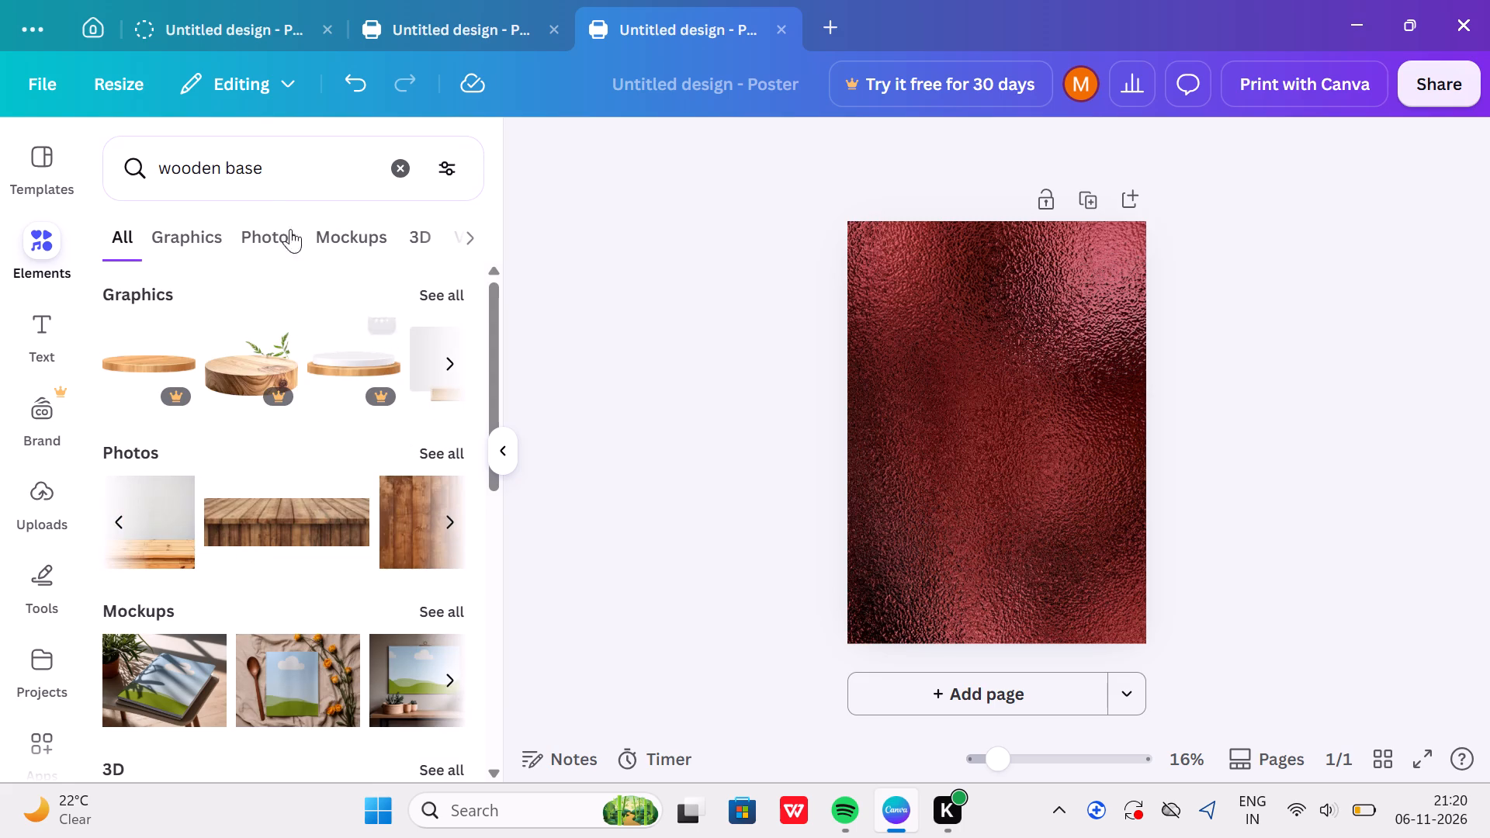
left_click(193, 243)
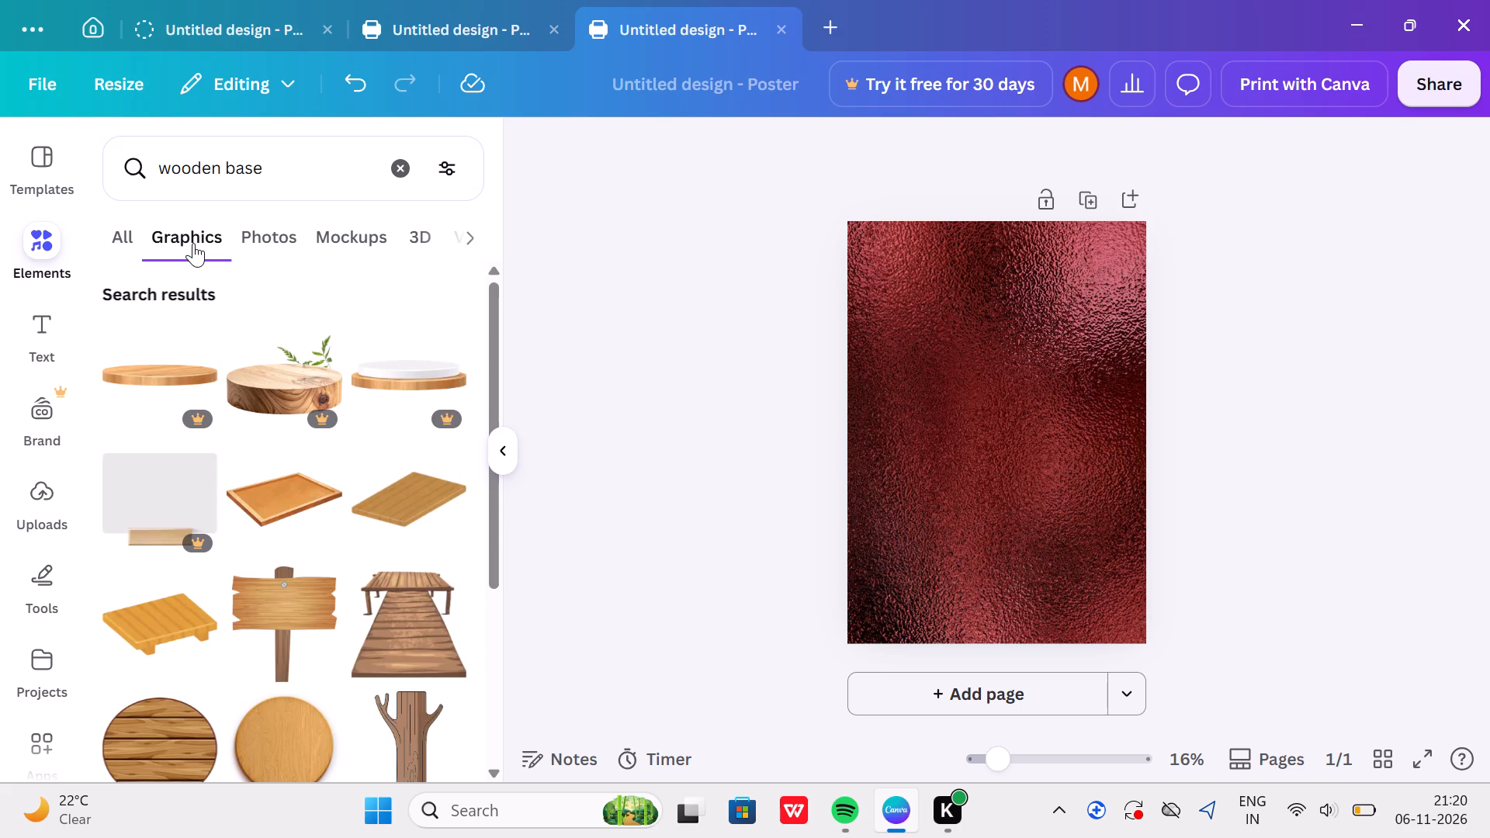
scroll(242, 538, "down", 2)
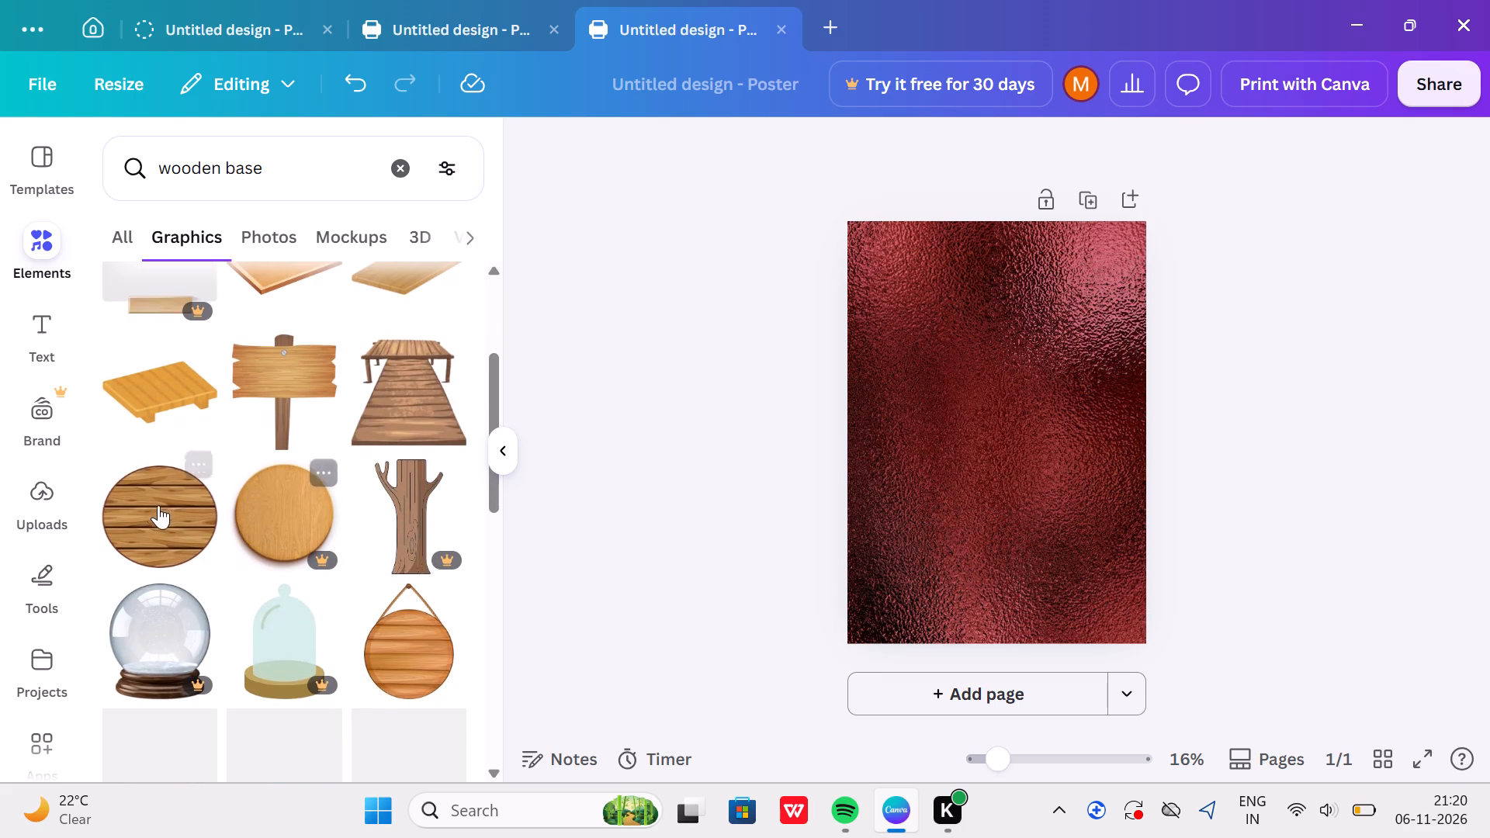
left_click(147, 510)
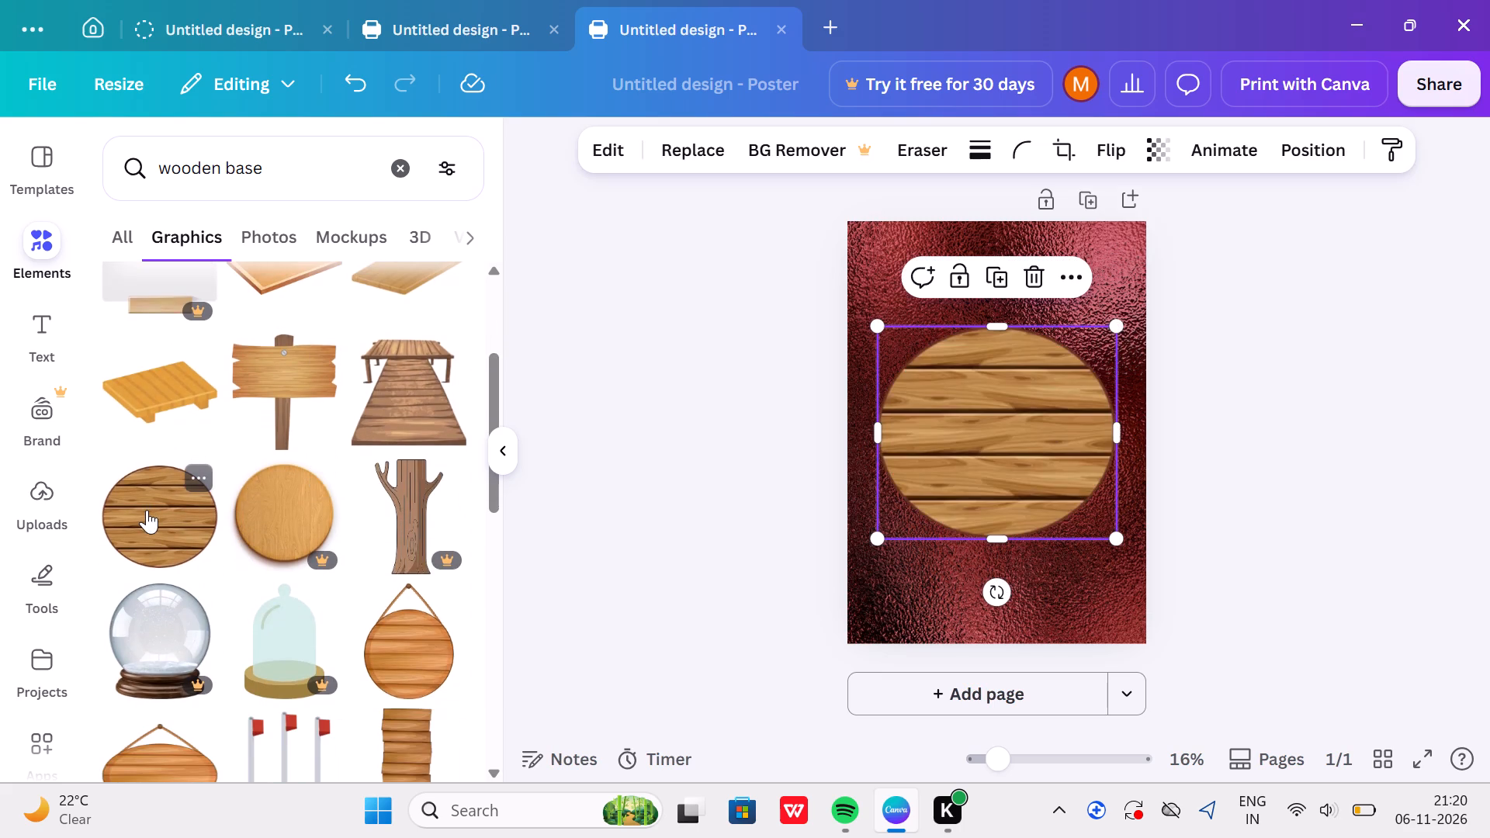
Browse the "wooden base" graphics and photos for an alternative to the round plank graphic.
scroll(386, 725, "down", 2)
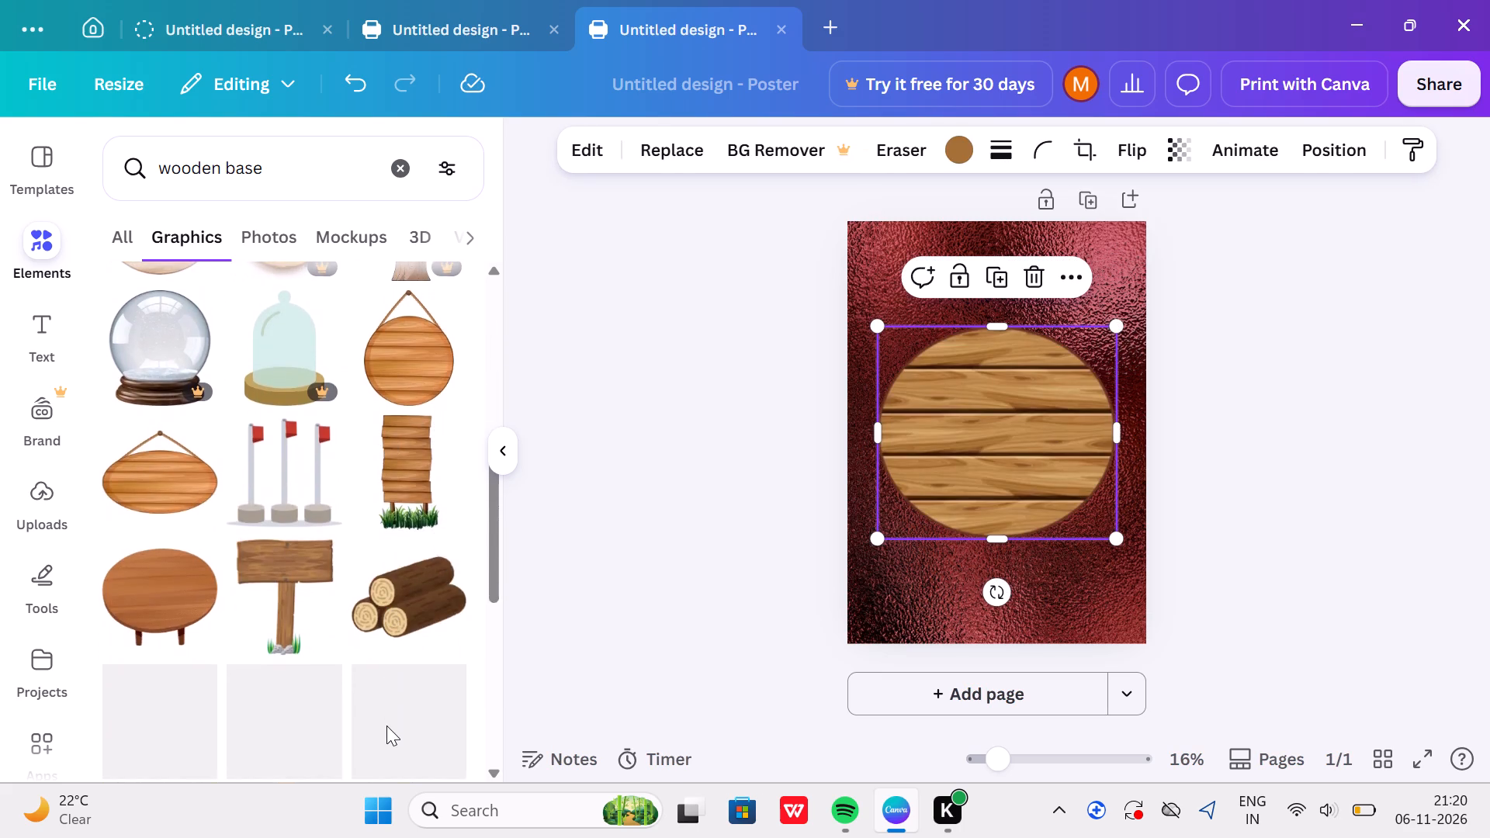
scroll(386, 725, "down", 4)
scroll(386, 725, "up", 1)
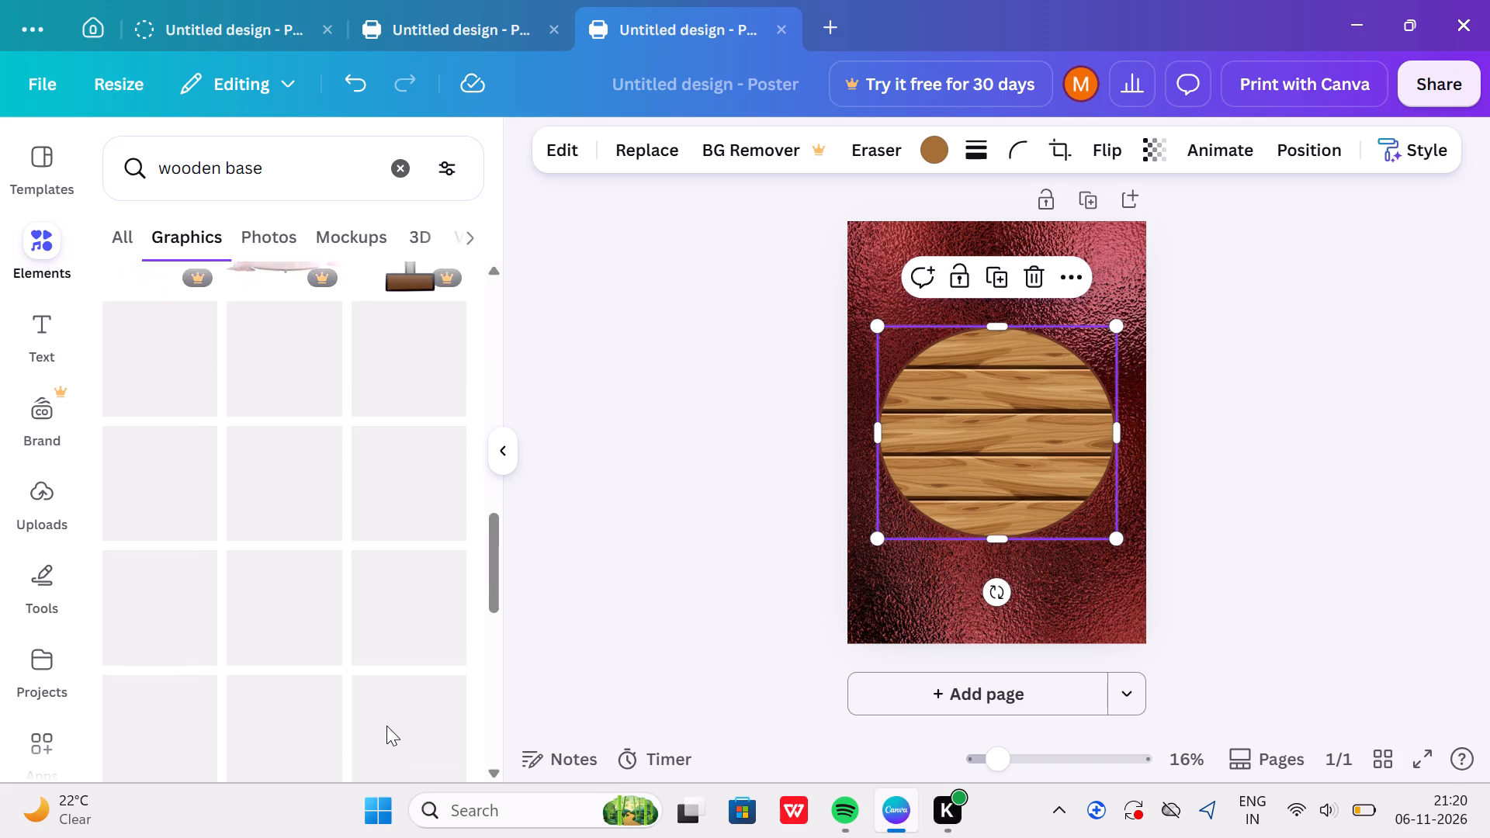
scroll(386, 725, "up", 6)
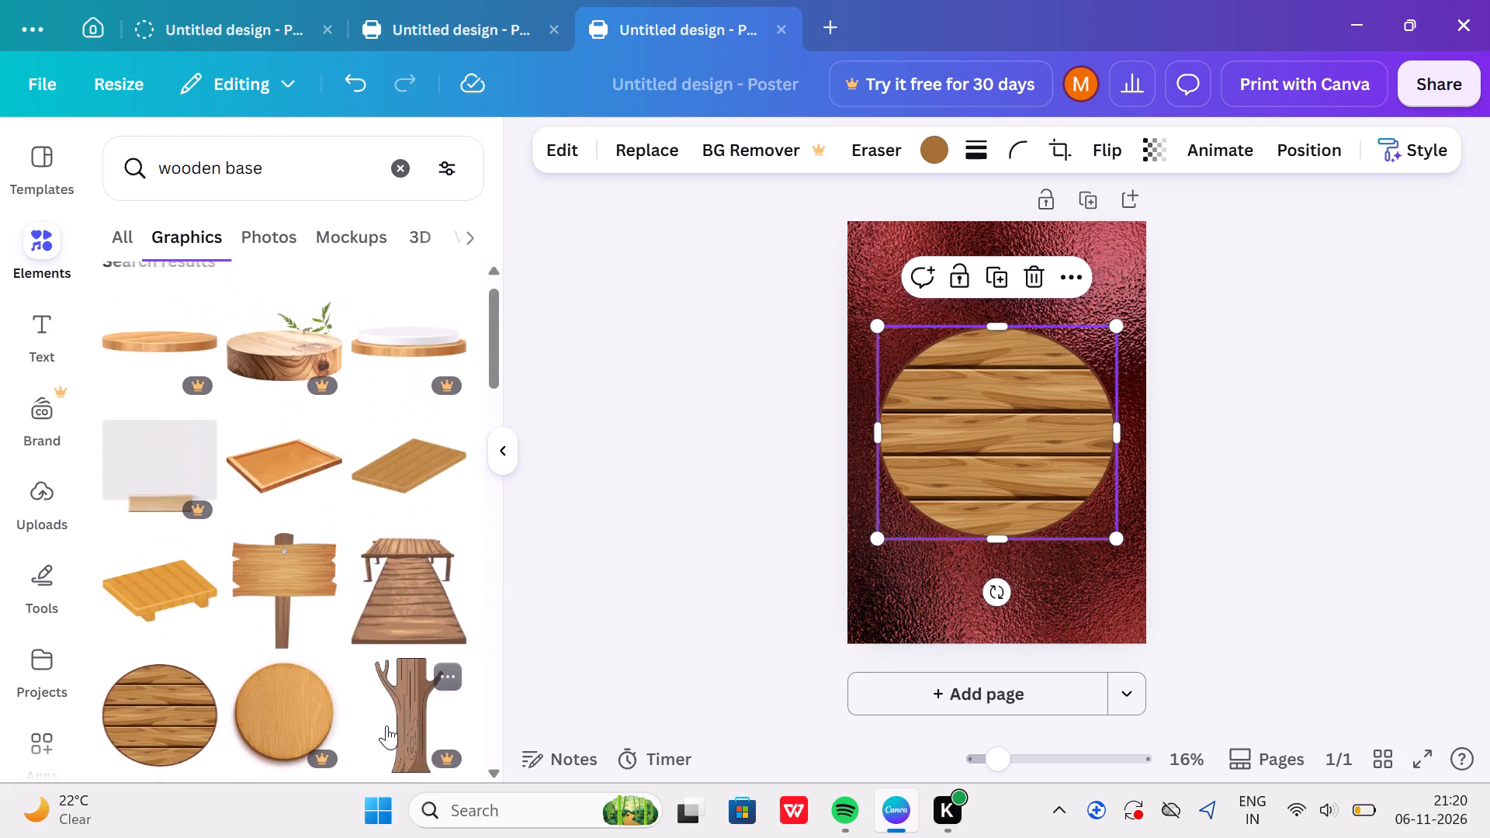
scroll(386, 725, "up", 2)
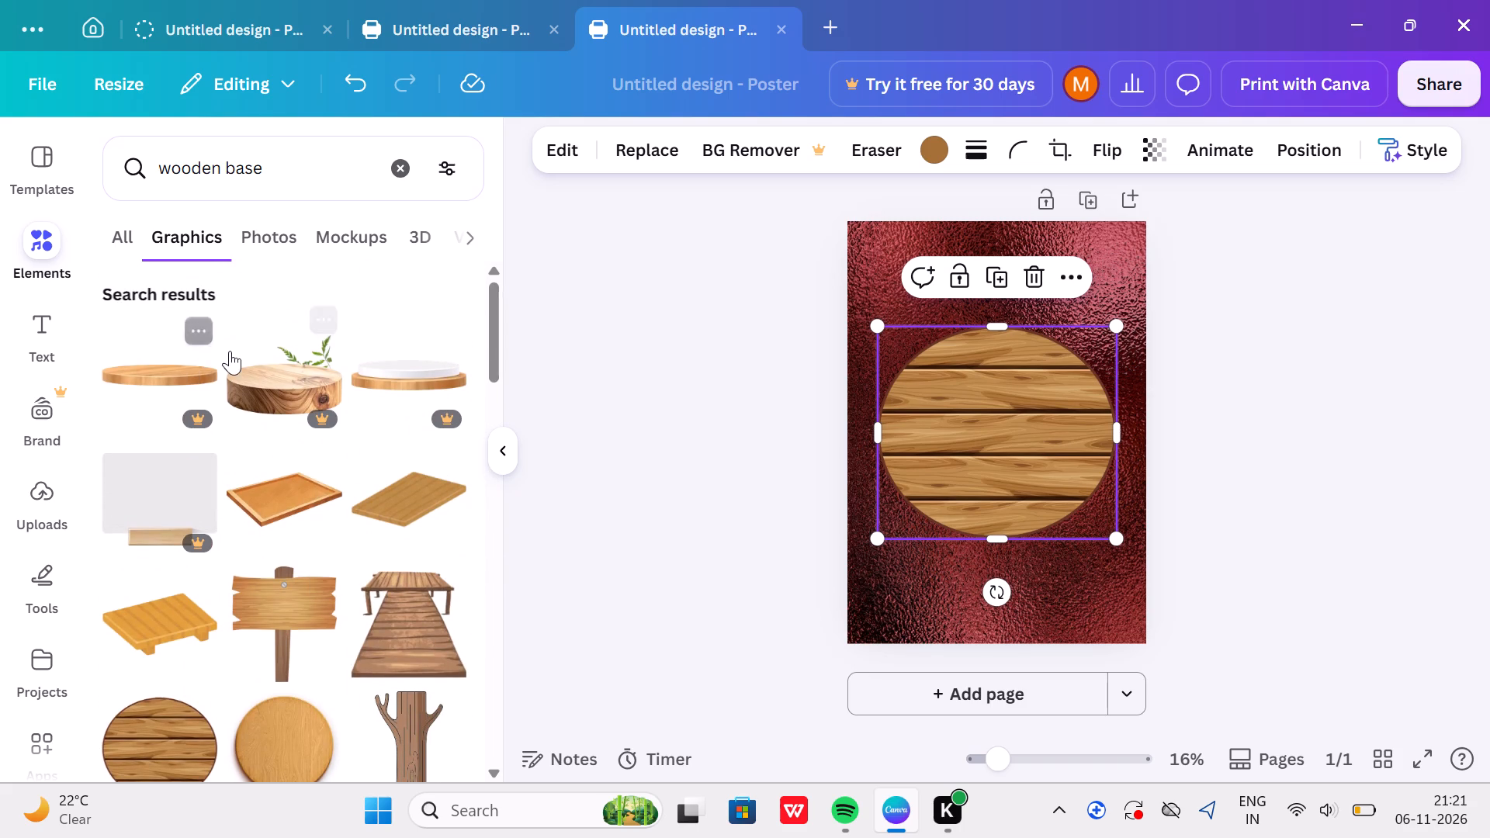
left_click(275, 233)
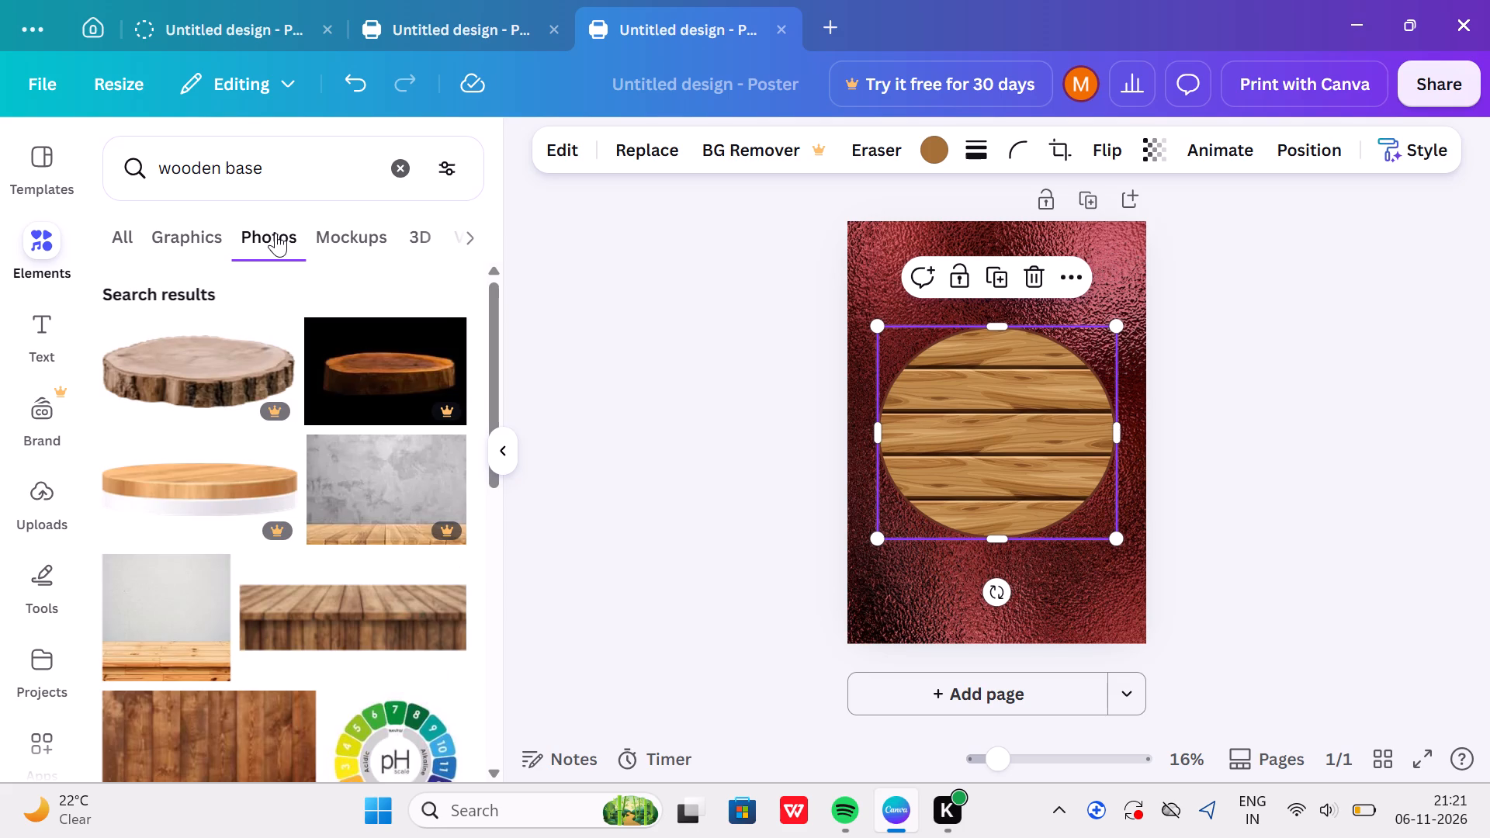
scroll(343, 499, "down", 2)
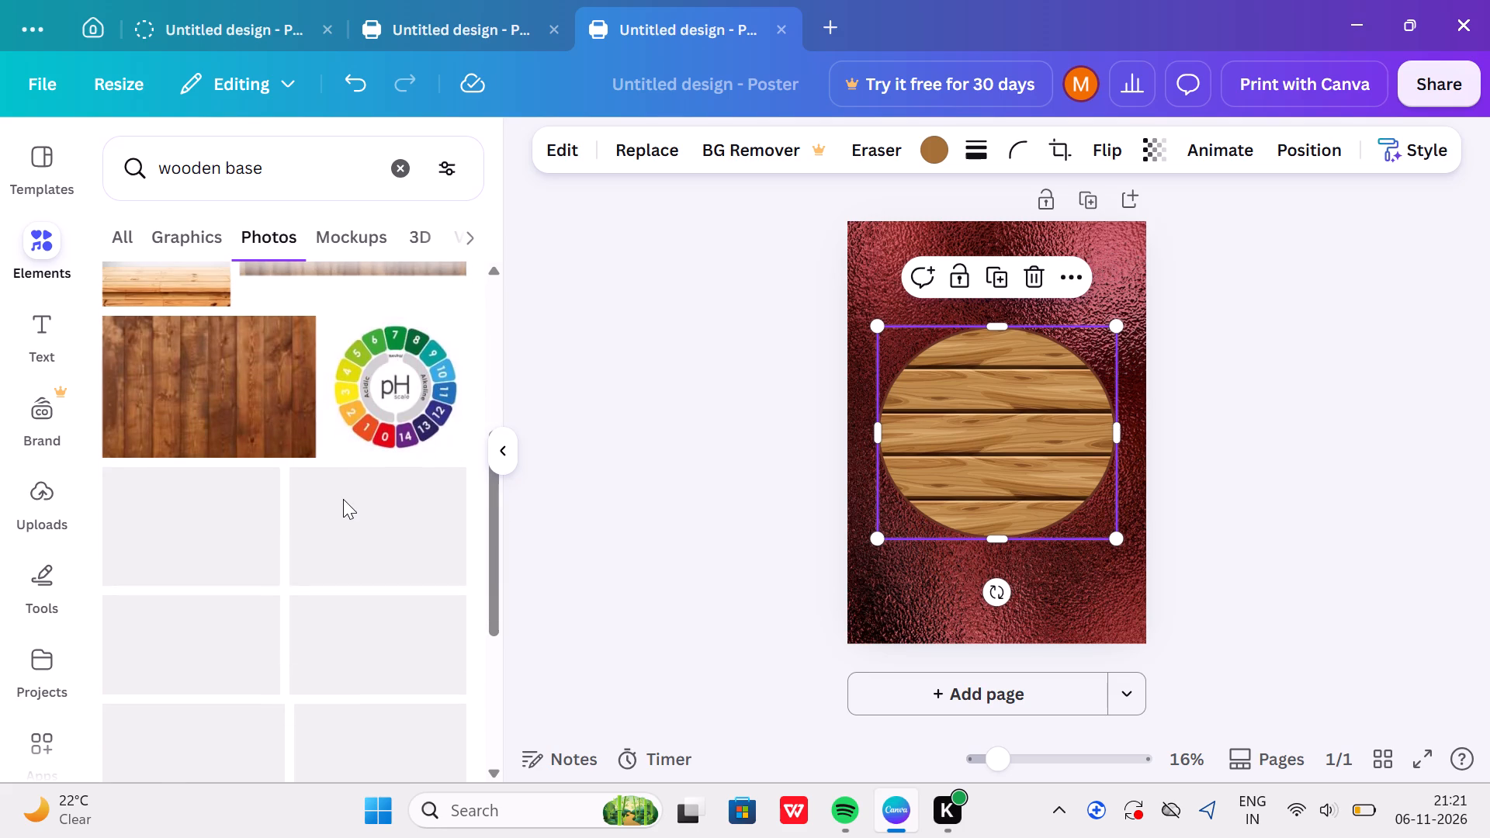
Delete the round wooden plank graphic from the poster.
left_click(1036, 271)
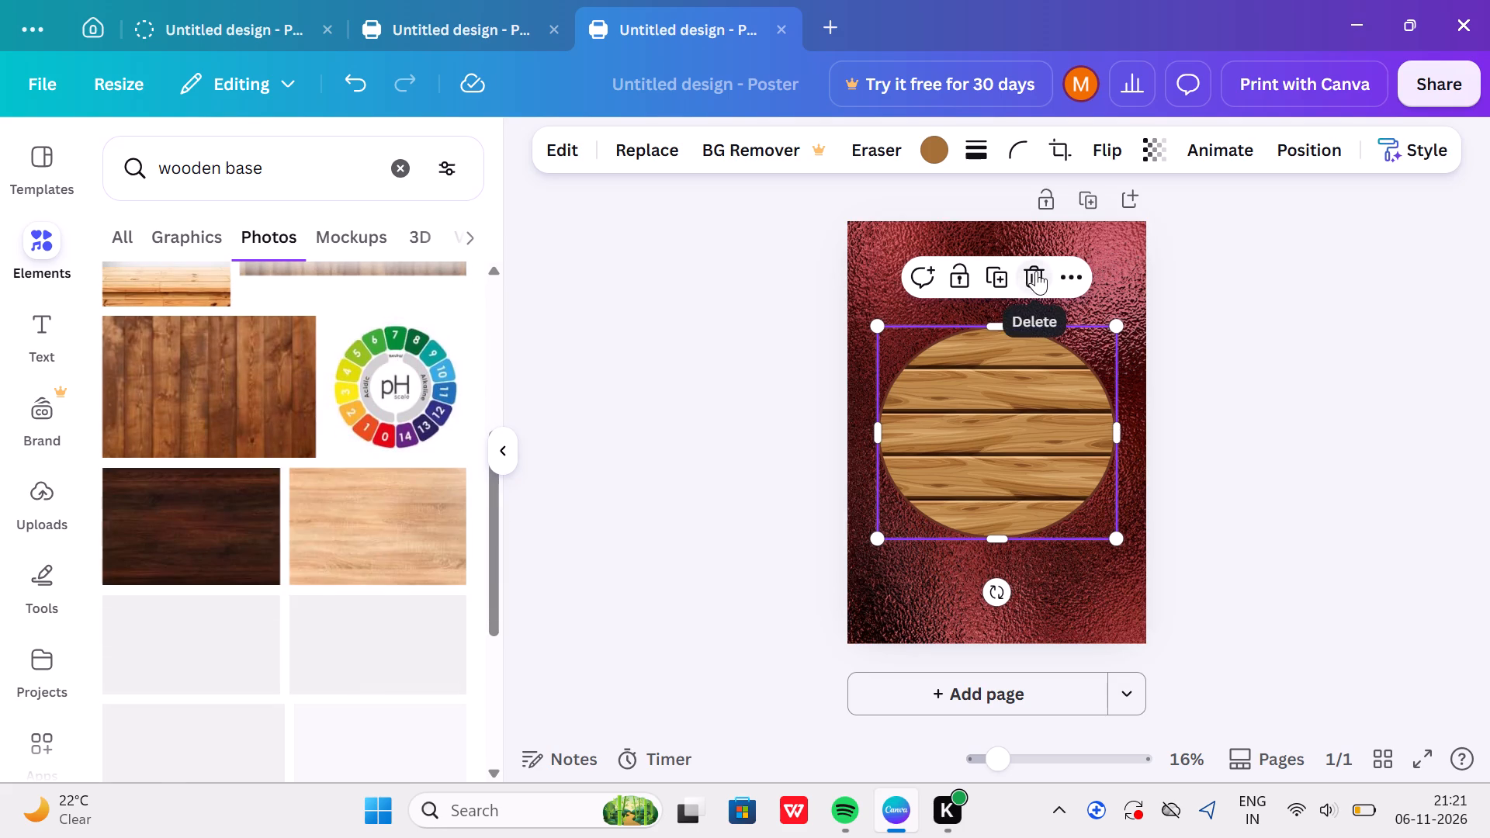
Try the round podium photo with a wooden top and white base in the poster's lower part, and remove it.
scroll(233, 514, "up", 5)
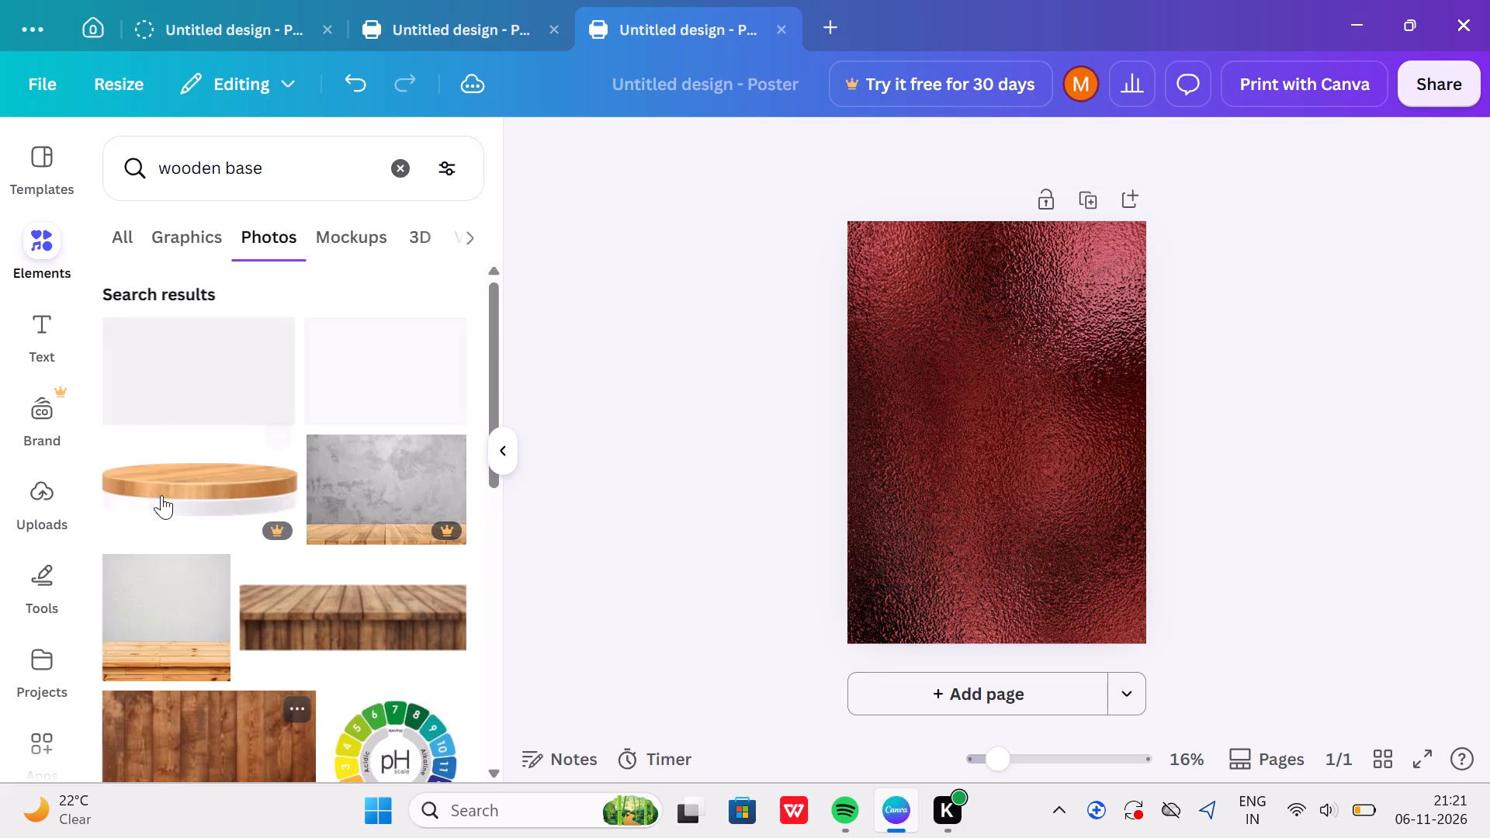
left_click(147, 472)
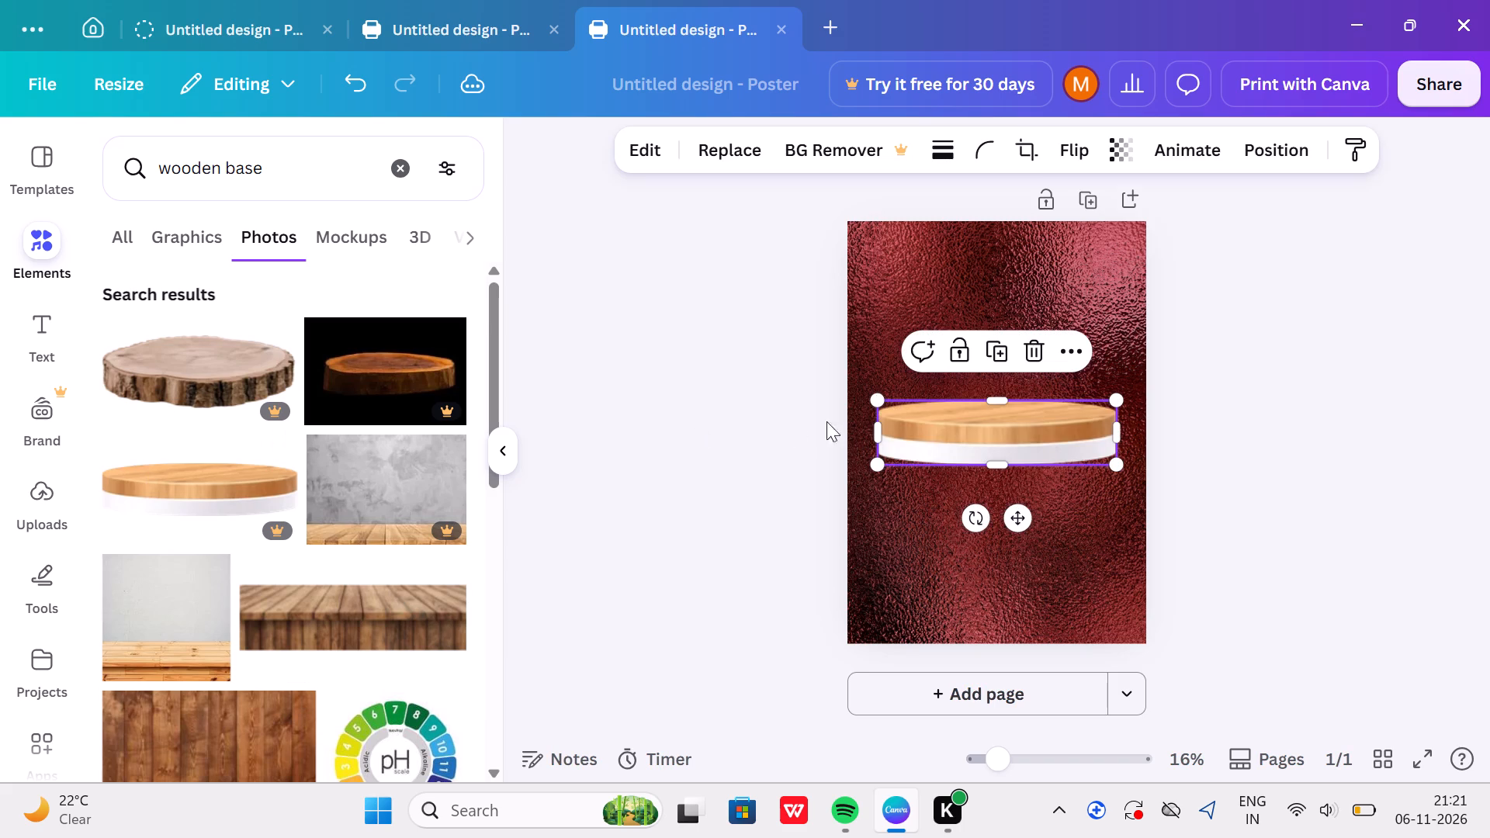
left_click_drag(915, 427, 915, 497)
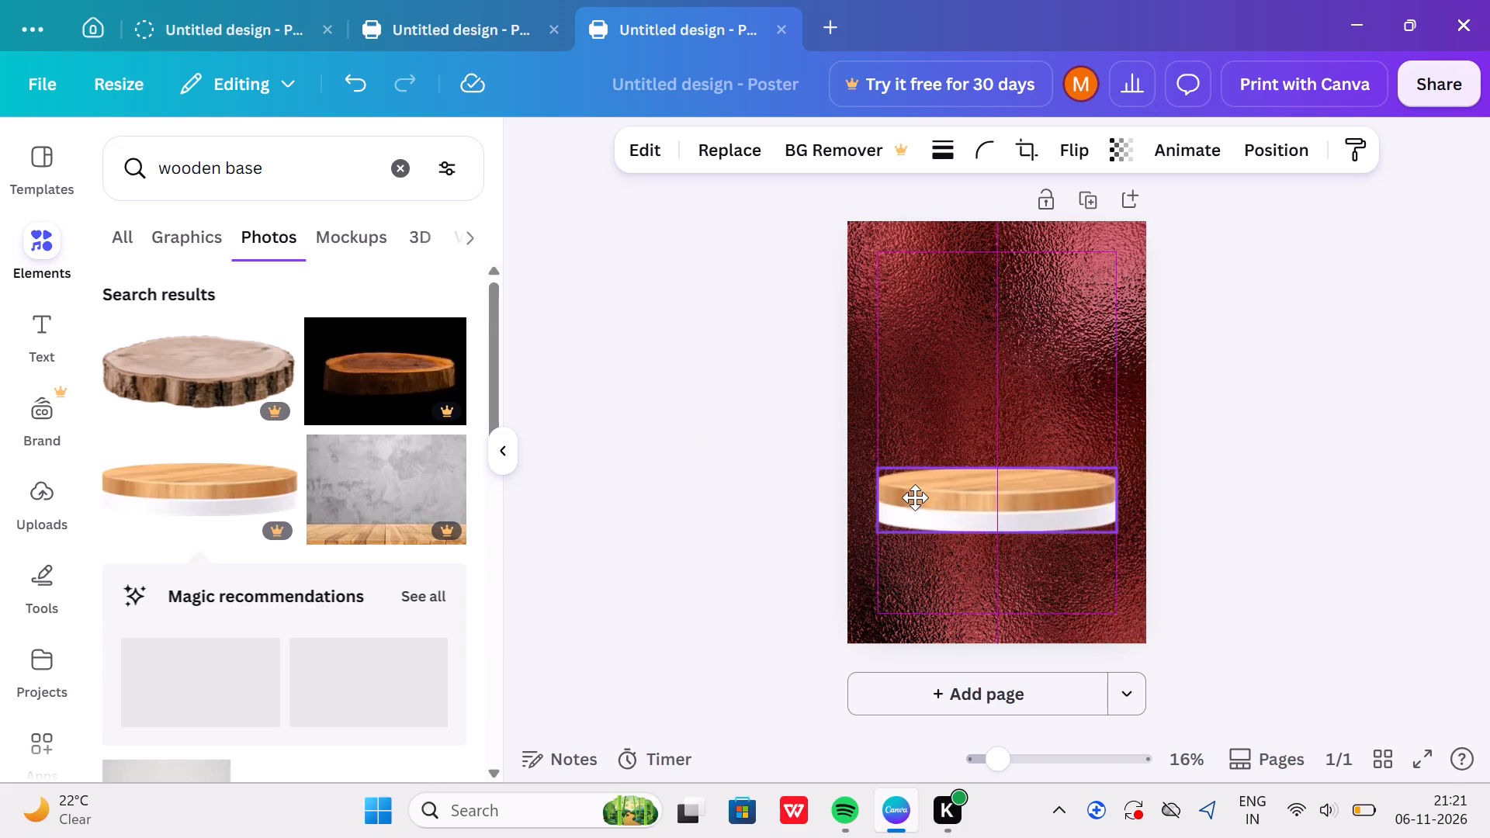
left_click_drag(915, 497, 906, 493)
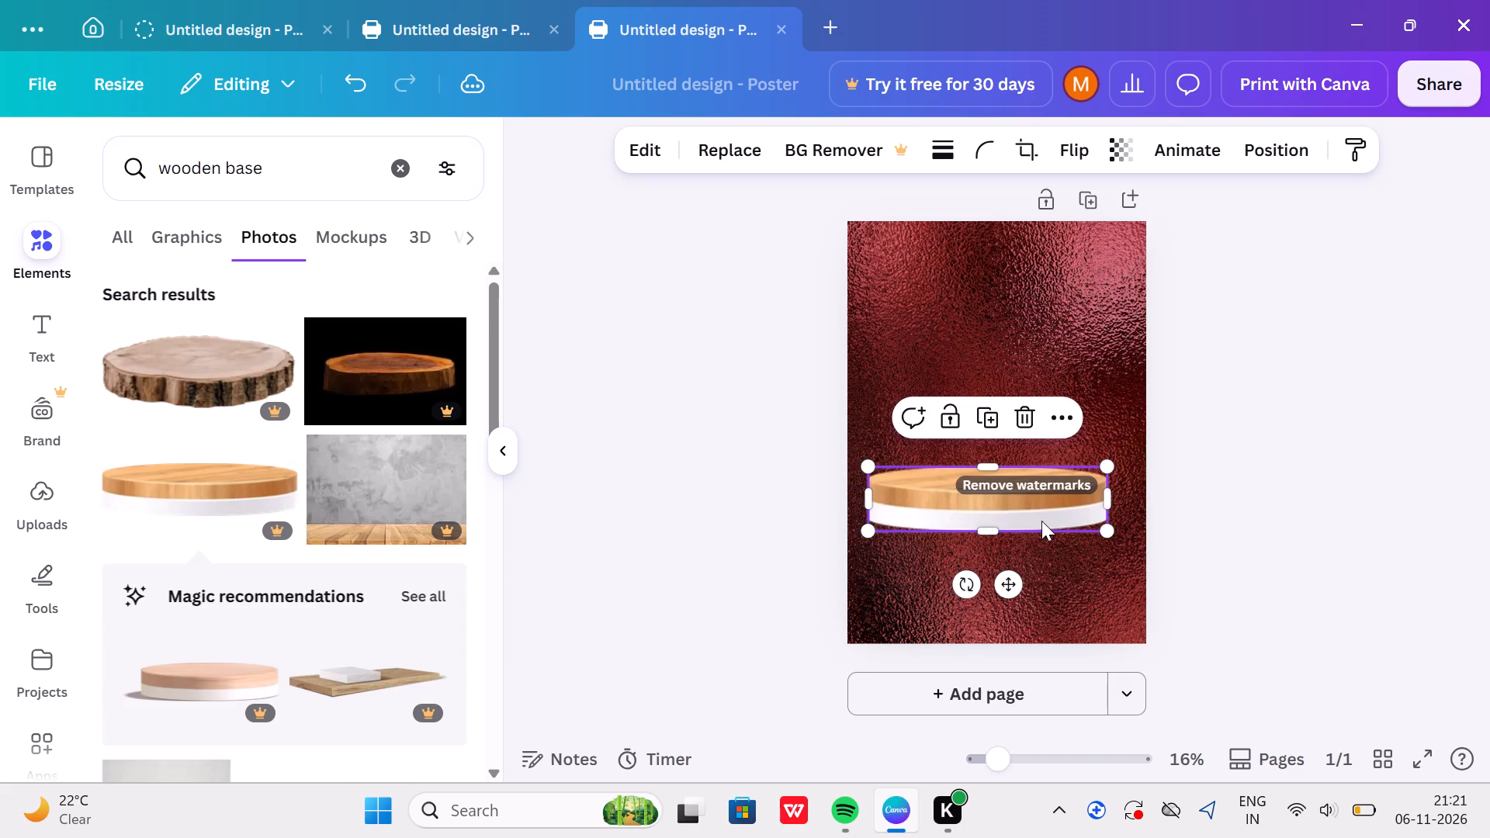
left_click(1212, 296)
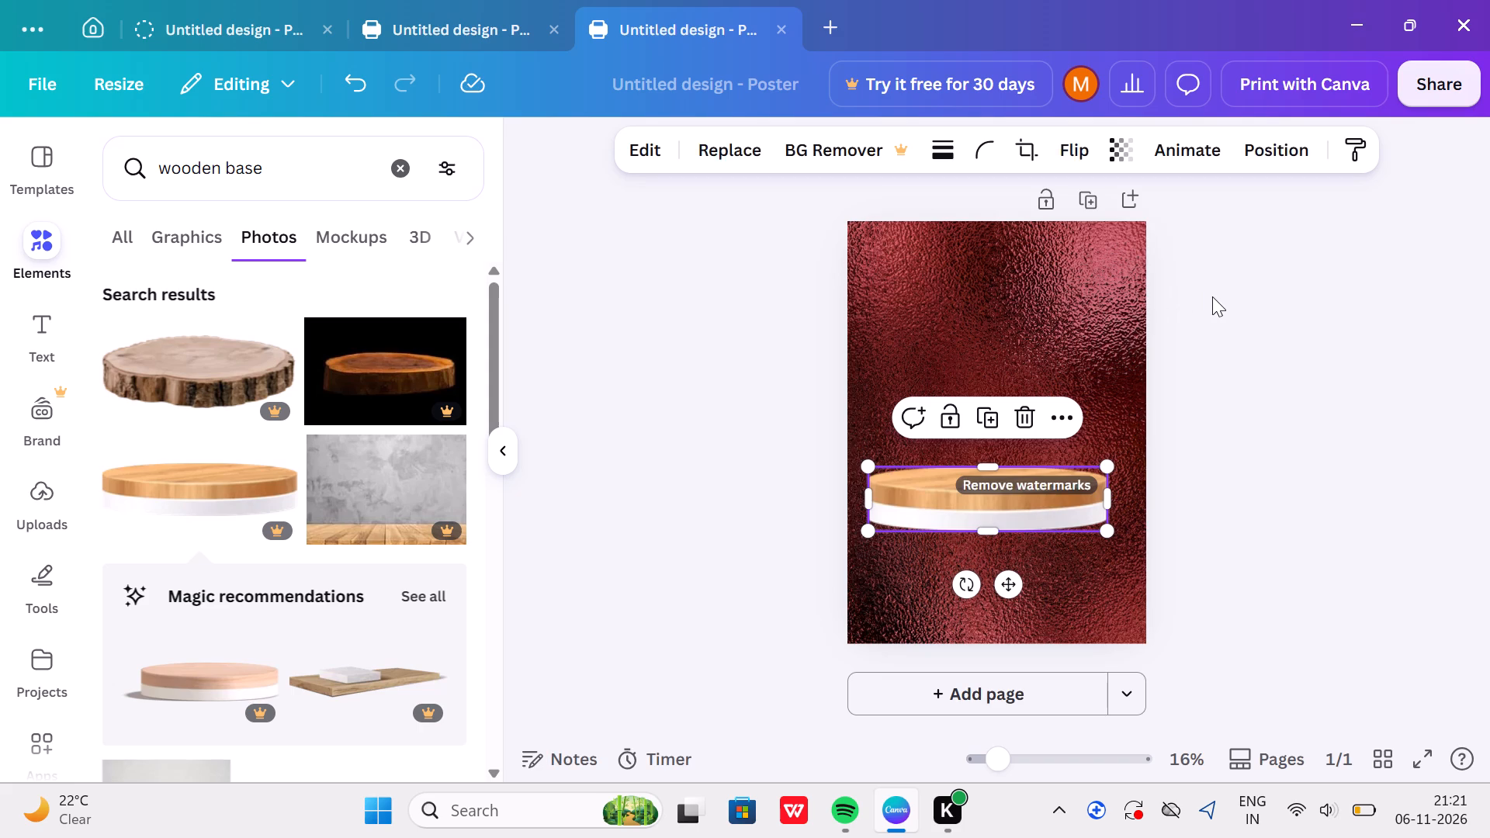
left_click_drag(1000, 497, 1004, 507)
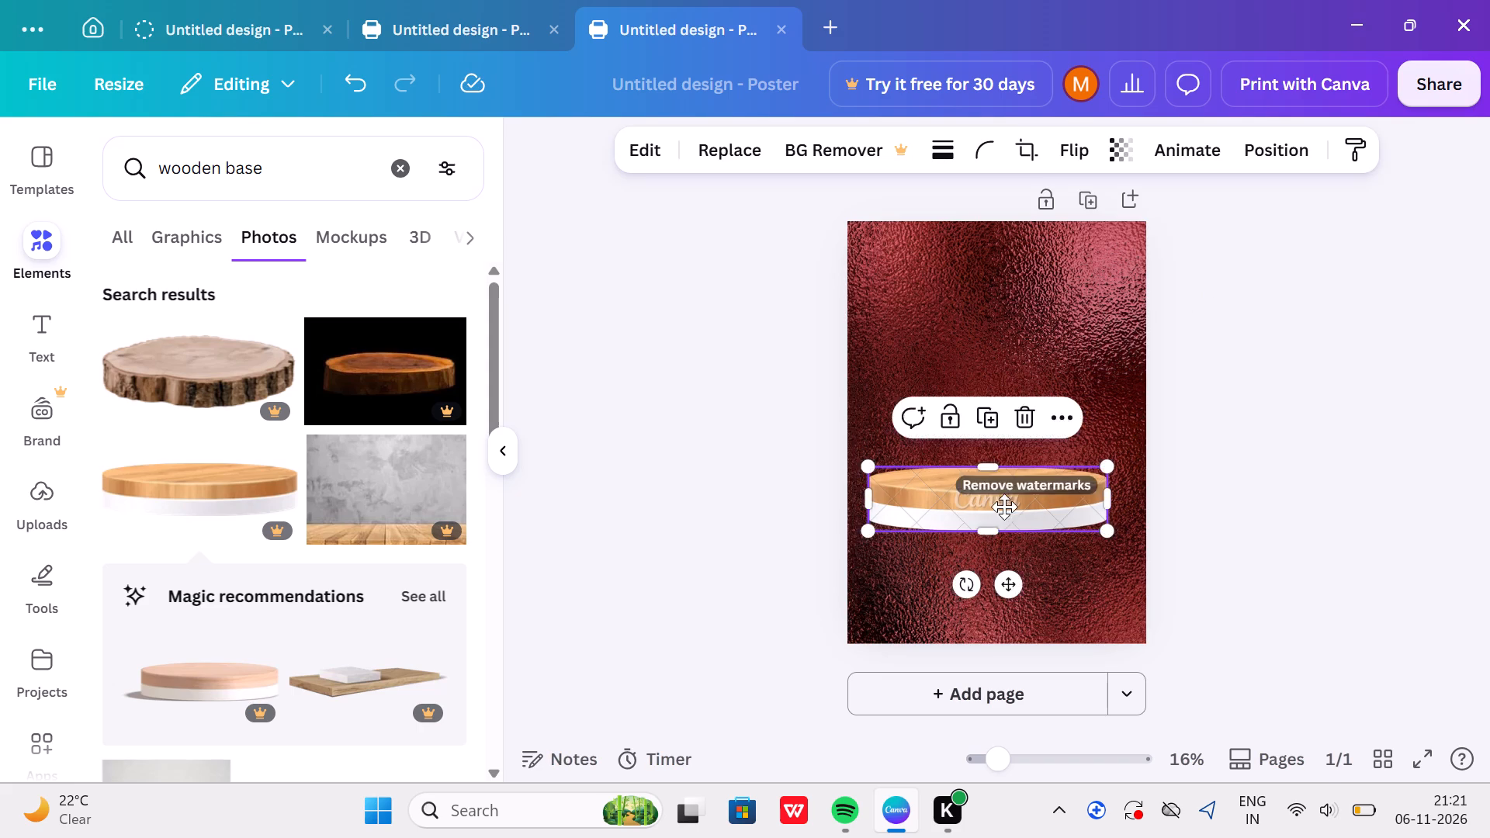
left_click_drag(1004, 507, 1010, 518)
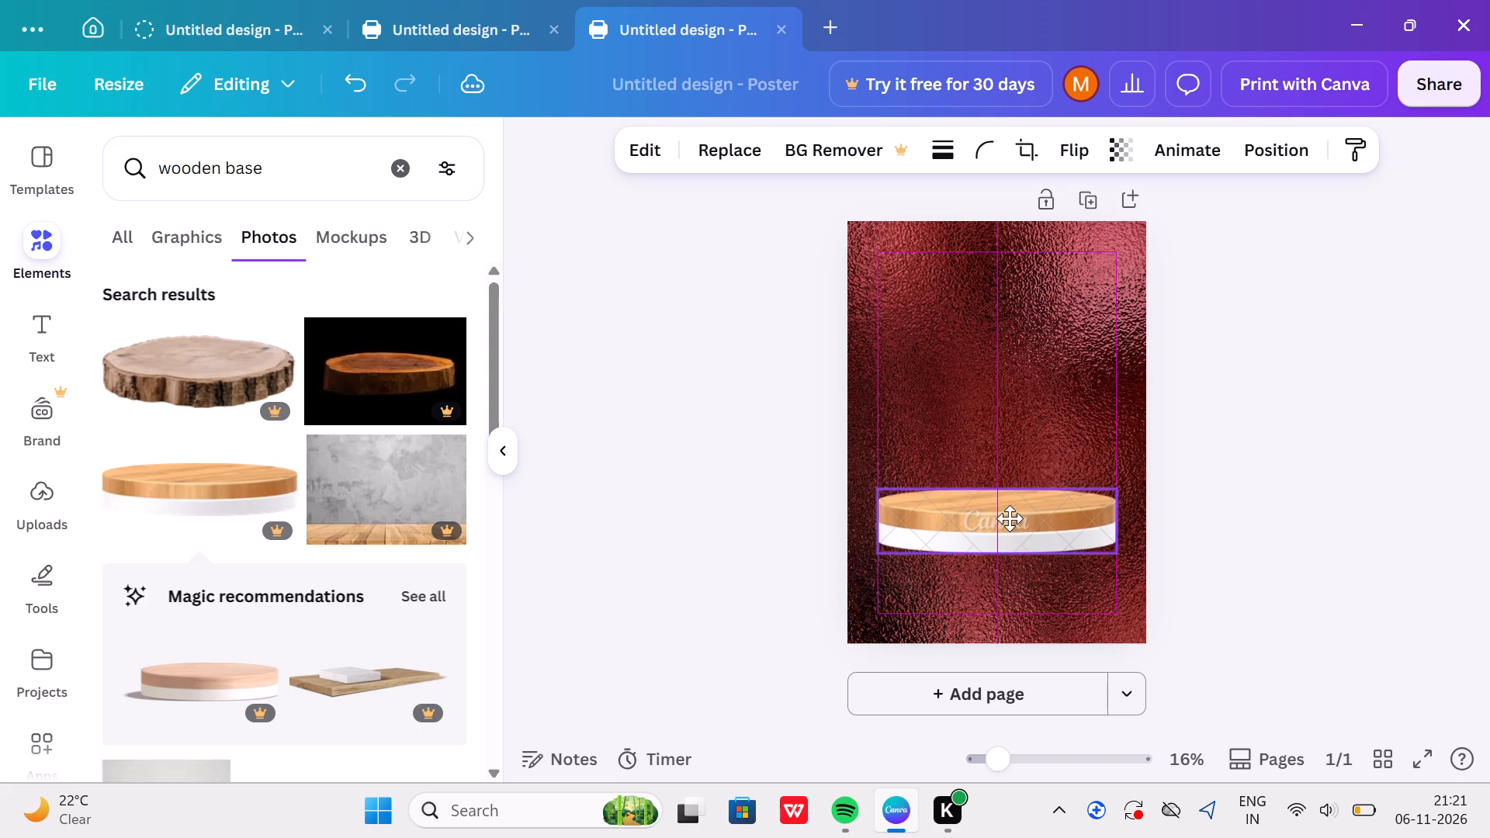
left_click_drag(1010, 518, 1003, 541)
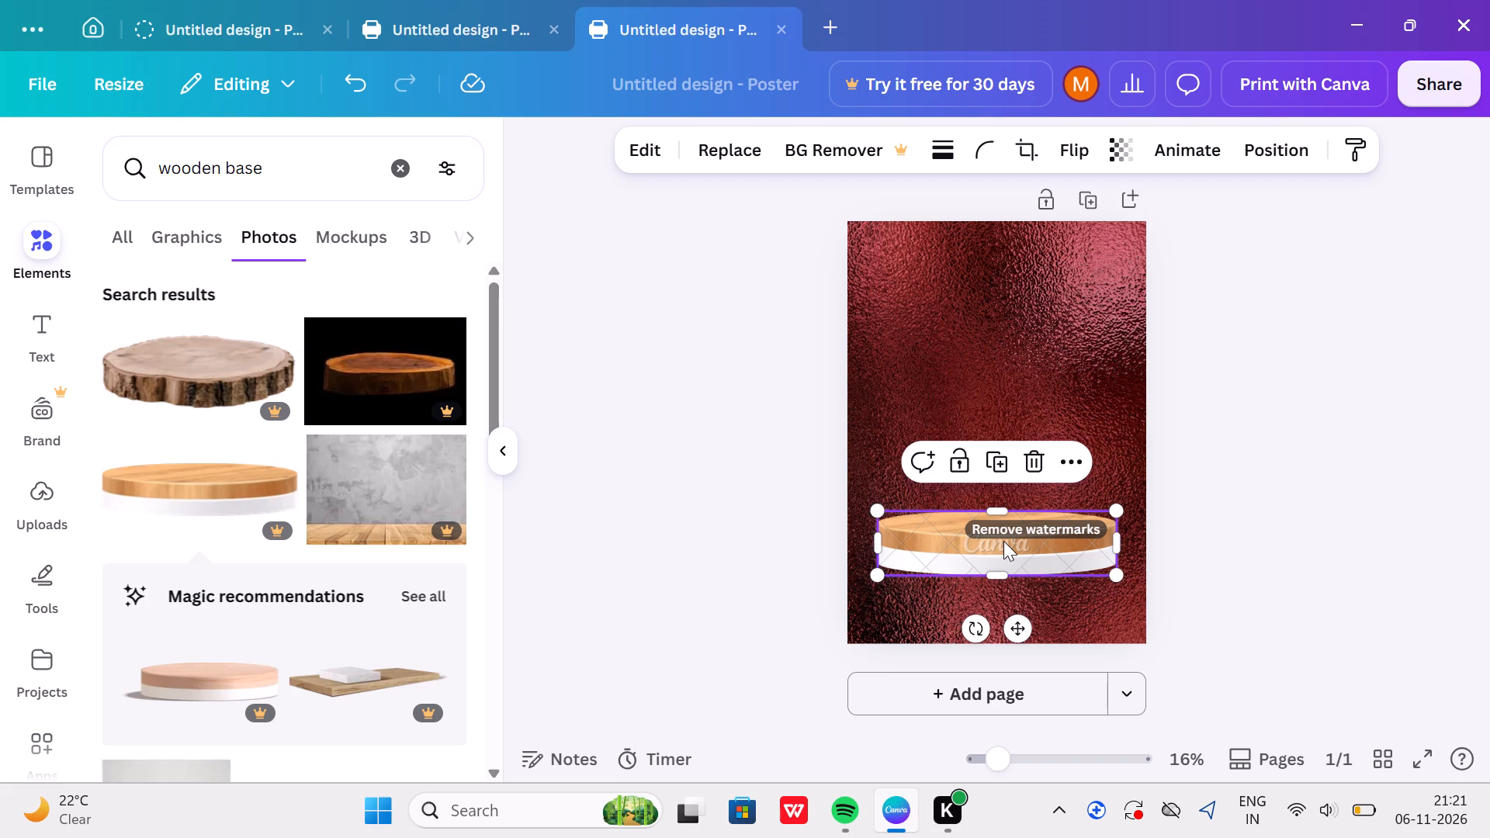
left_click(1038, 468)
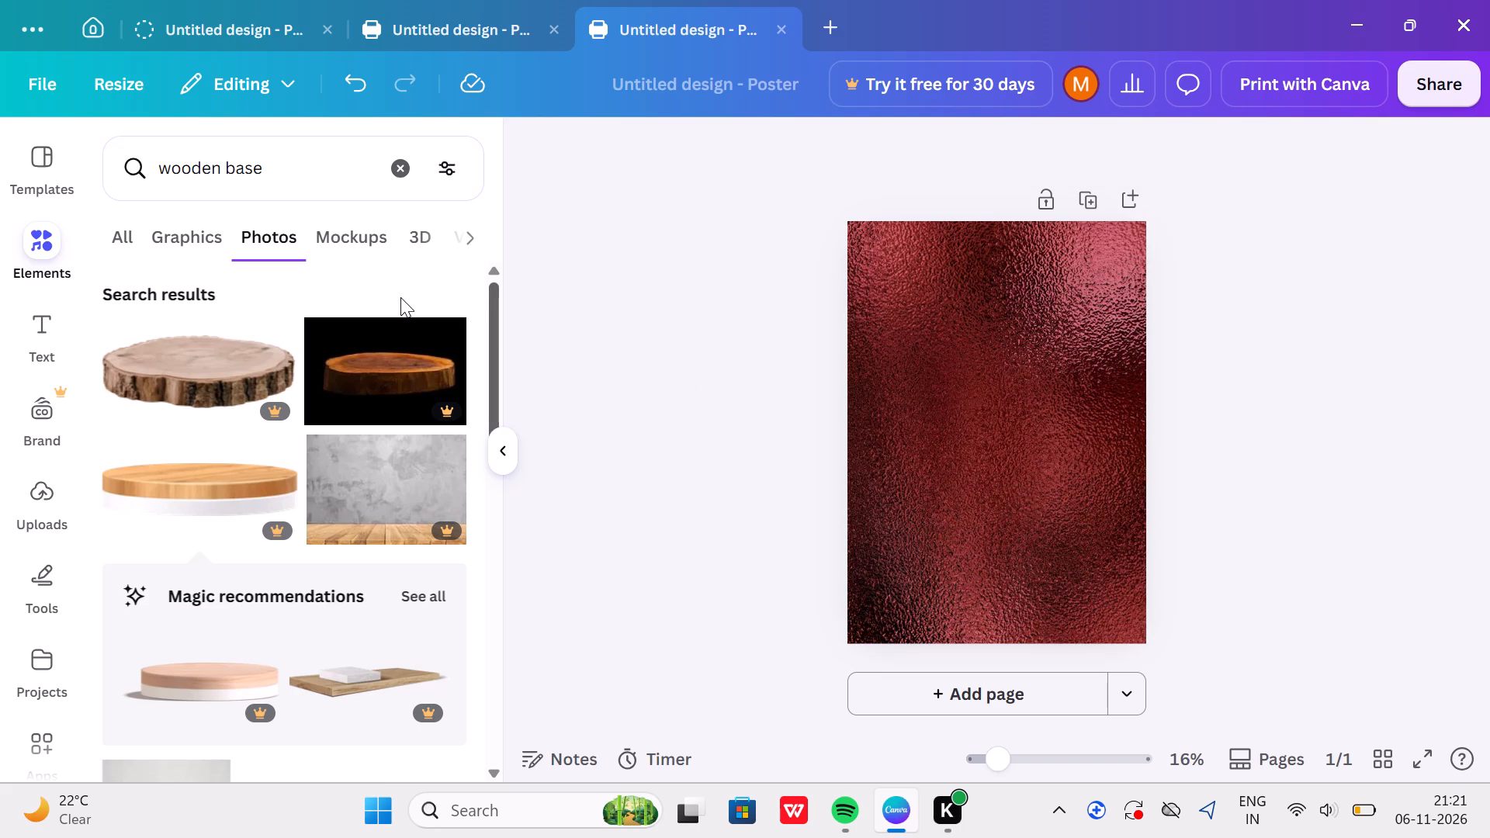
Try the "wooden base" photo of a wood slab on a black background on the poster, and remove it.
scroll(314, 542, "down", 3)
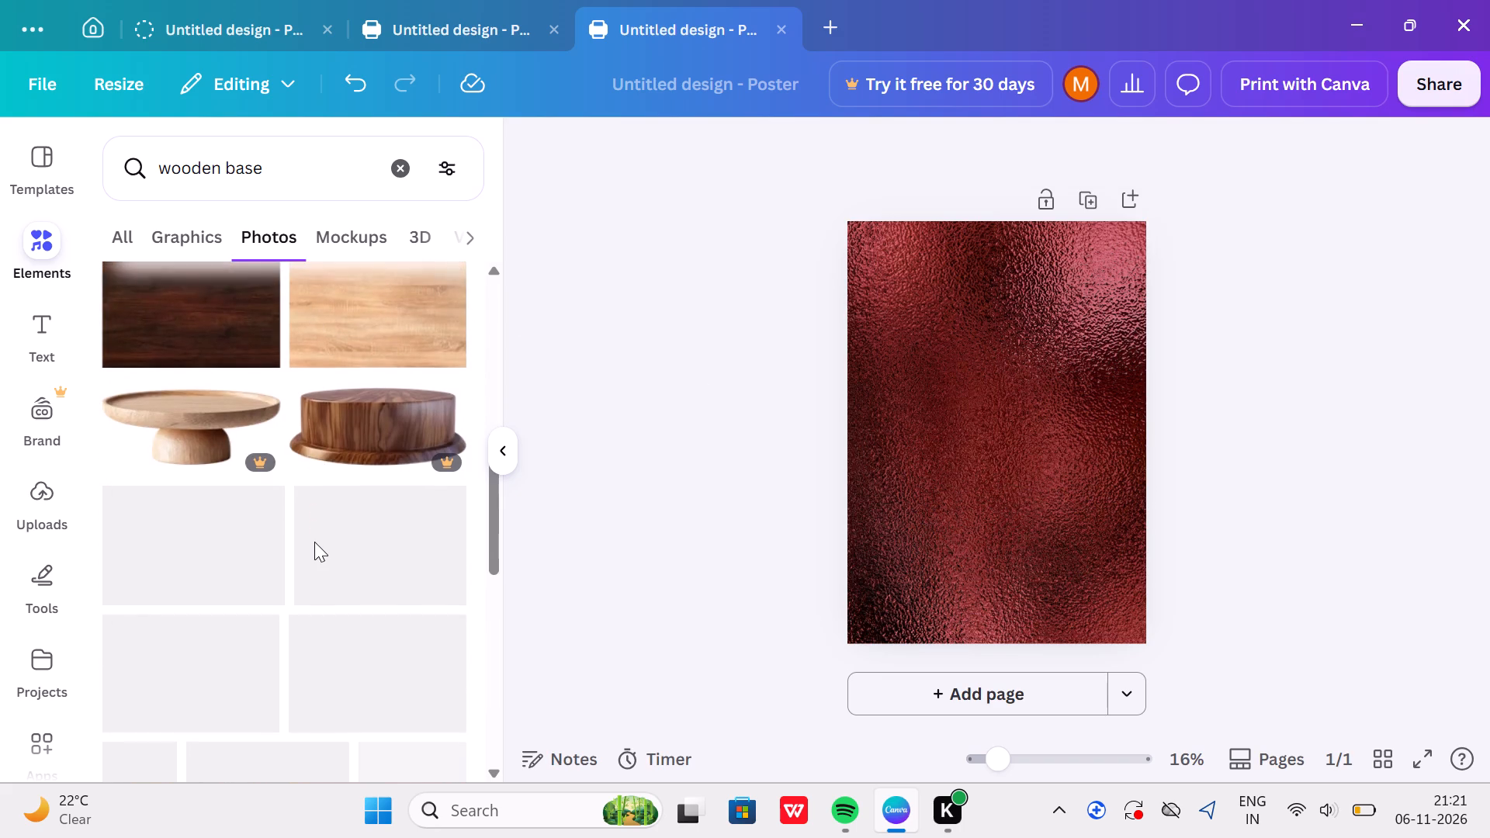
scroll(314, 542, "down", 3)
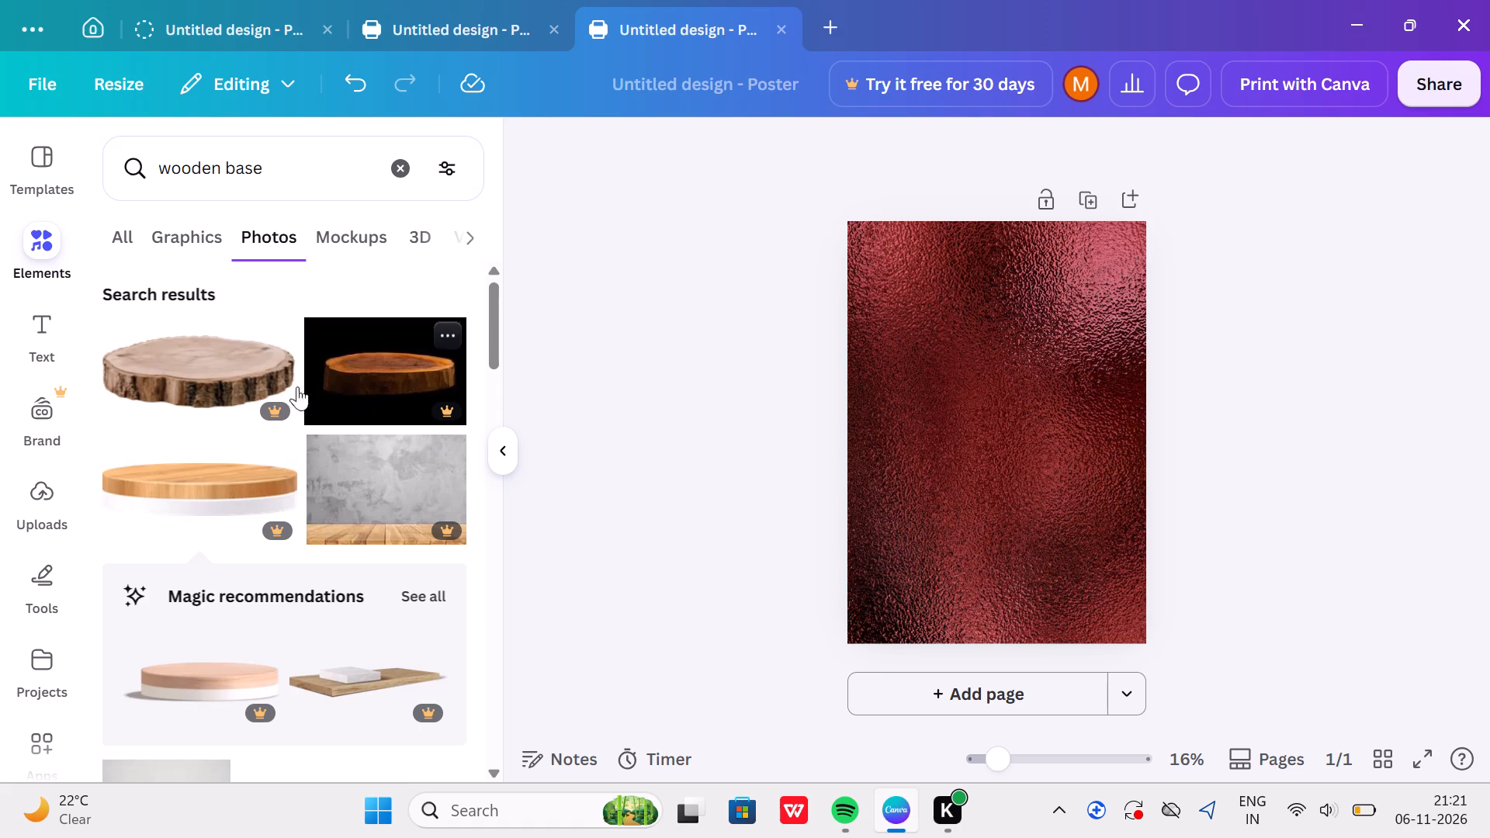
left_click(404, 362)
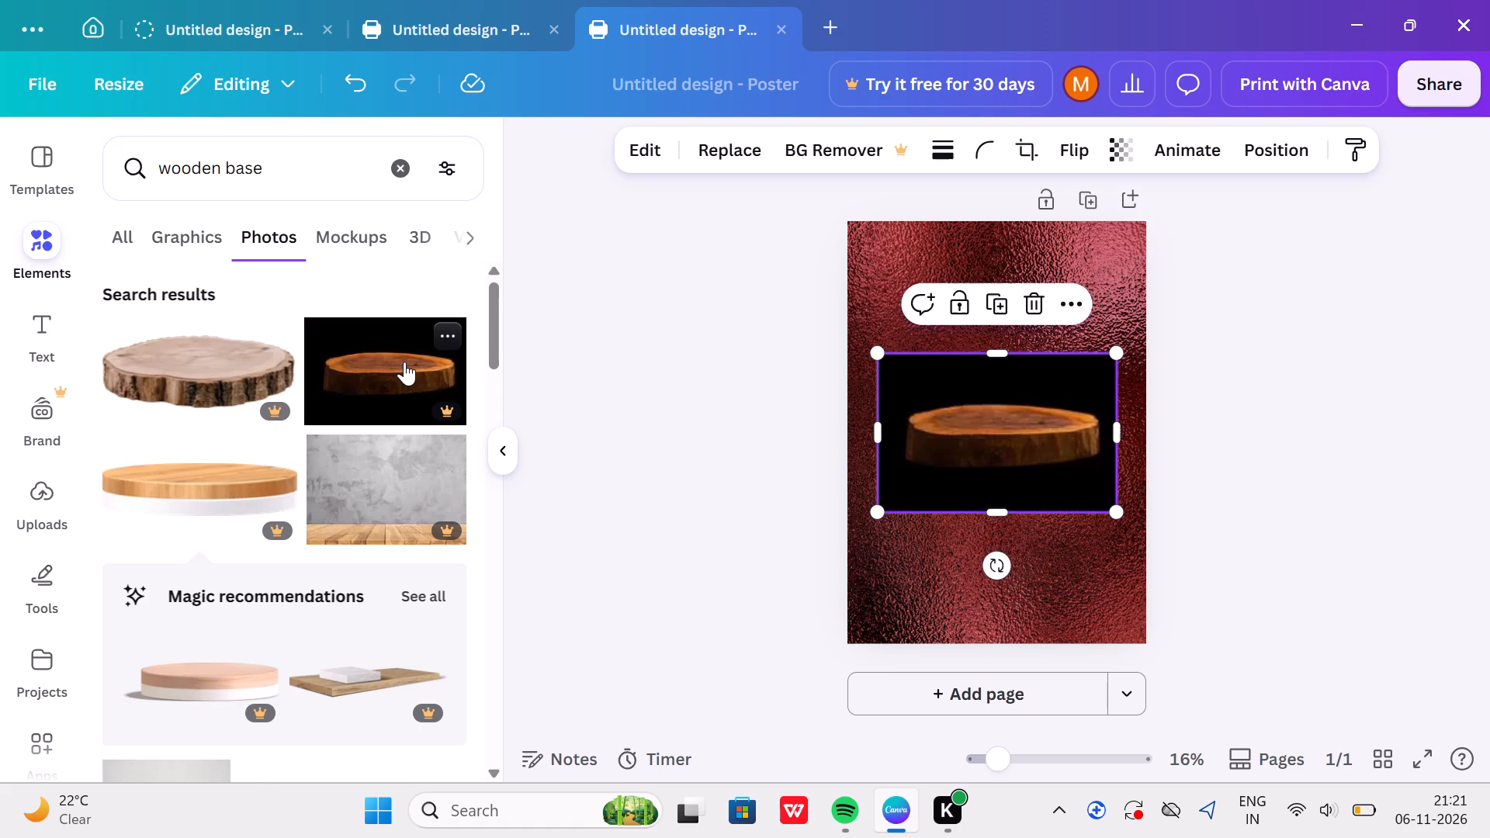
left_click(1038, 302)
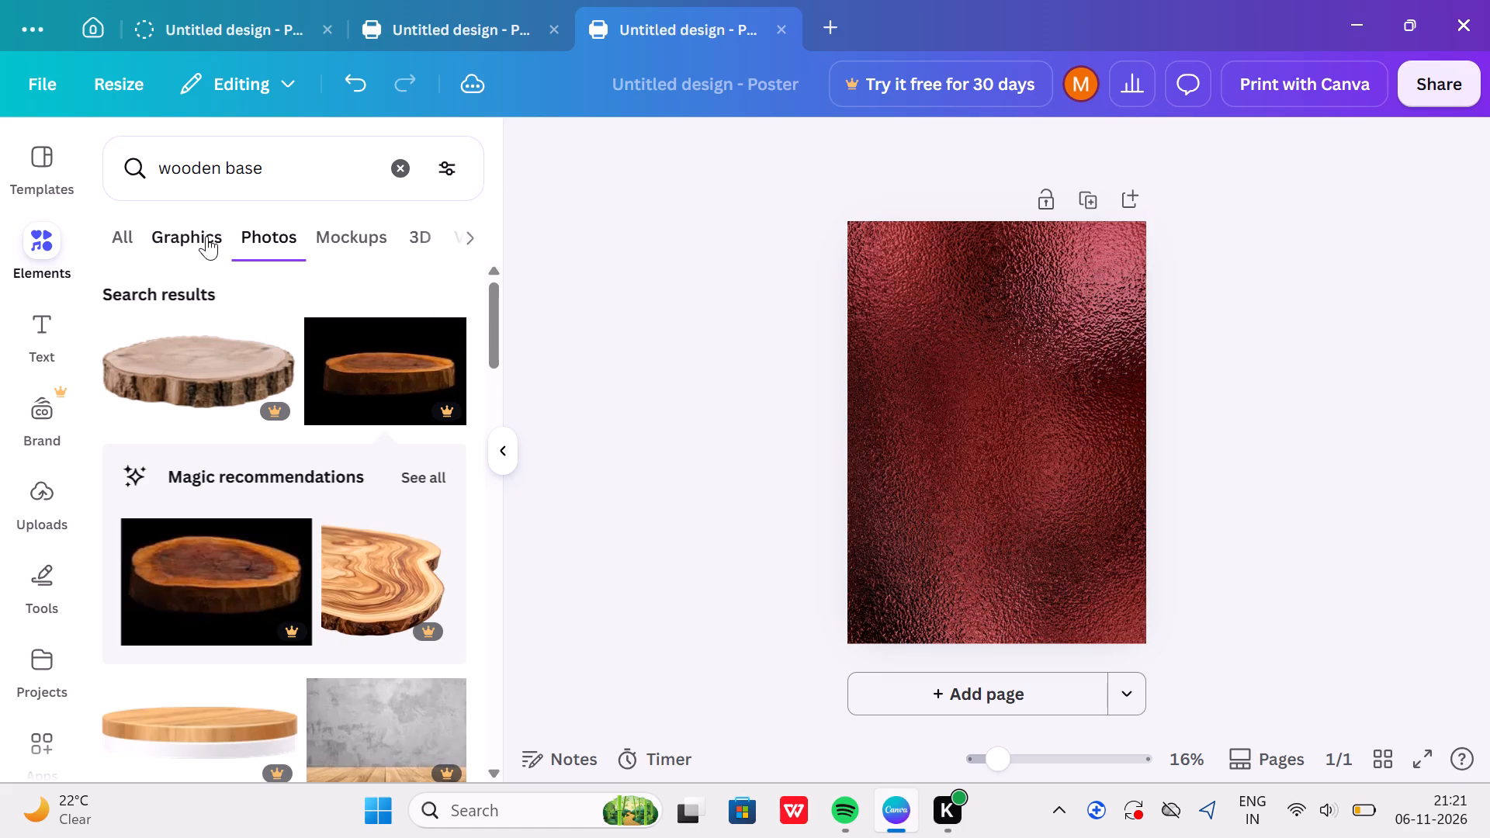
Search the graphics for "wooden base plate" and place the thin round wooden plate, centred, near the bottom of the poster.
left_click(207, 236)
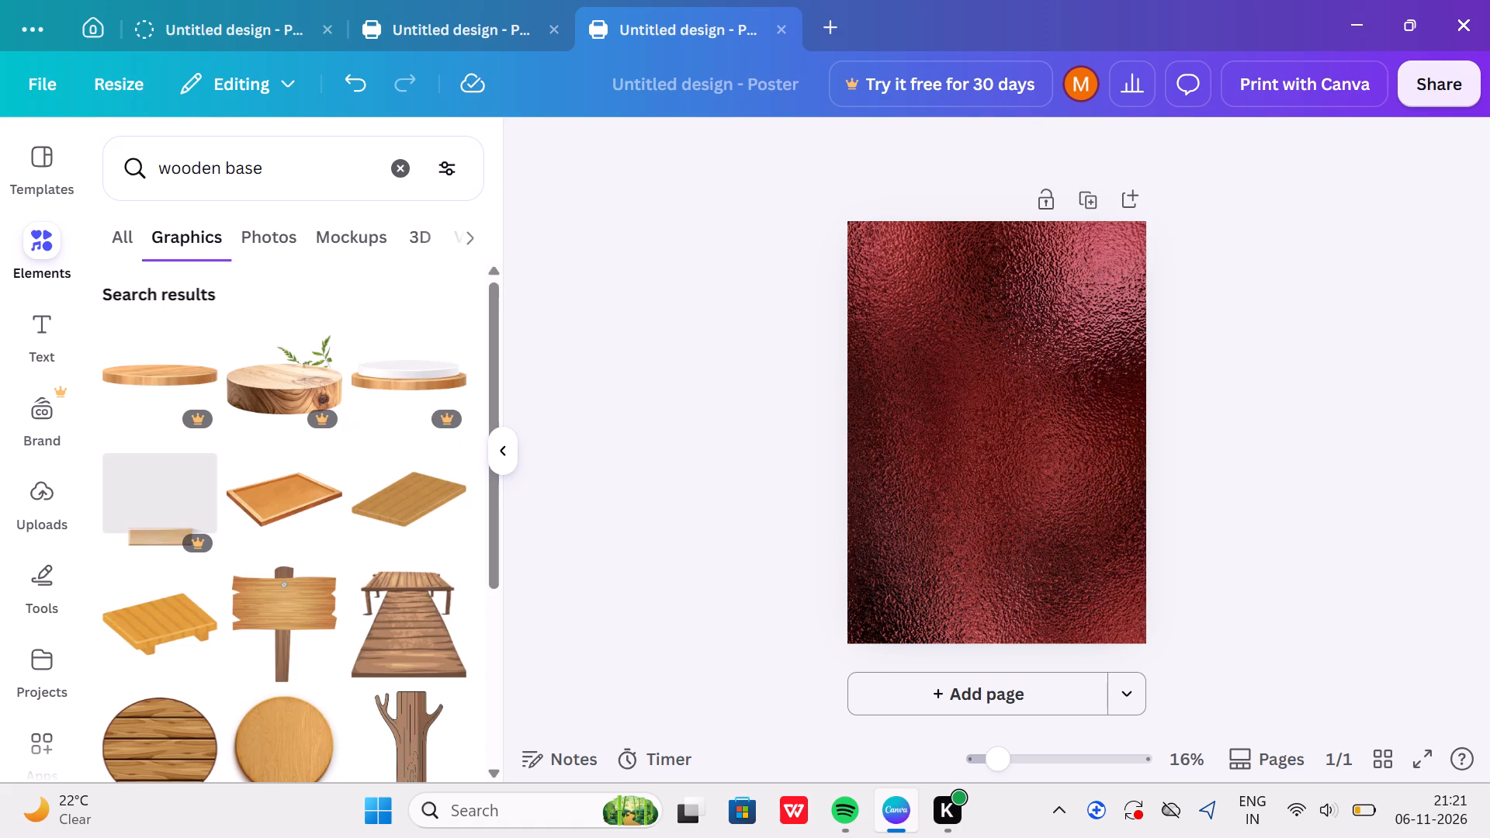
left_click(287, 157)
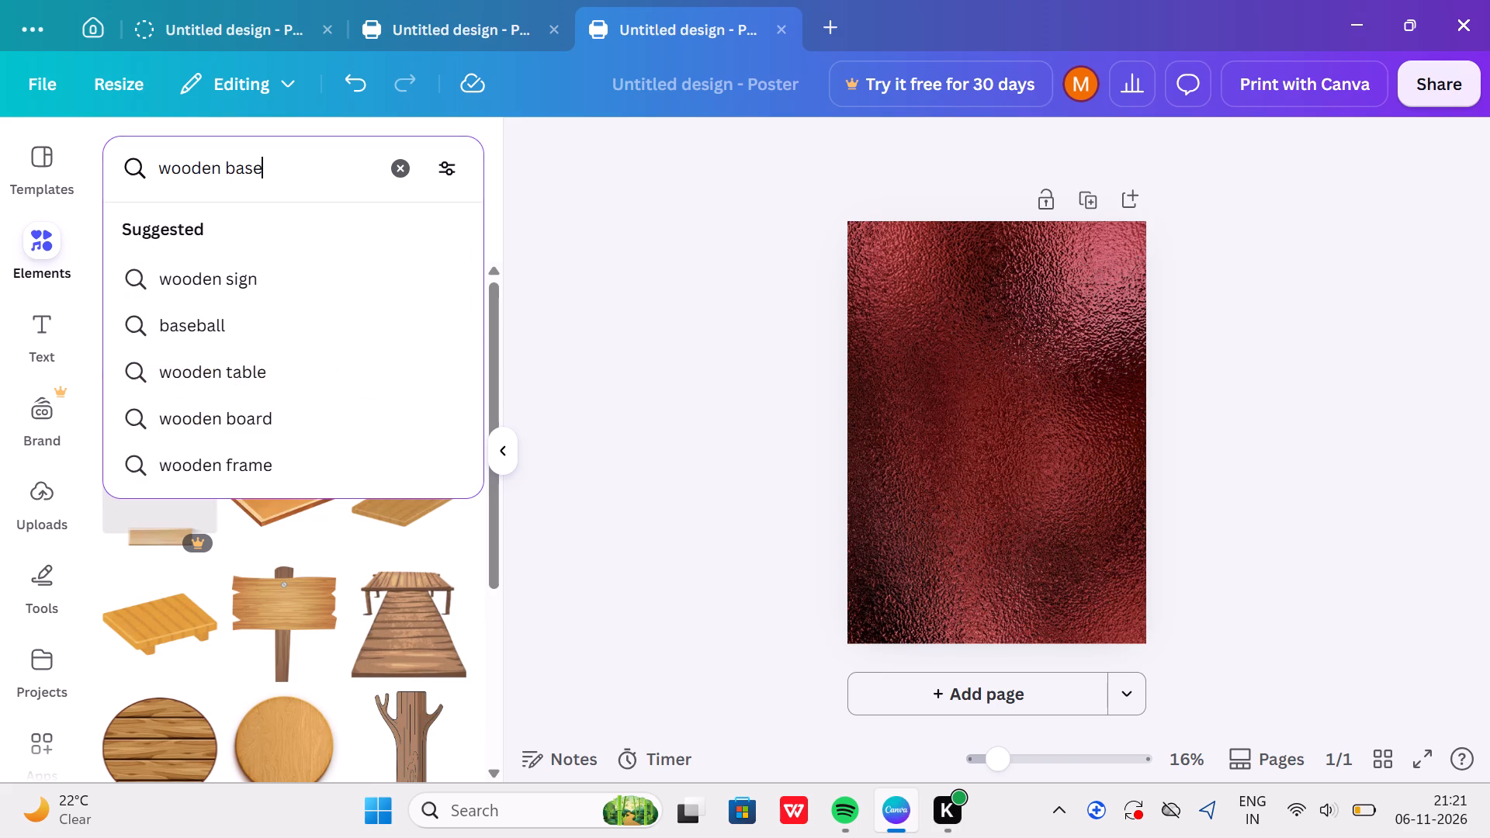
key("space")
type("plate")
key("Return")
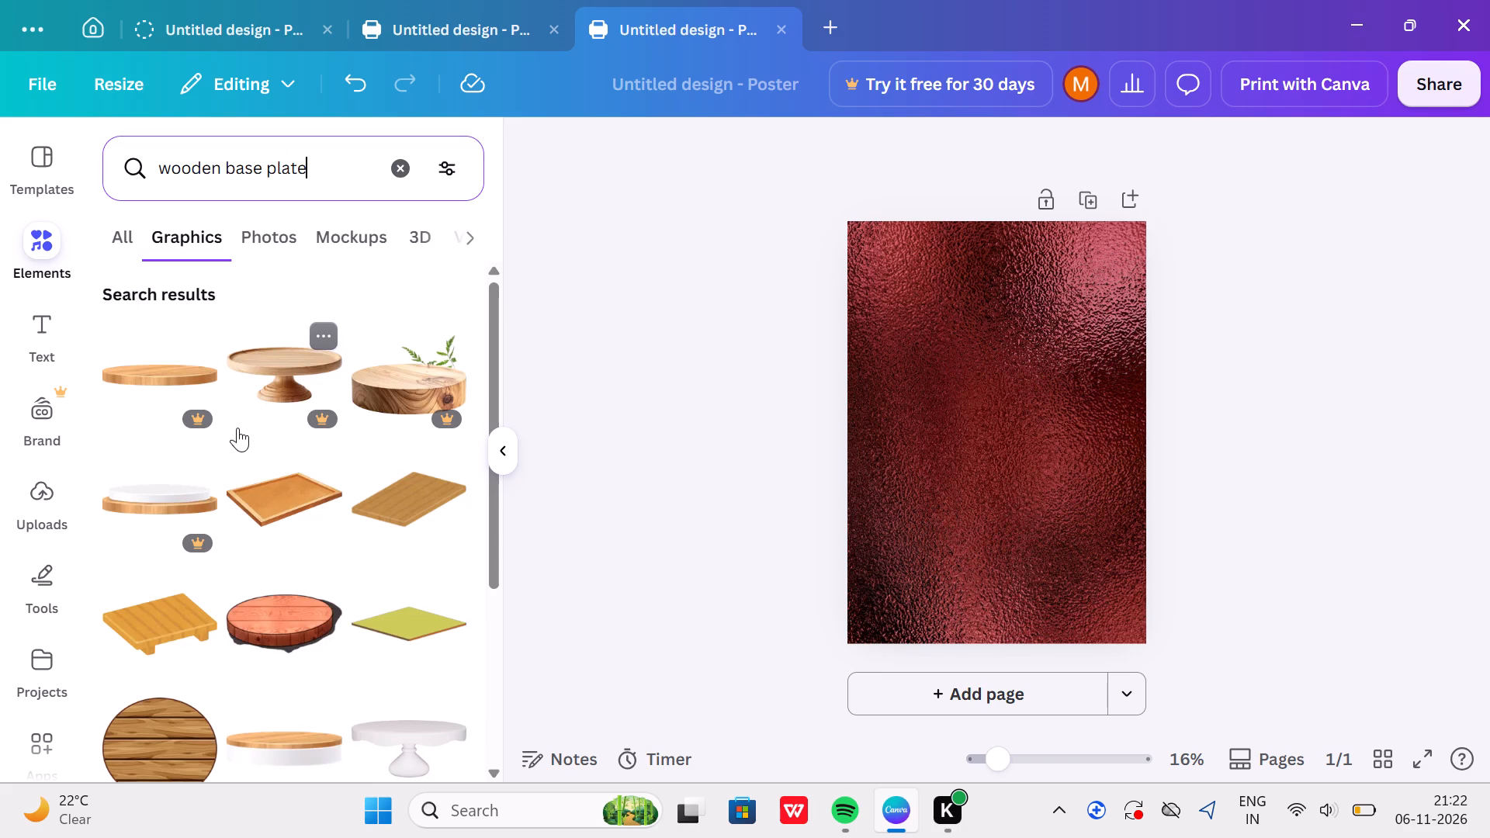
scroll(237, 428, "right", 1)
left_click(154, 385)
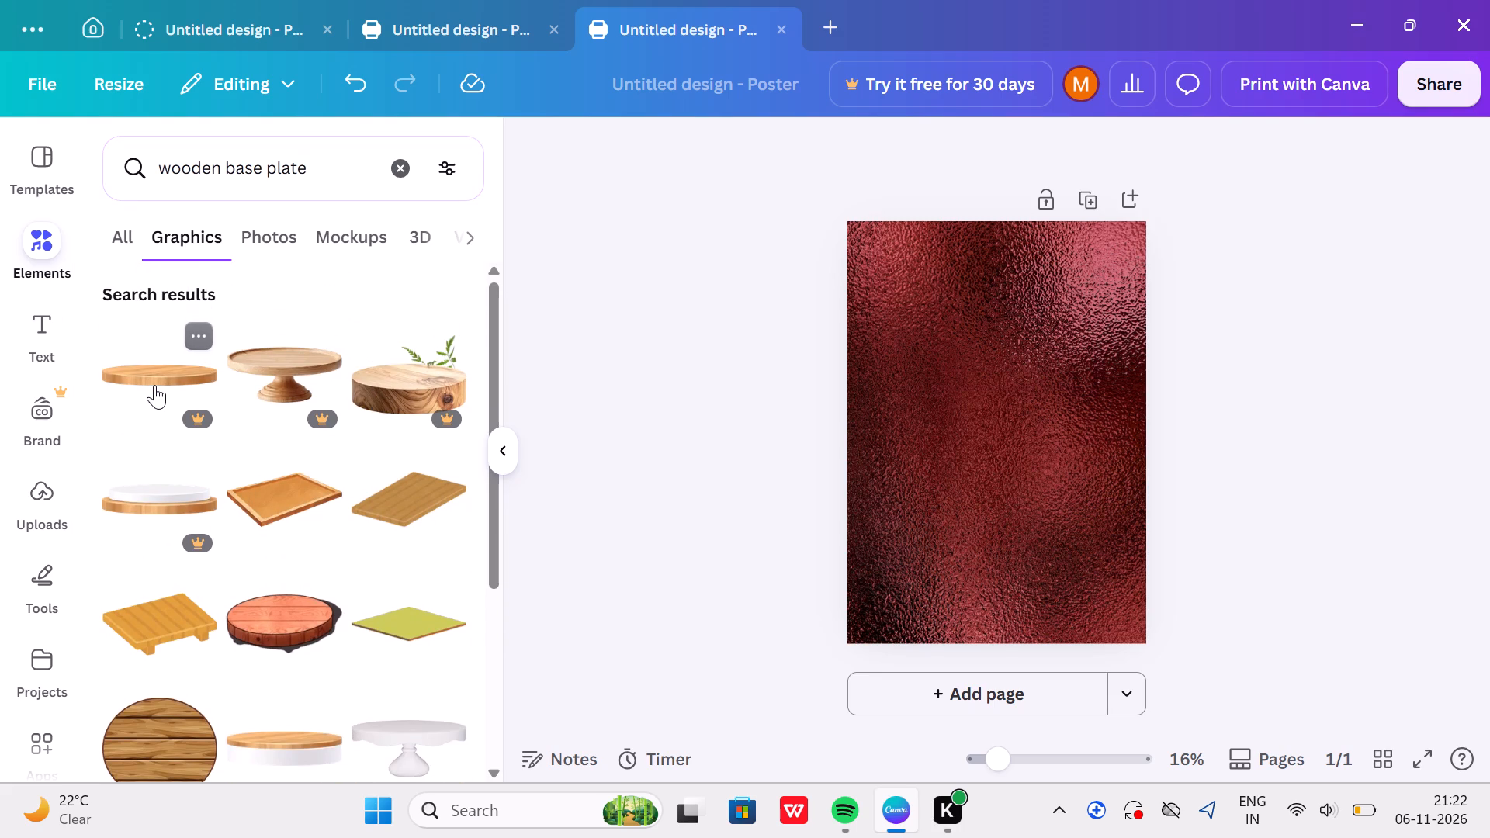
left_click_drag(927, 431, 929, 566)
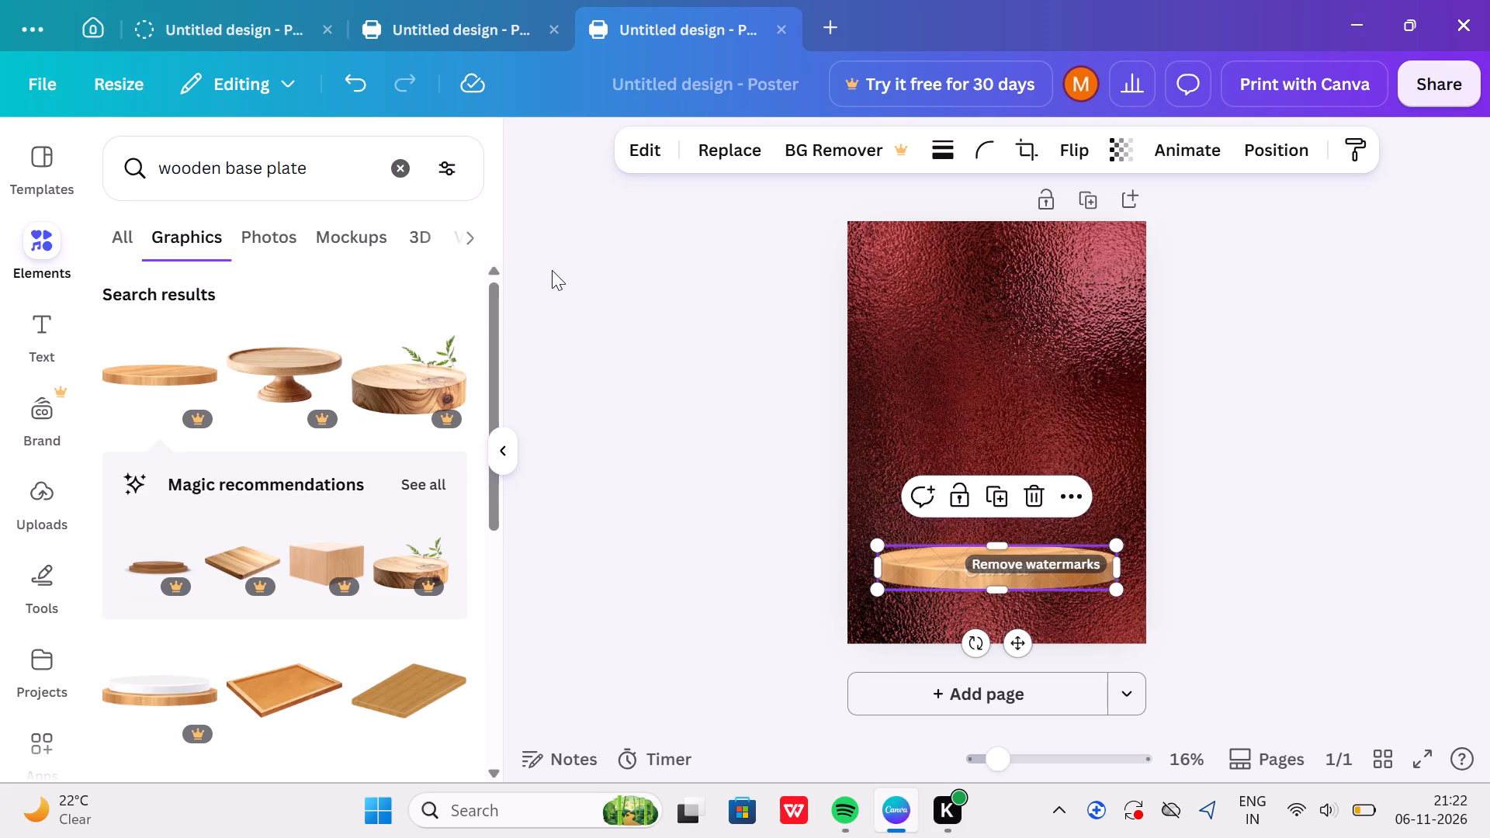
Search the elements for "shadow" and place the soft light-grey oval shadow graphic just beneath the wooden plate at the poster's bottom.
left_click(410, 164)
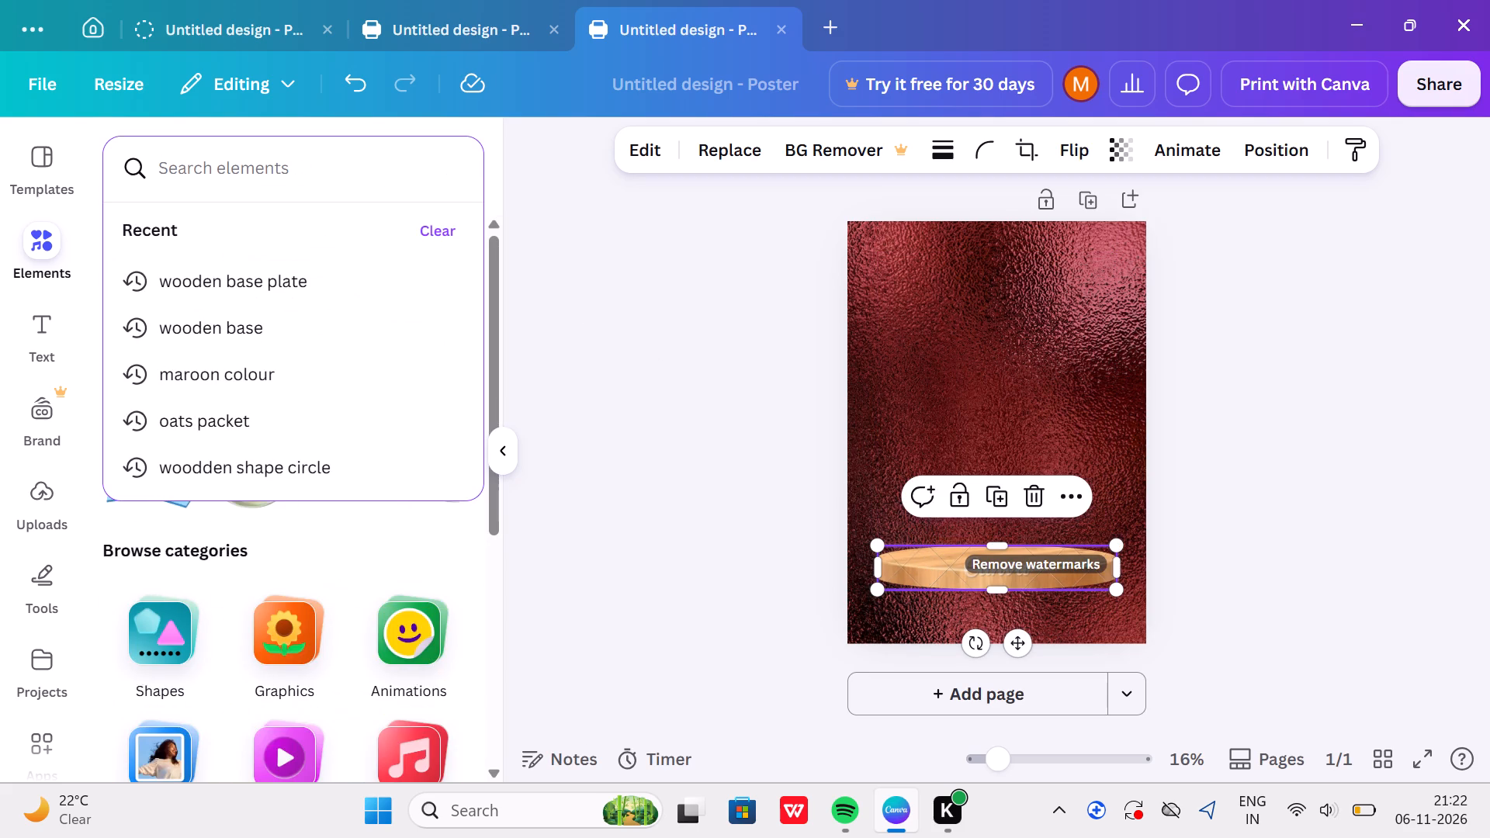
type("shad")
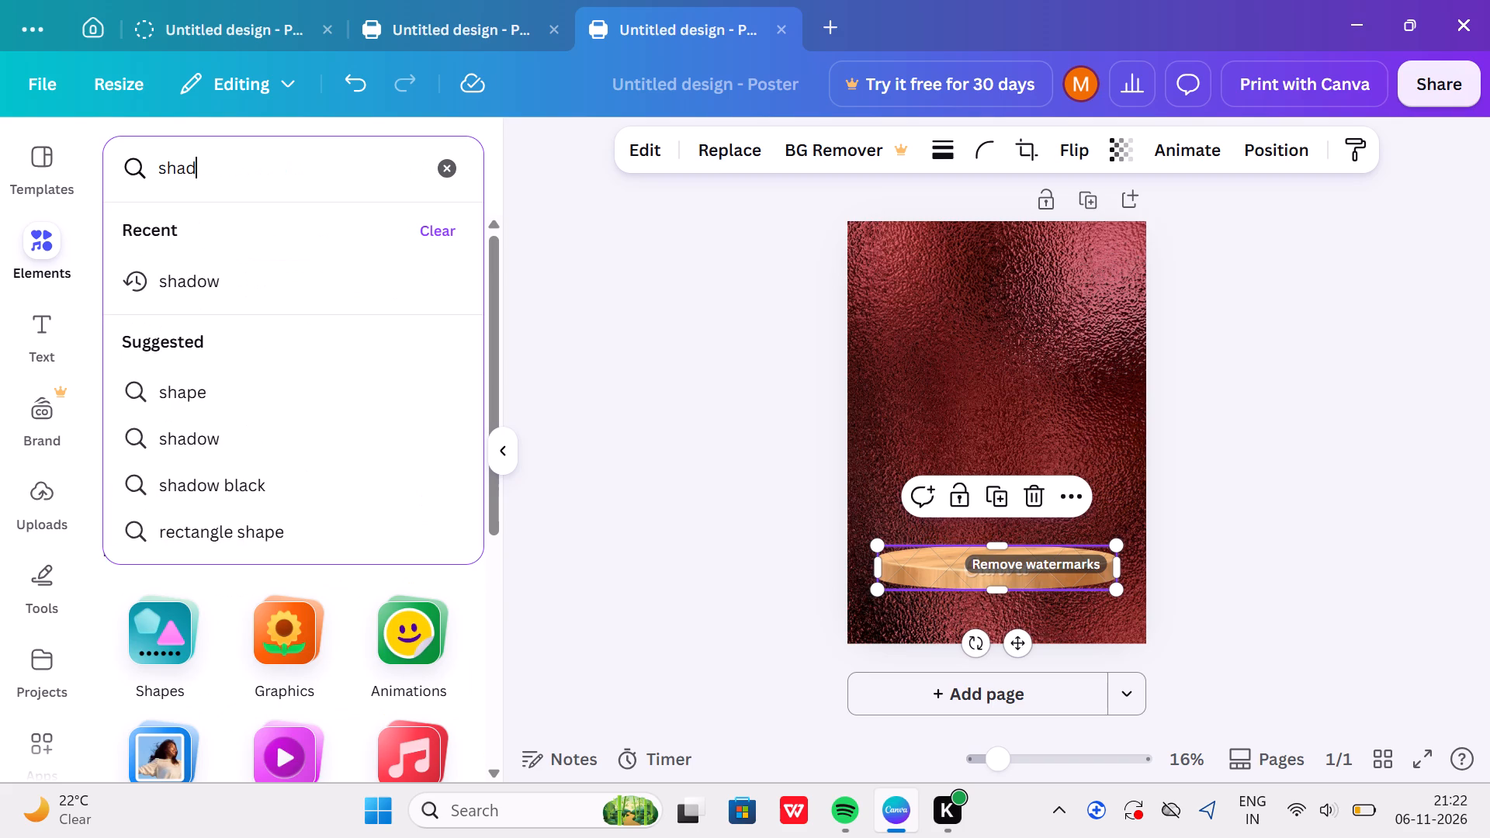
left_click(296, 283)
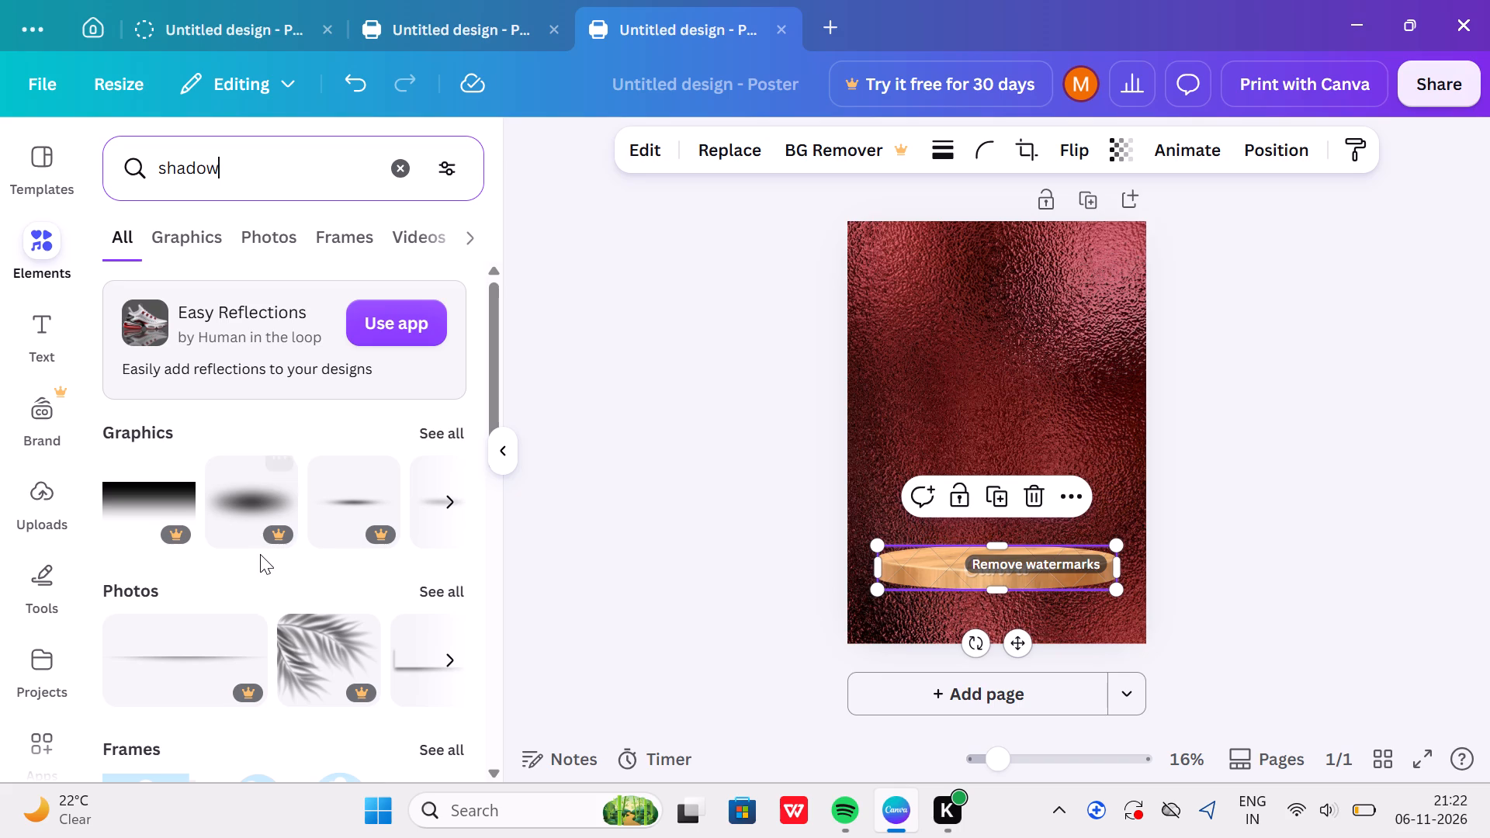
scroll(260, 554, "down", 3)
left_click(445, 503)
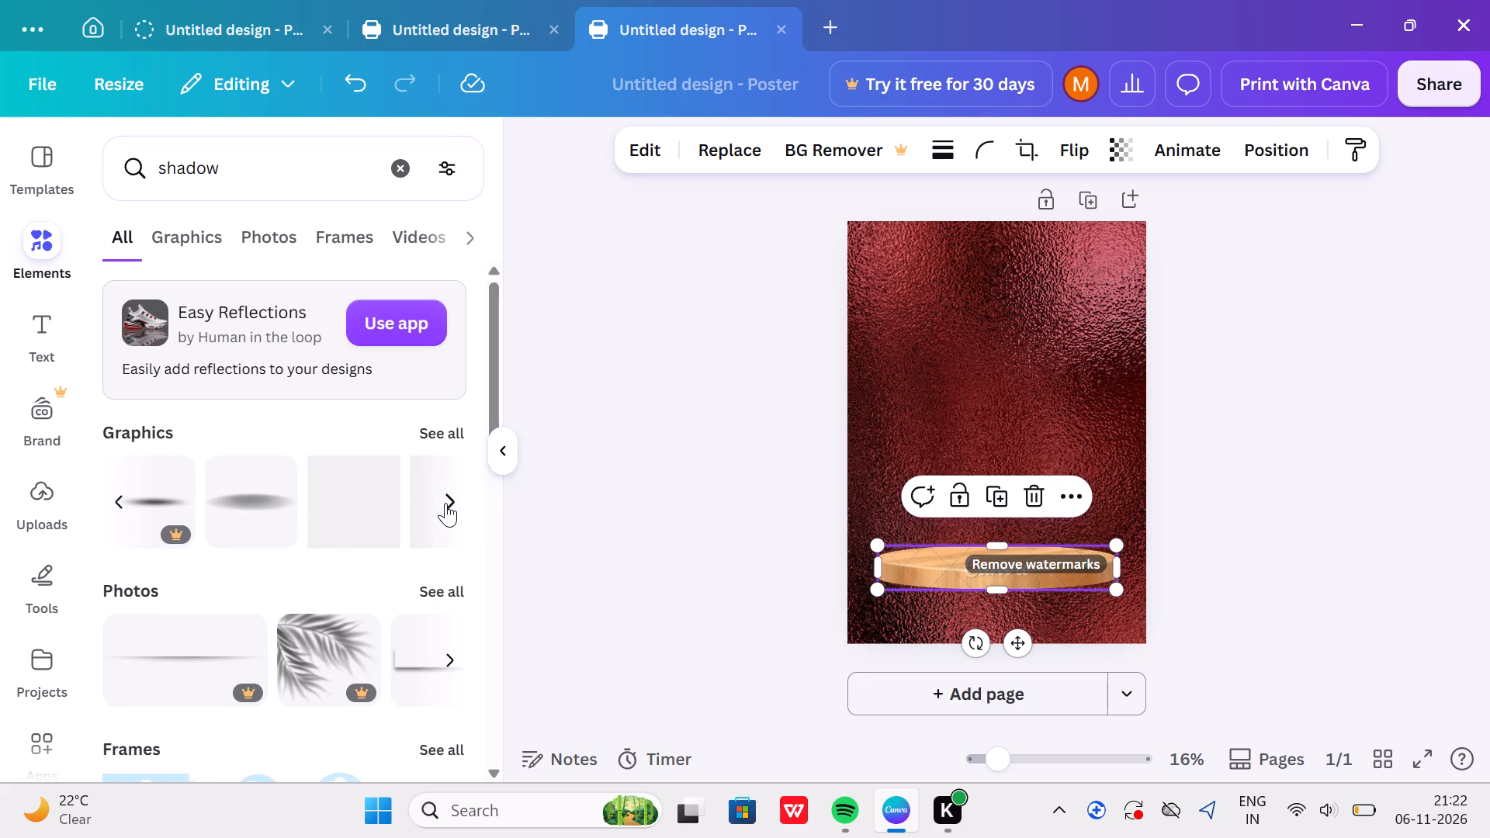
left_click(445, 503)
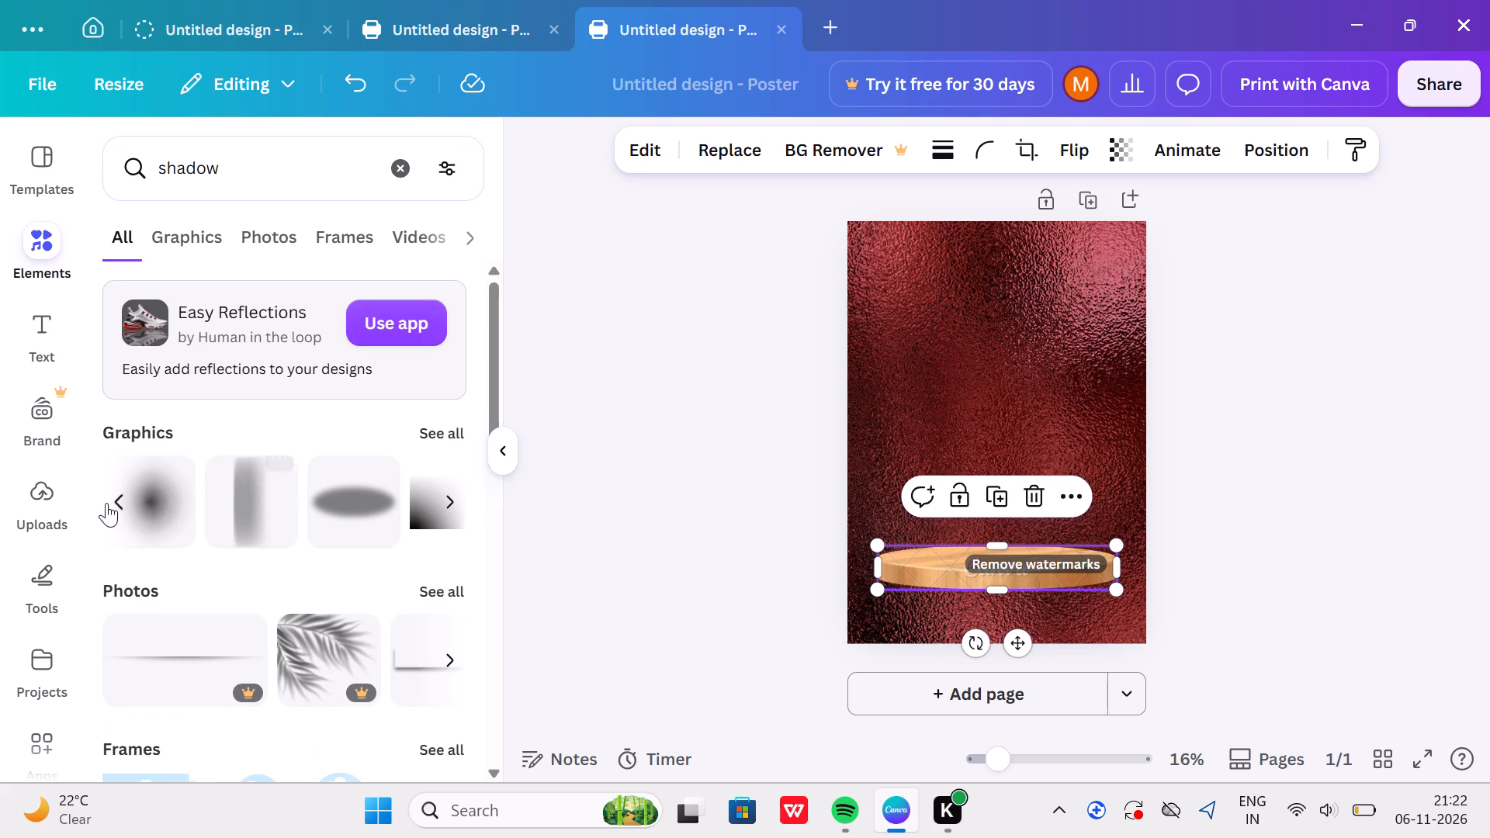
left_click(129, 494)
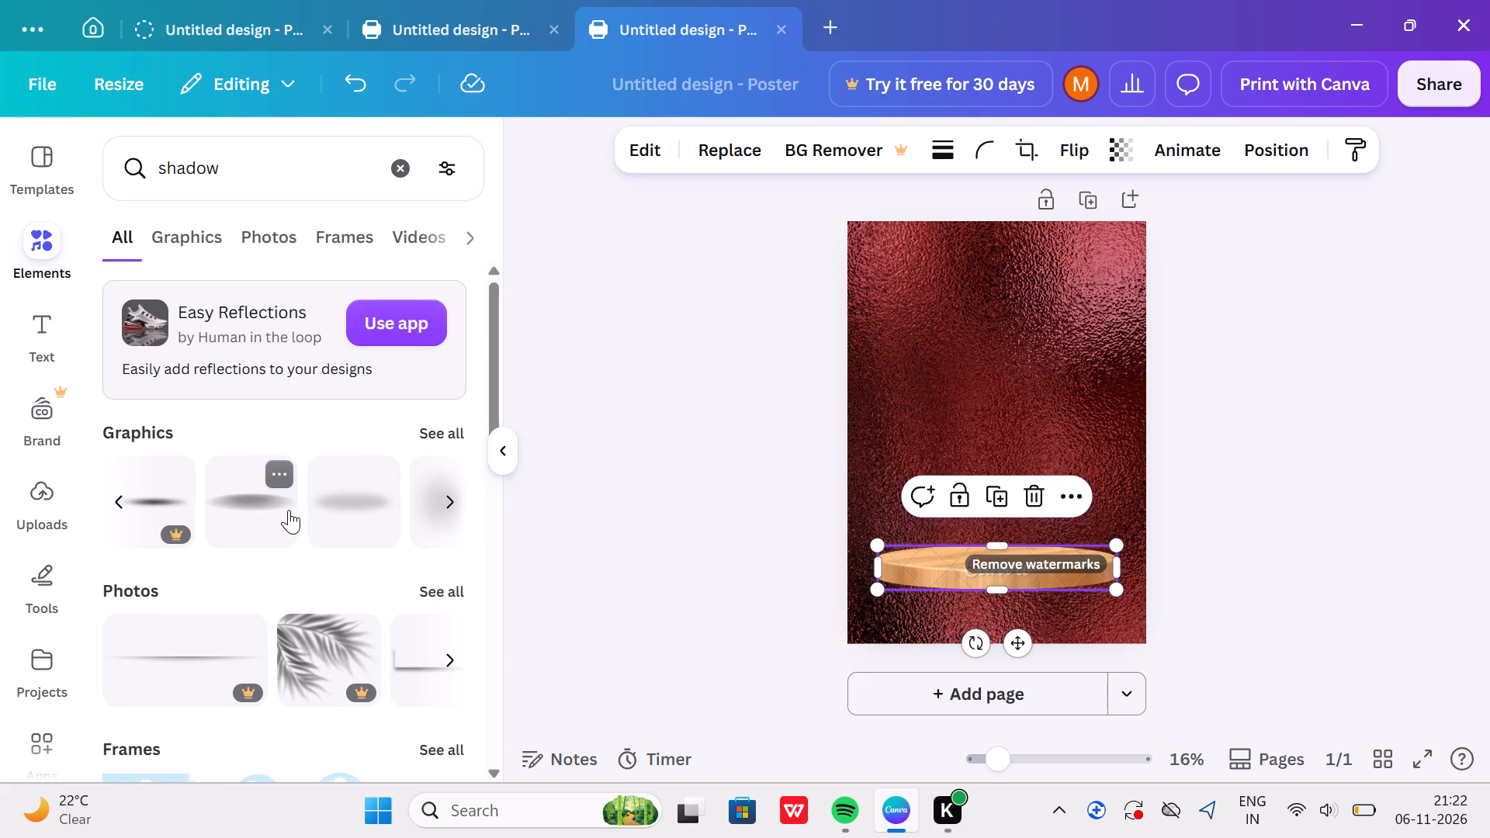
left_click(331, 507)
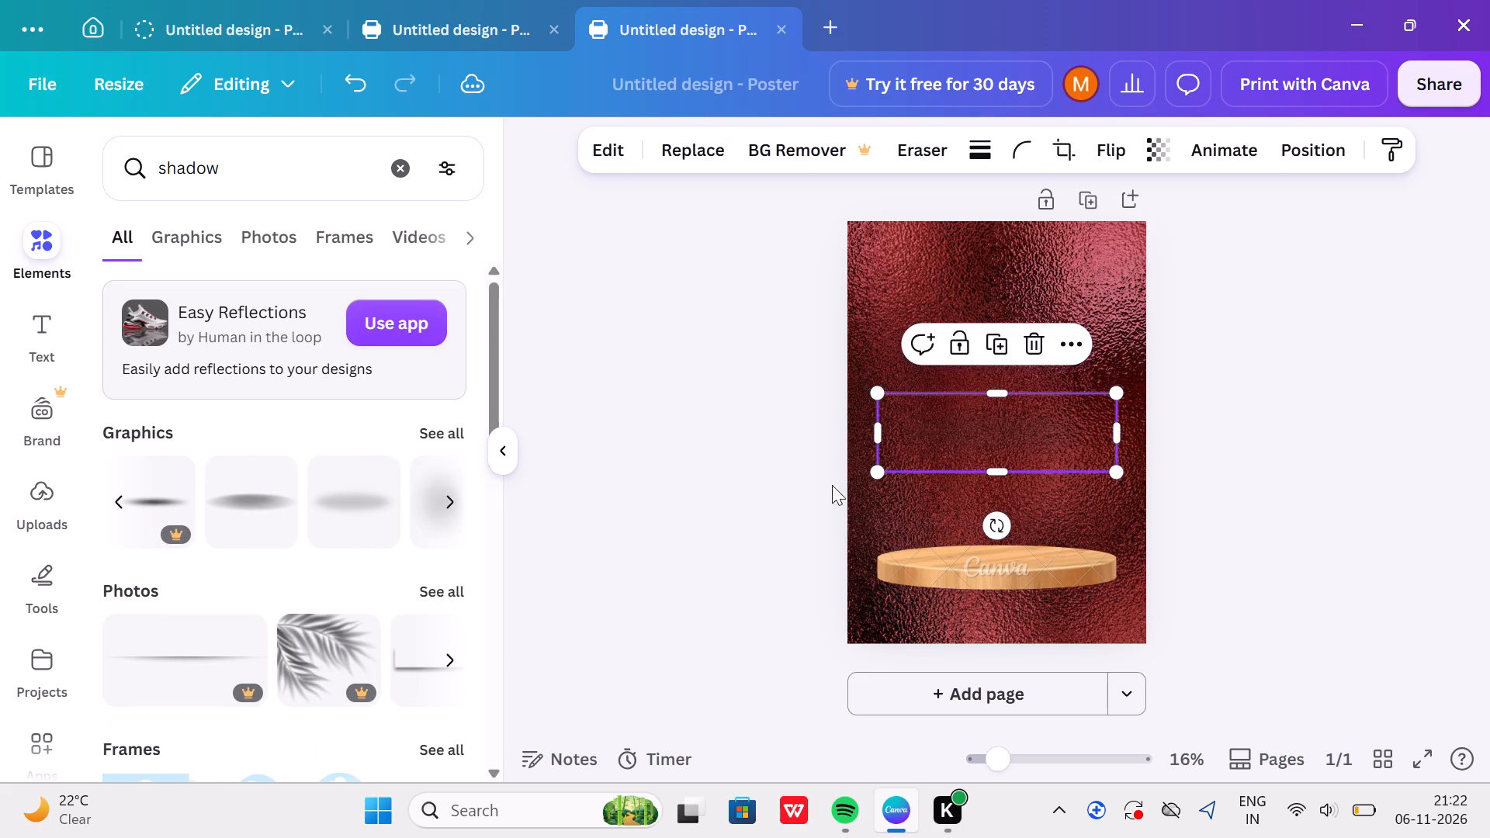
left_click_drag(896, 438, 885, 626)
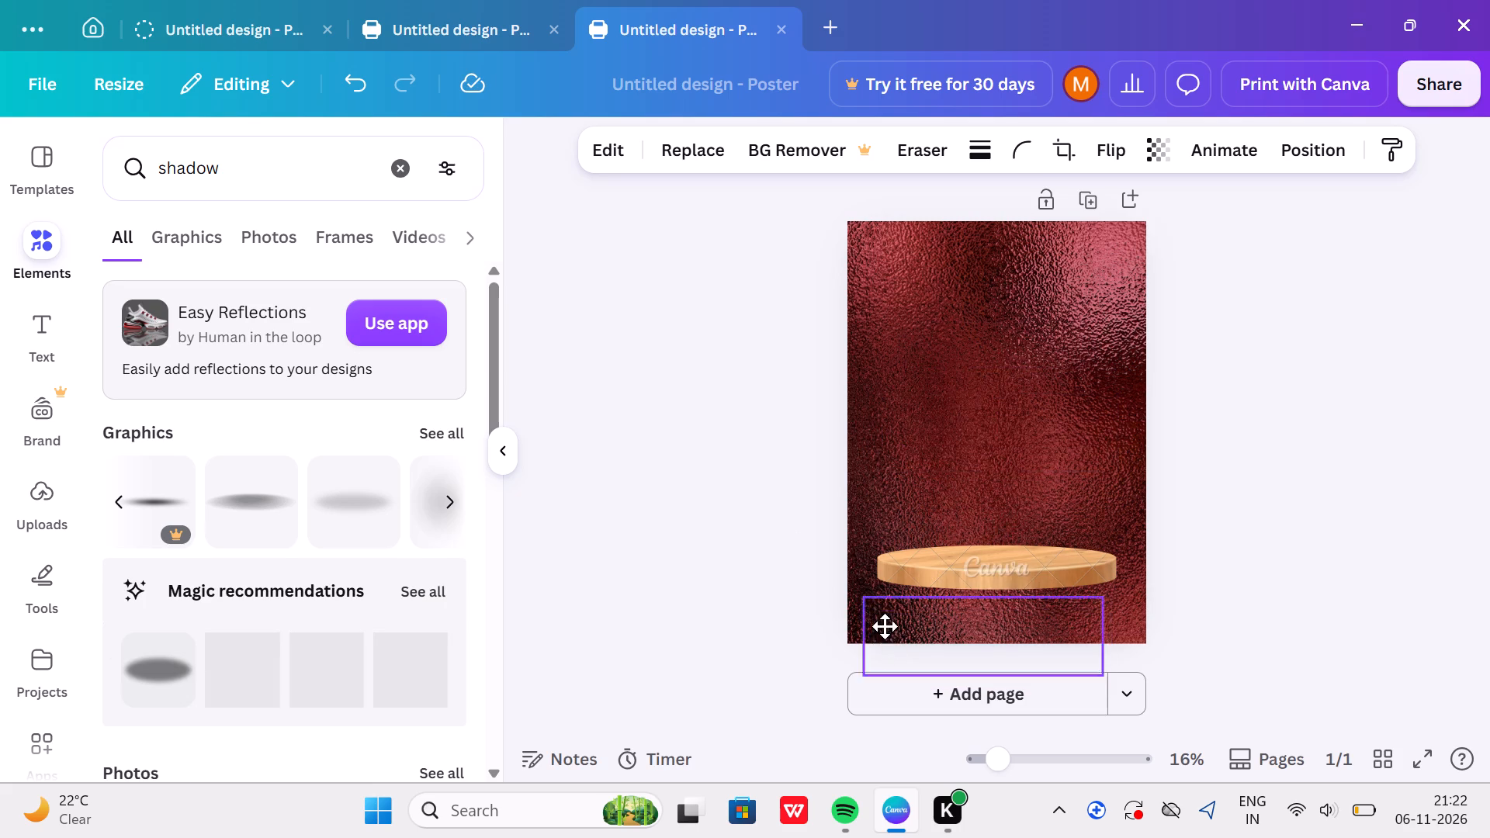
left_click_drag(885, 626, 910, 619)
left_click(744, 546)
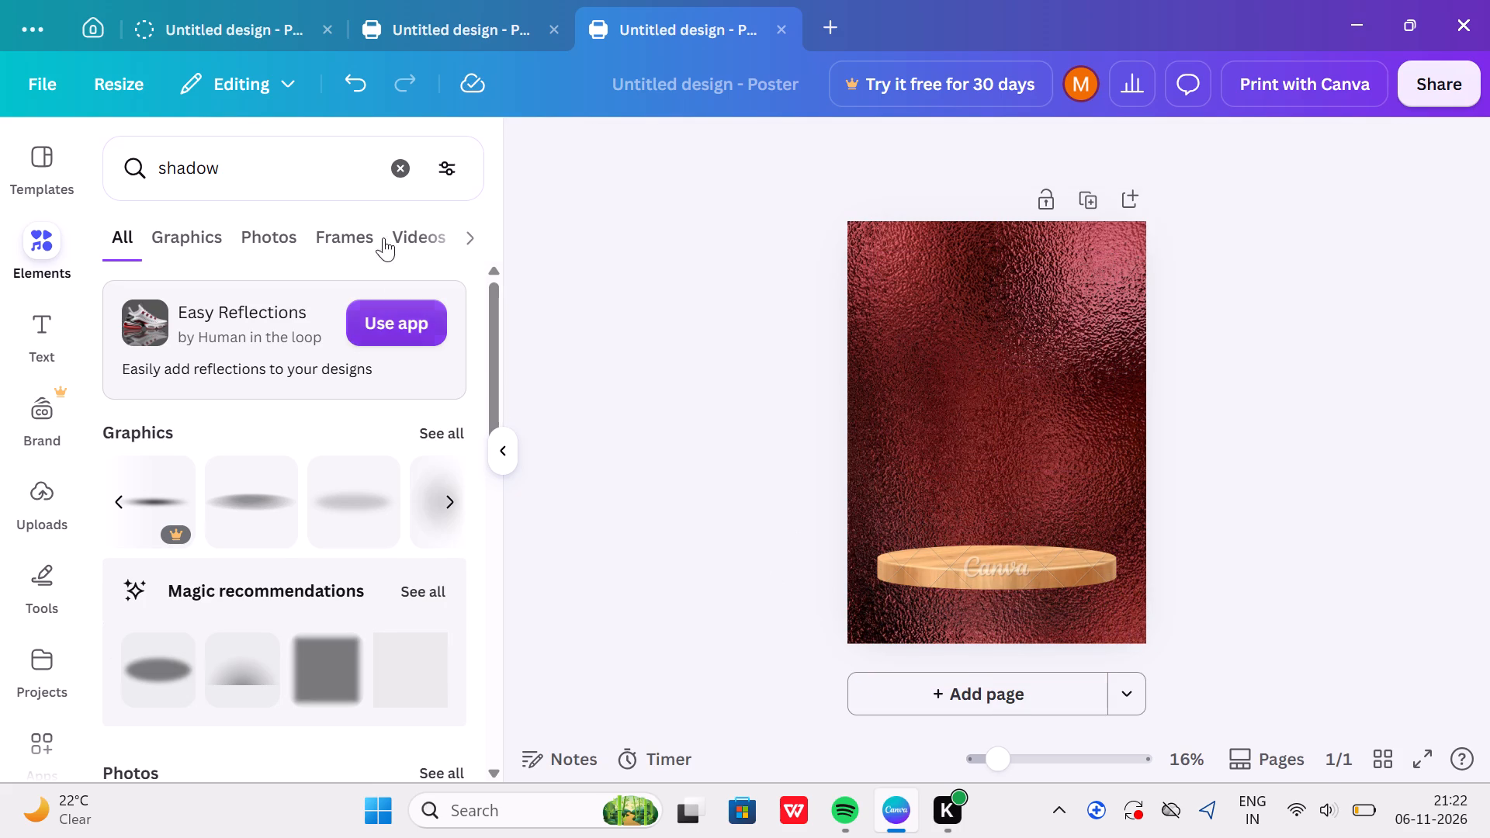
Search the elements for "sandwich" and look through the graphics for a suitable image.
left_click(400, 154)
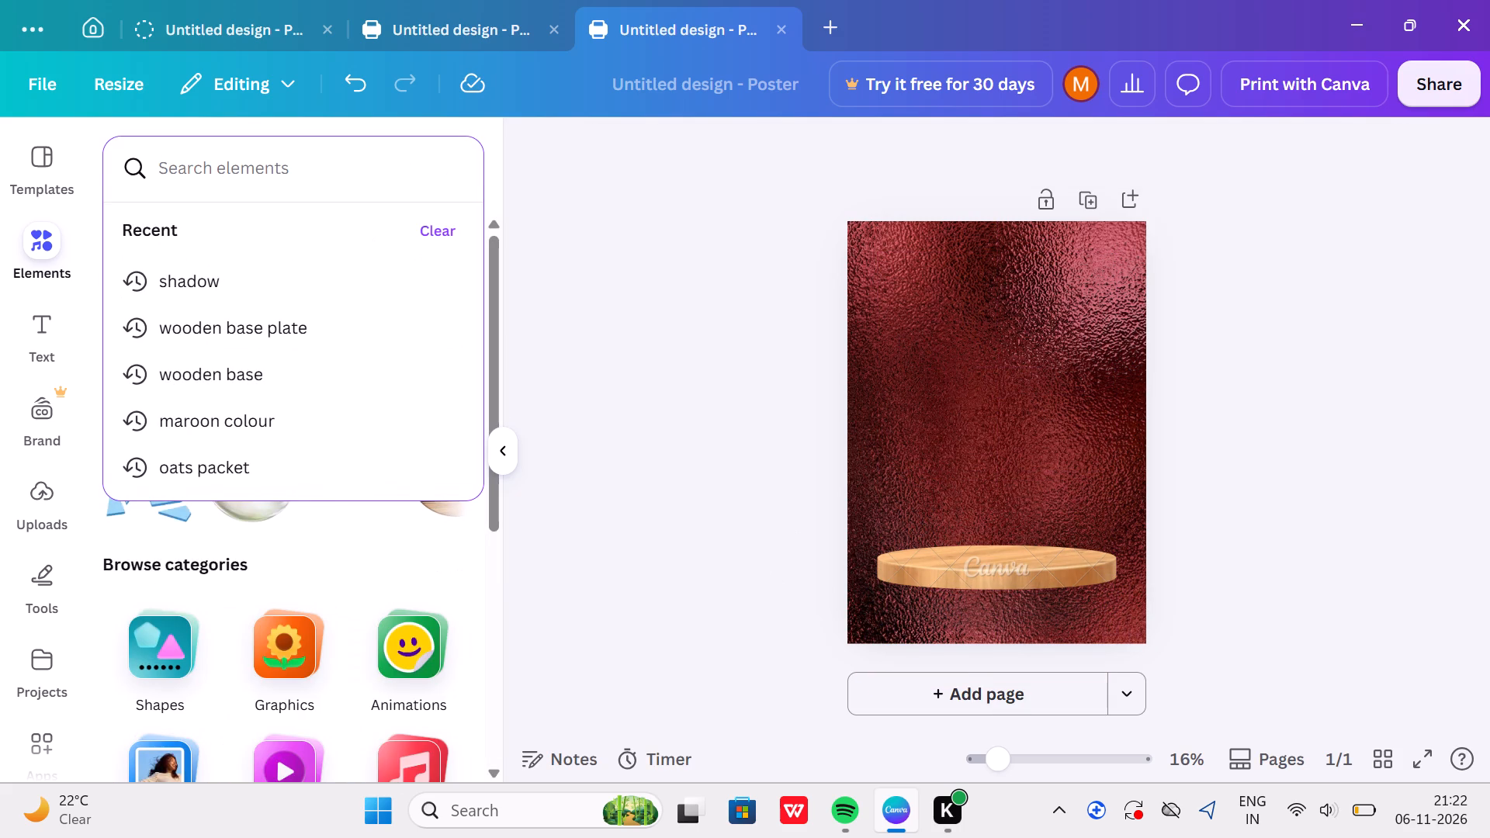
type("sa")
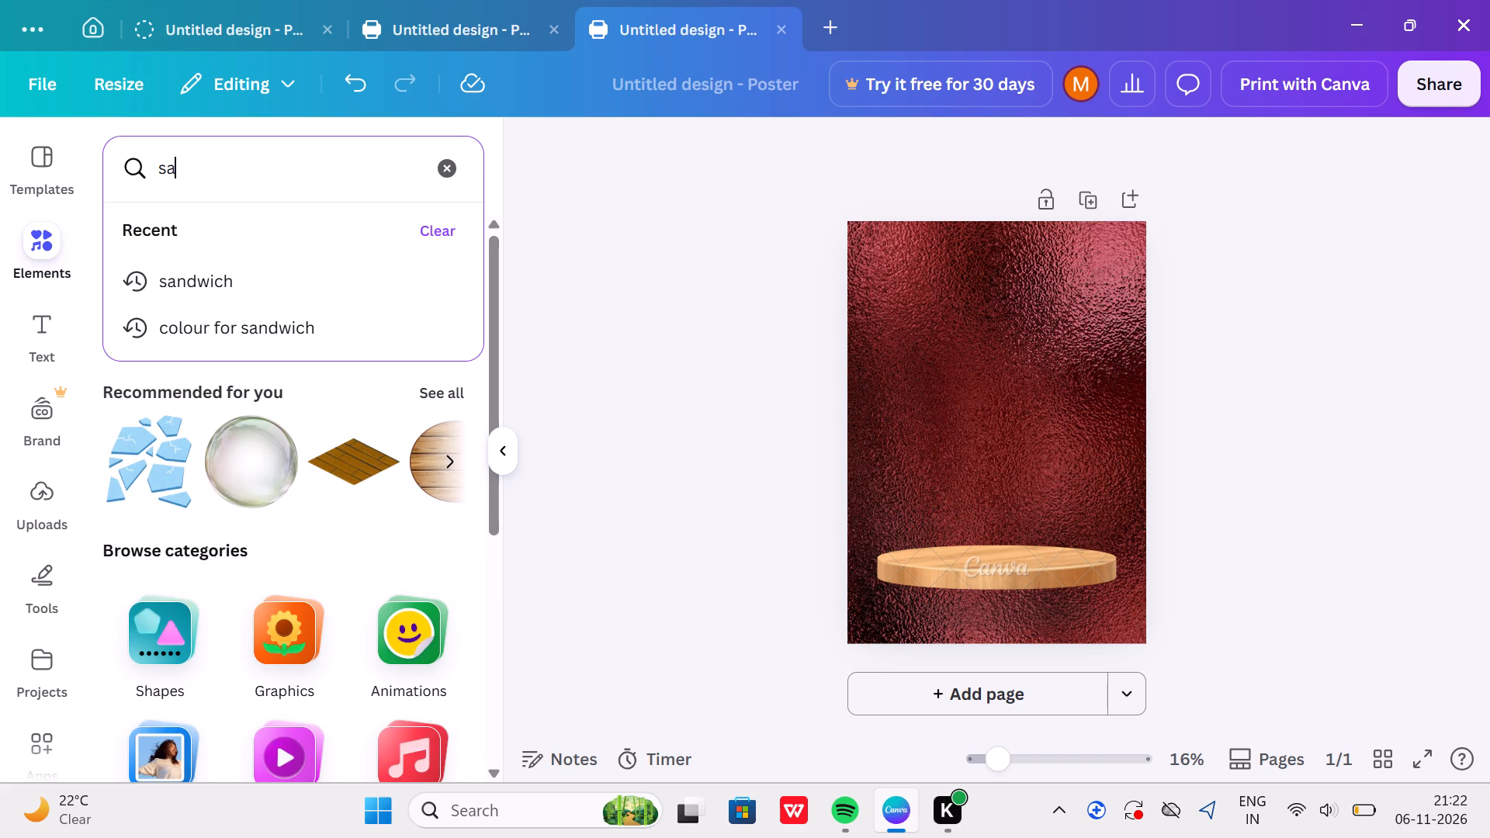
left_click(255, 276)
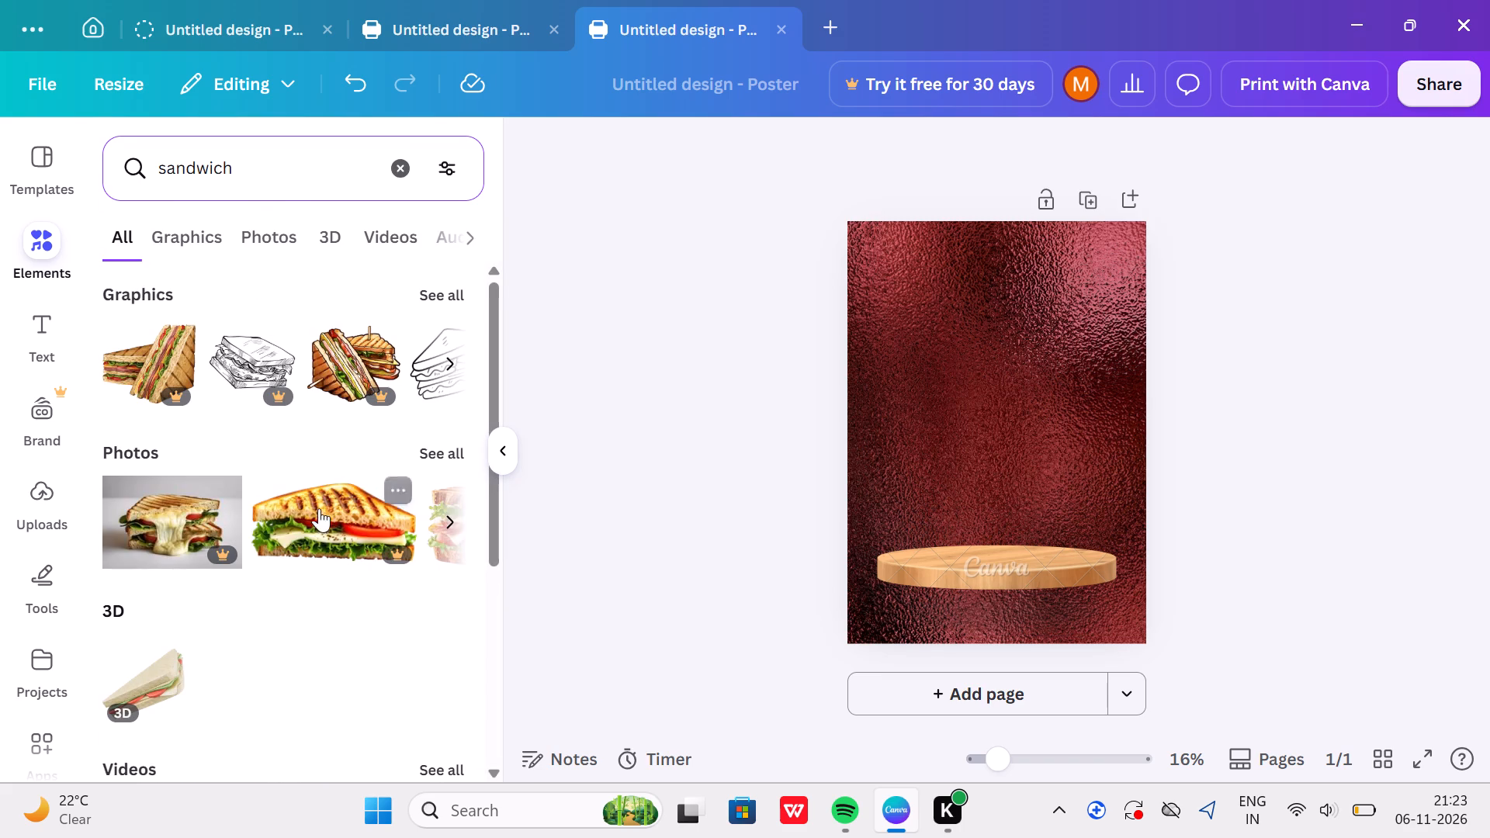
left_click(184, 222)
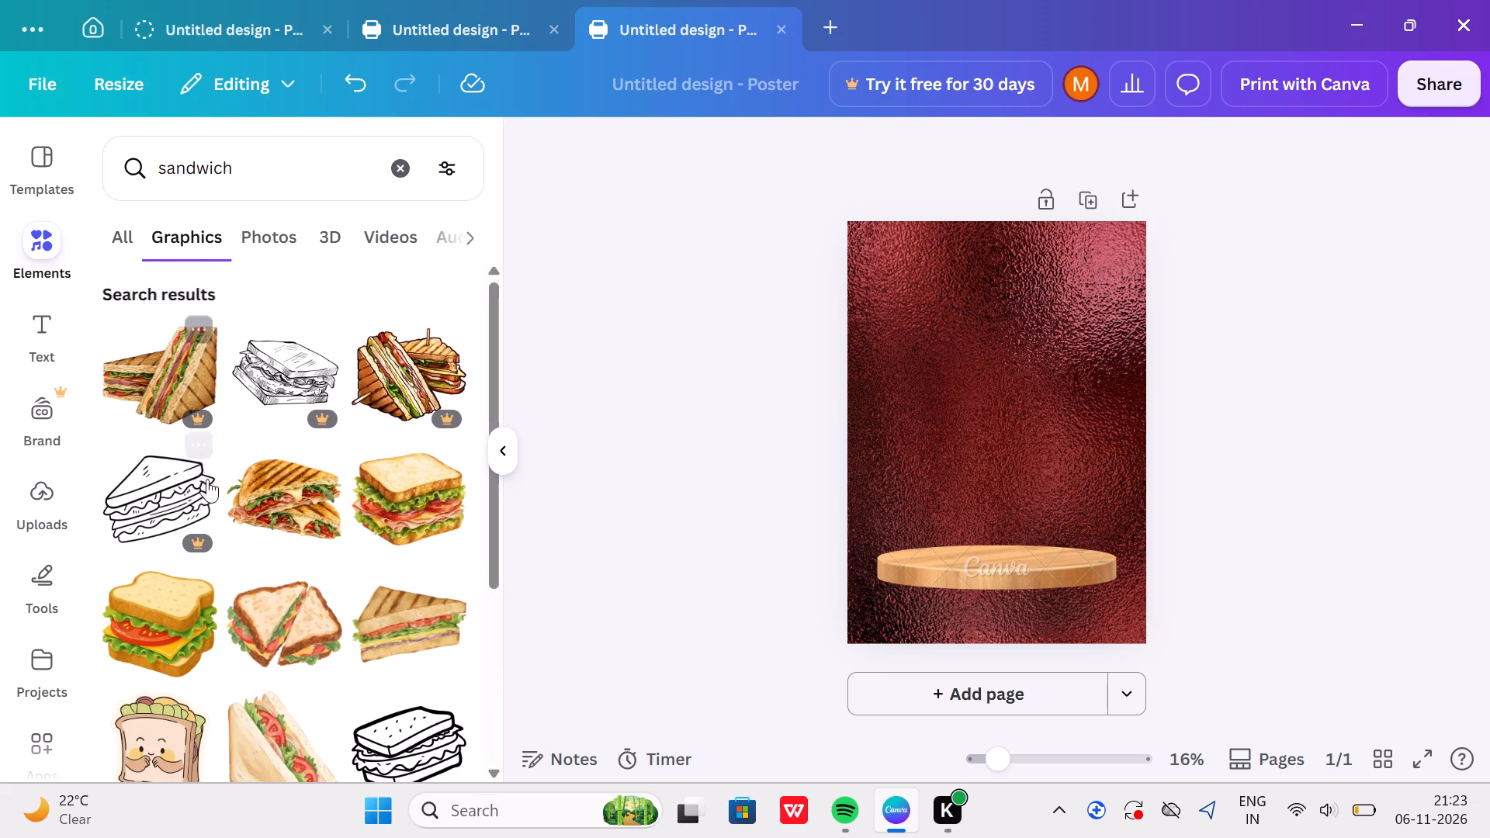
scroll(227, 548, "down", 1)
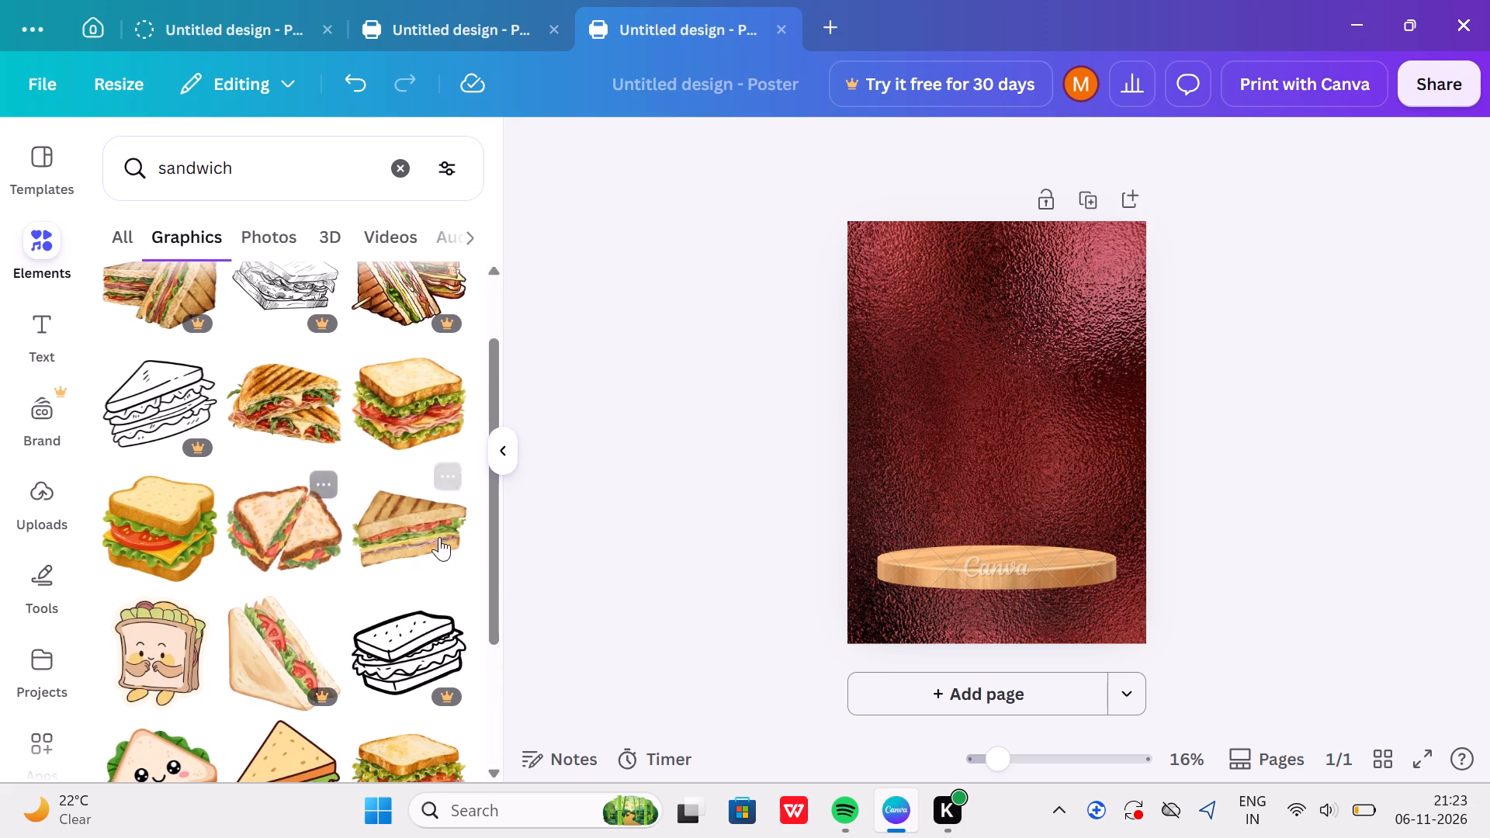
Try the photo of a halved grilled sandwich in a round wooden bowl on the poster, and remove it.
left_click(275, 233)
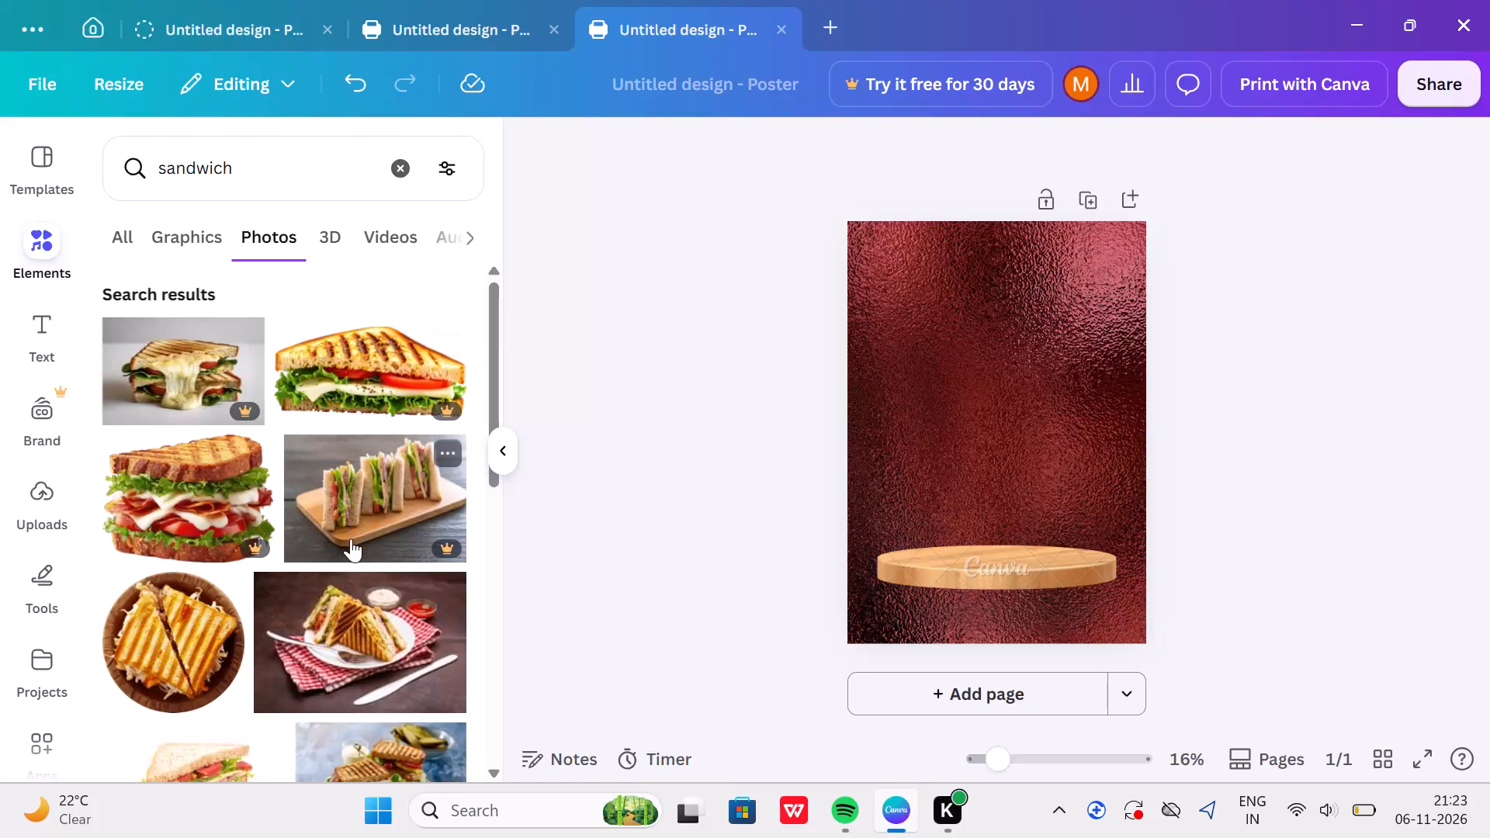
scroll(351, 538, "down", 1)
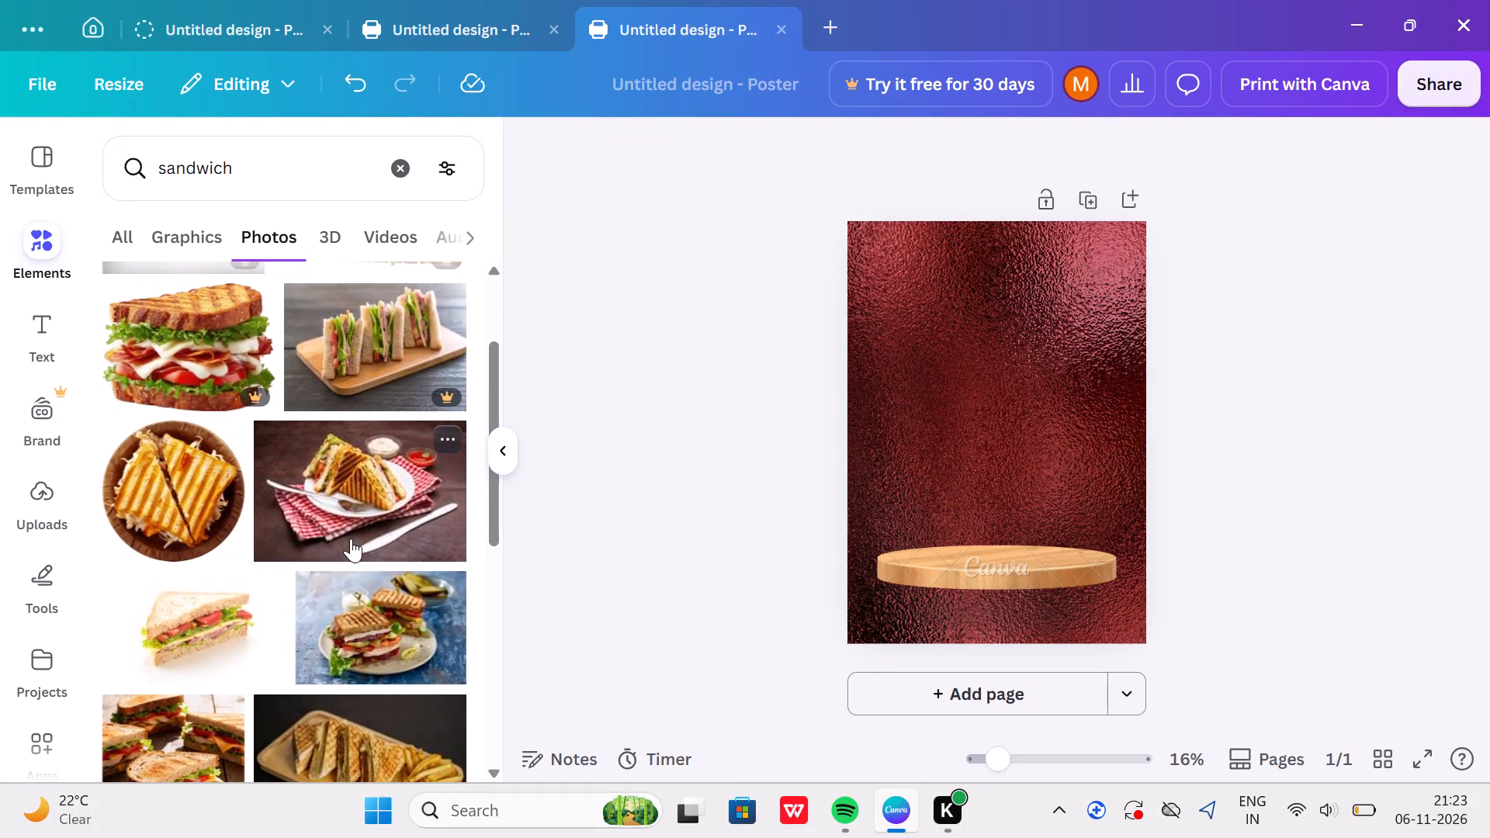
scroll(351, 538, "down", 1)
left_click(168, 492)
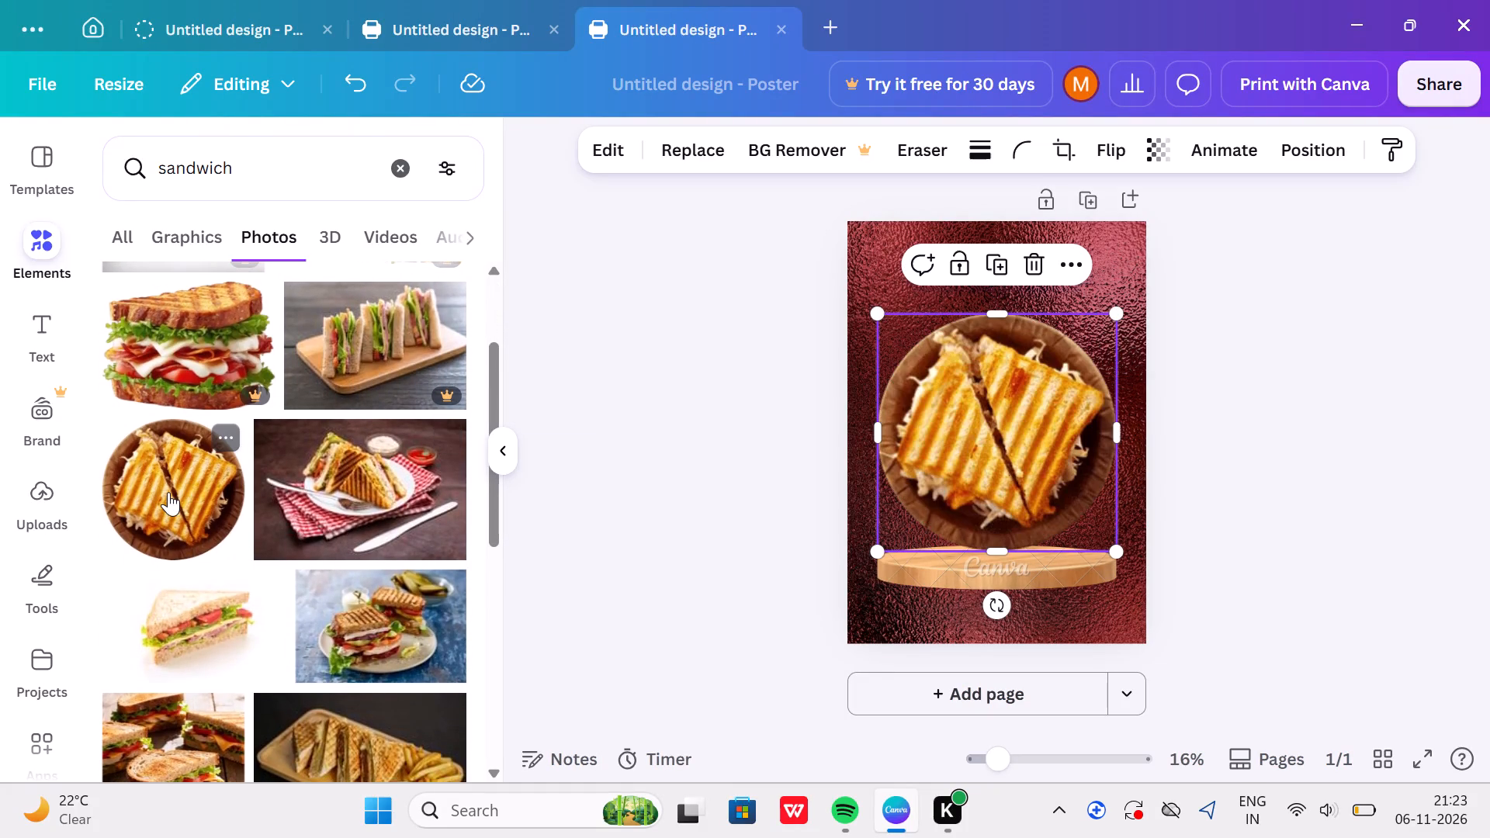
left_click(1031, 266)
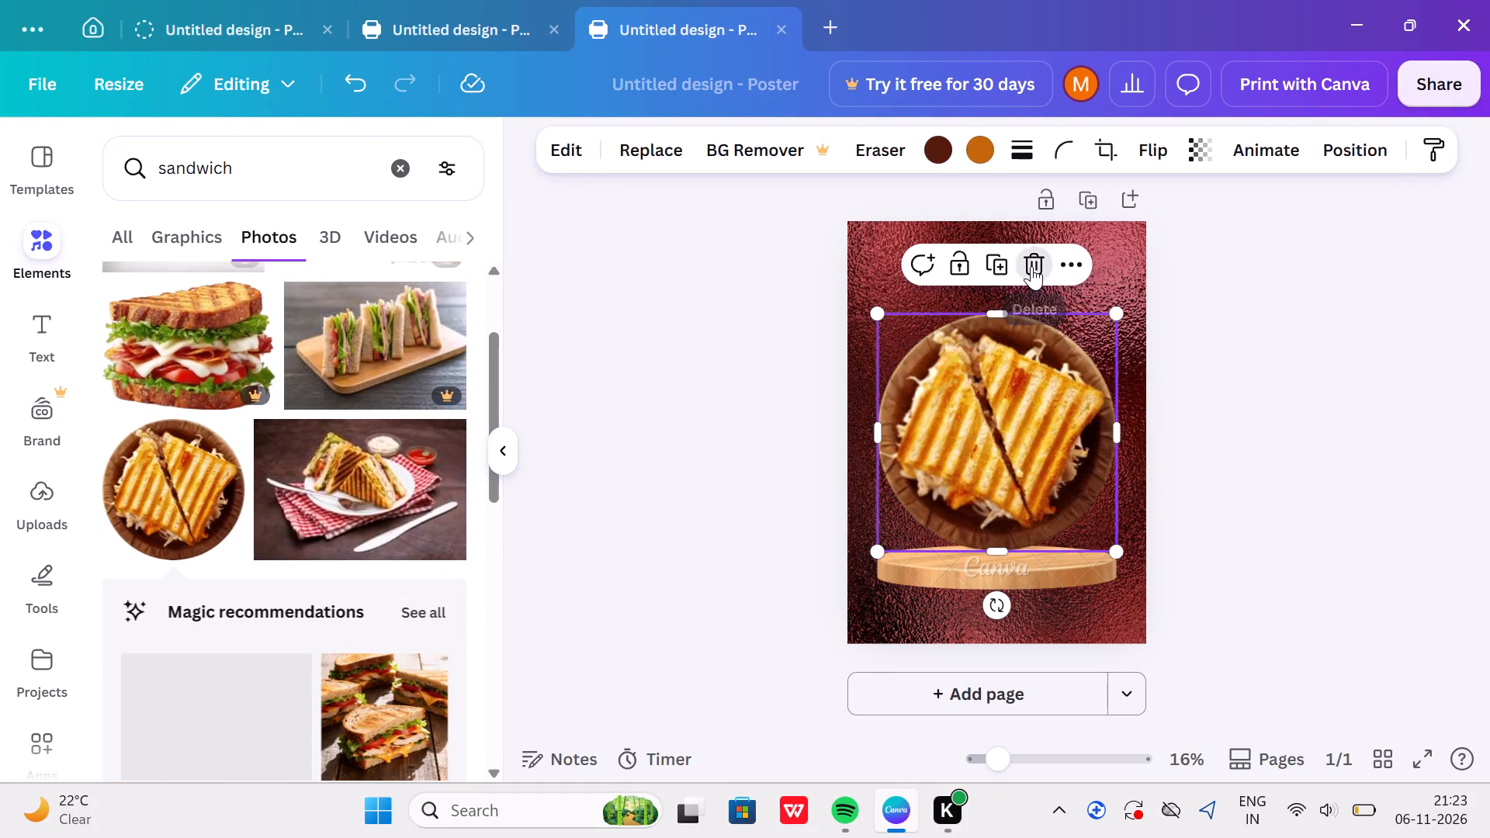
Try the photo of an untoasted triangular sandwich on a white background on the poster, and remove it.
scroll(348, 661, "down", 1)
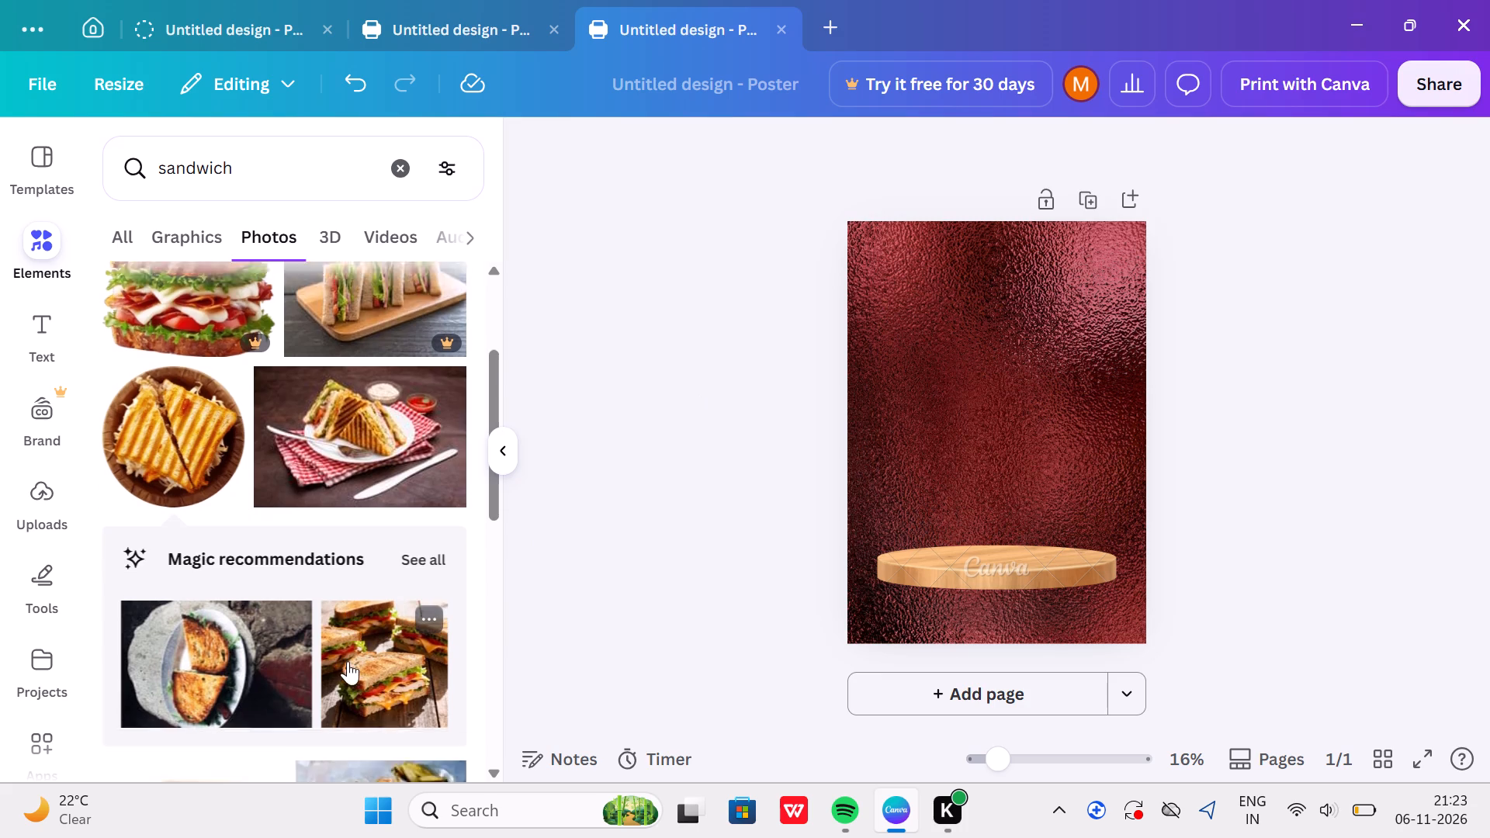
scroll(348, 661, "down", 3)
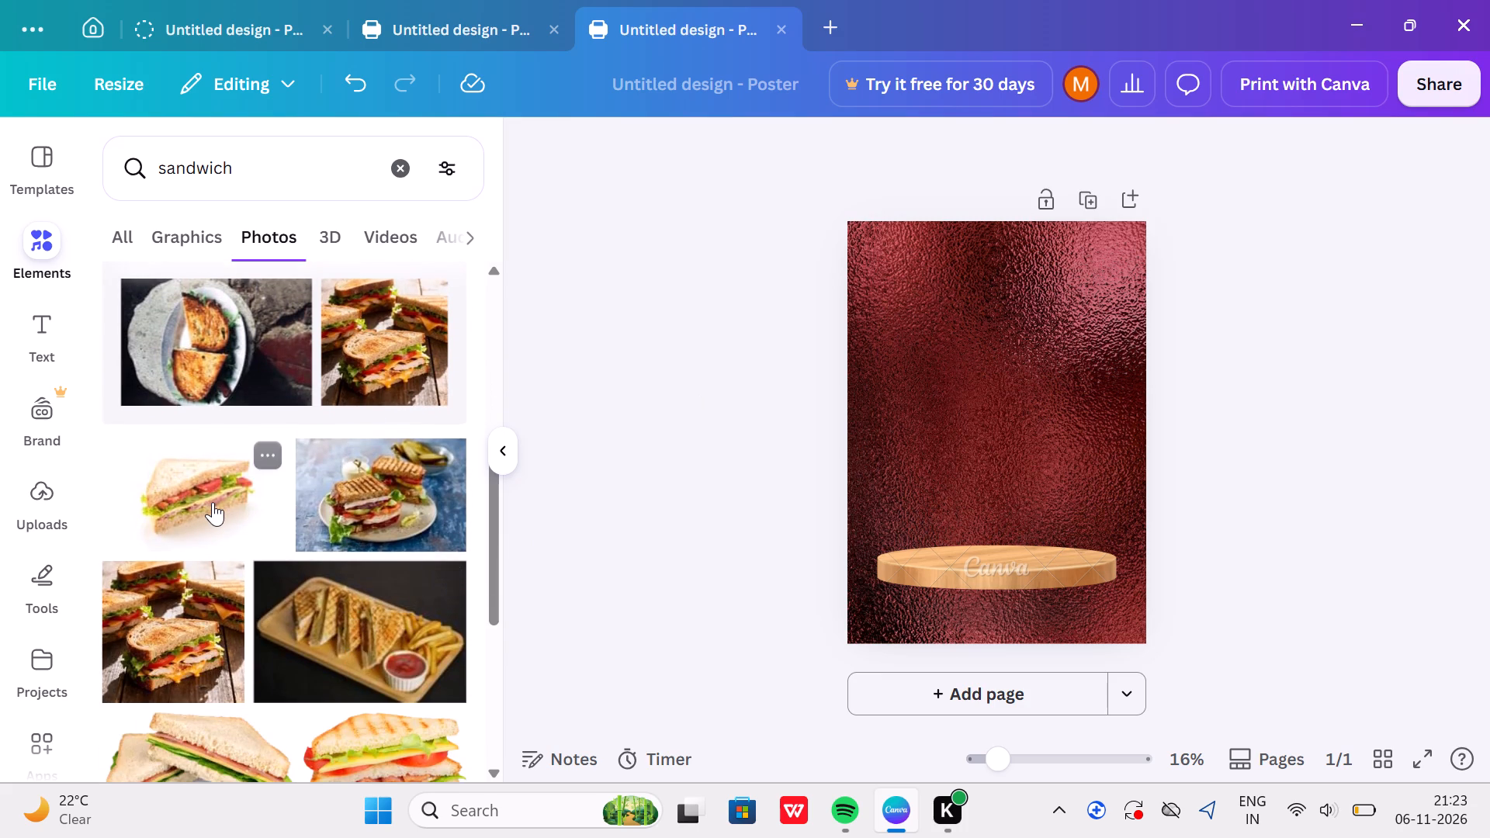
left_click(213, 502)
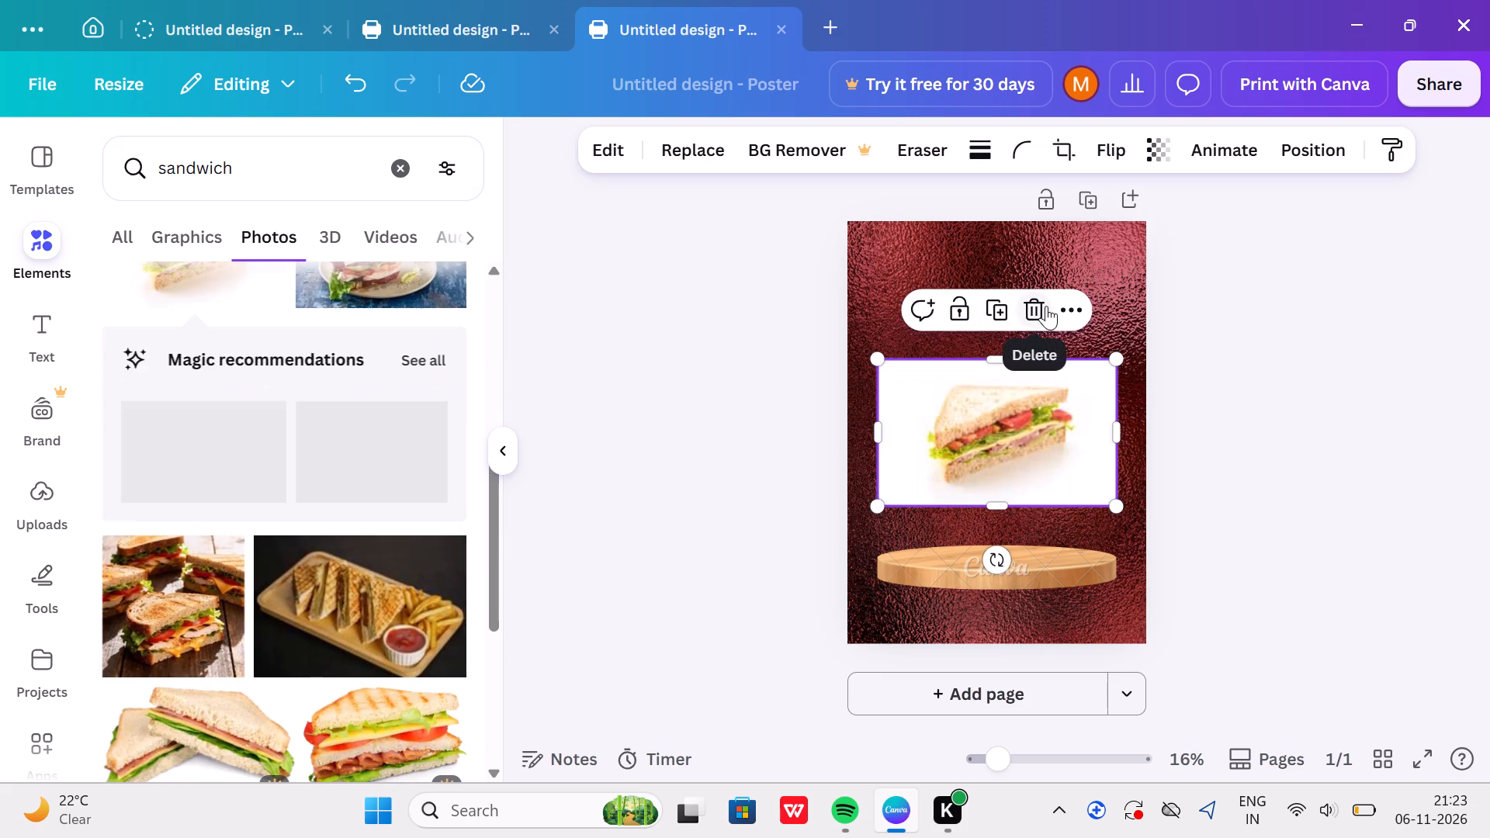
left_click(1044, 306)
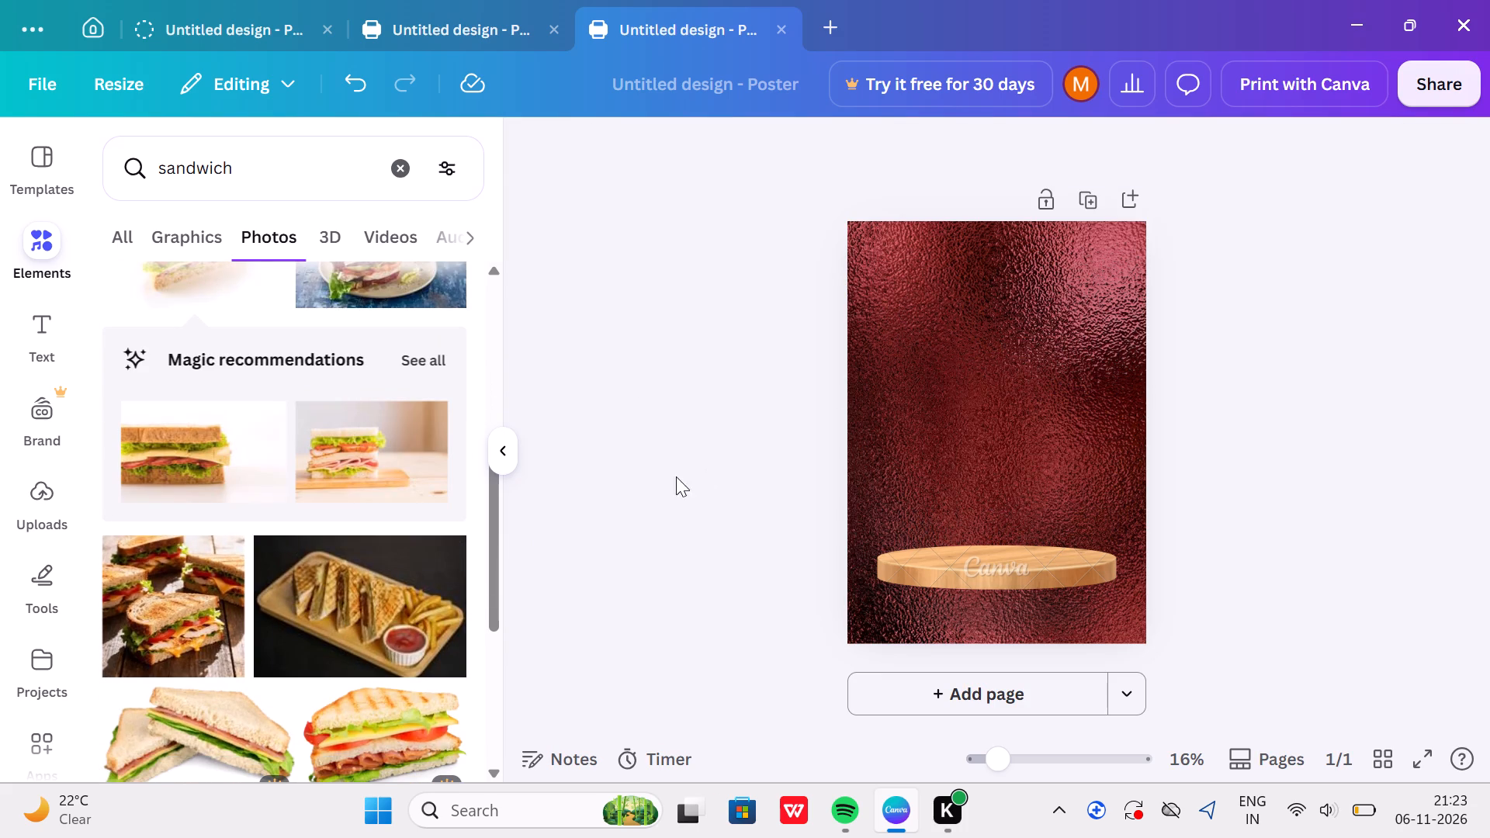
Look further through the sandwich photos for one that suits the wooden plate.
scroll(125, 455, "down", 1)
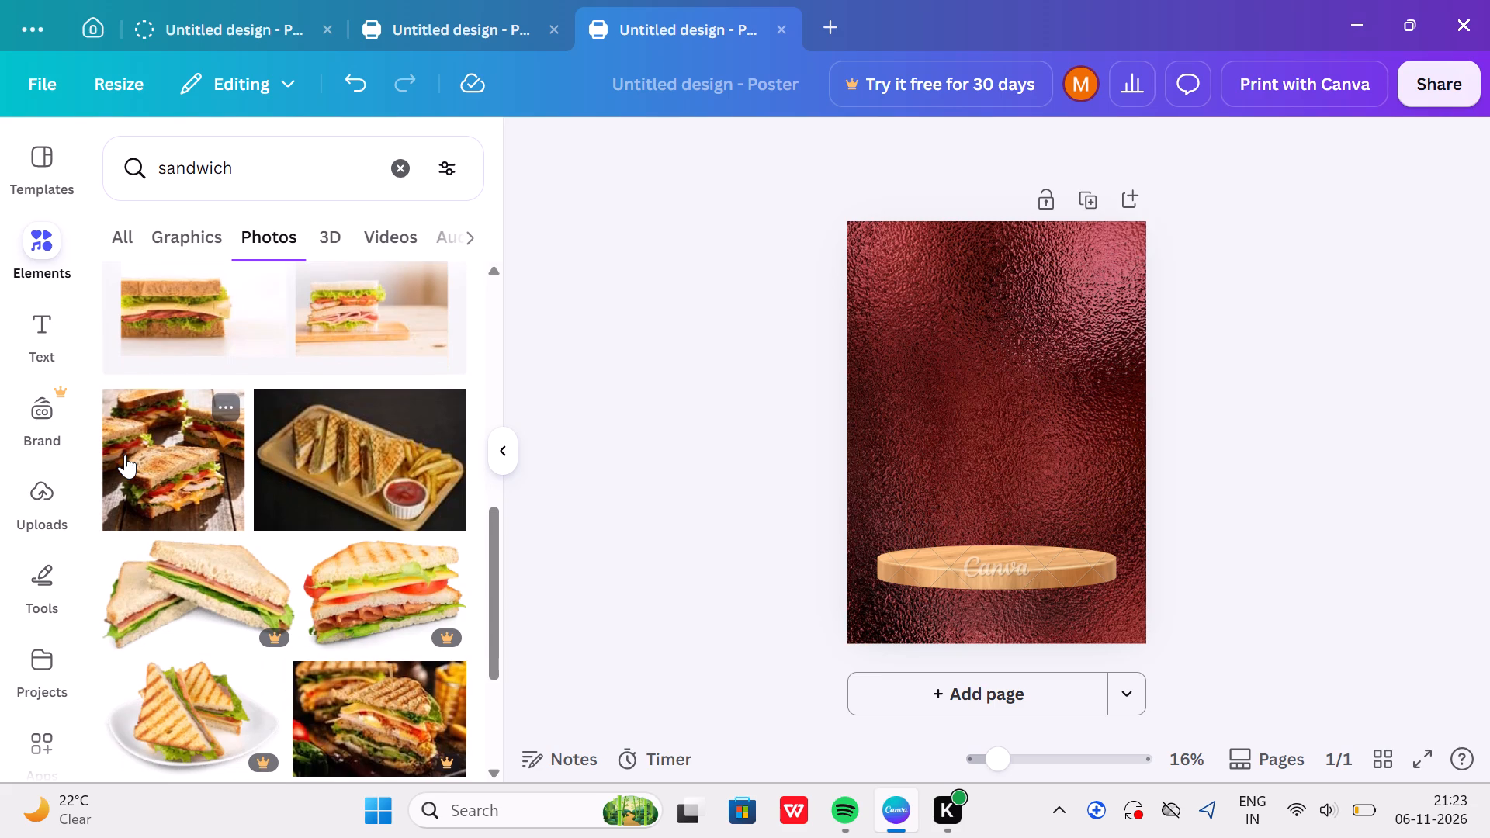
scroll(125, 455, "down", 4)
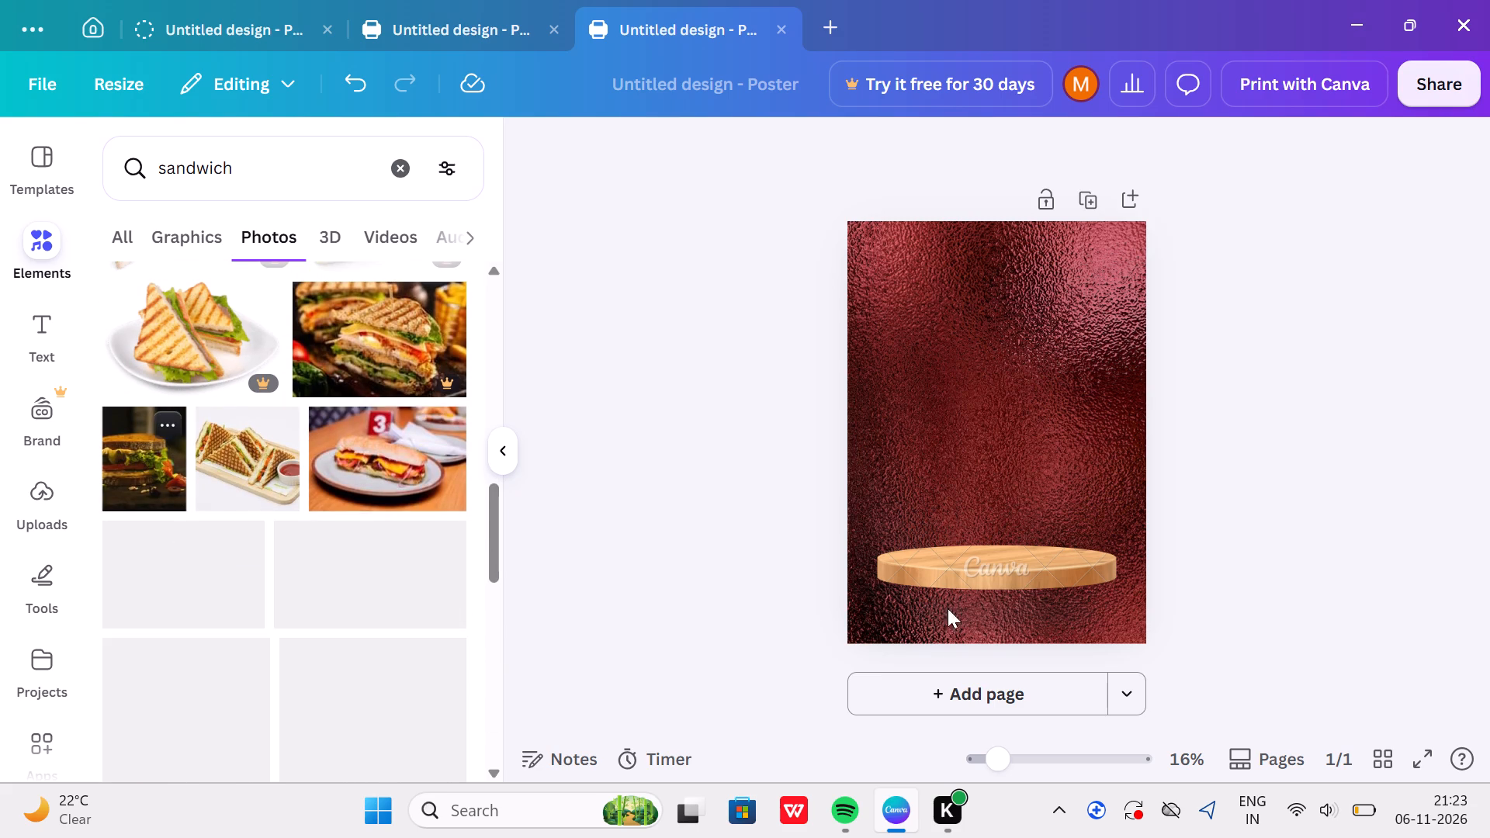
left_click(1365, 788)
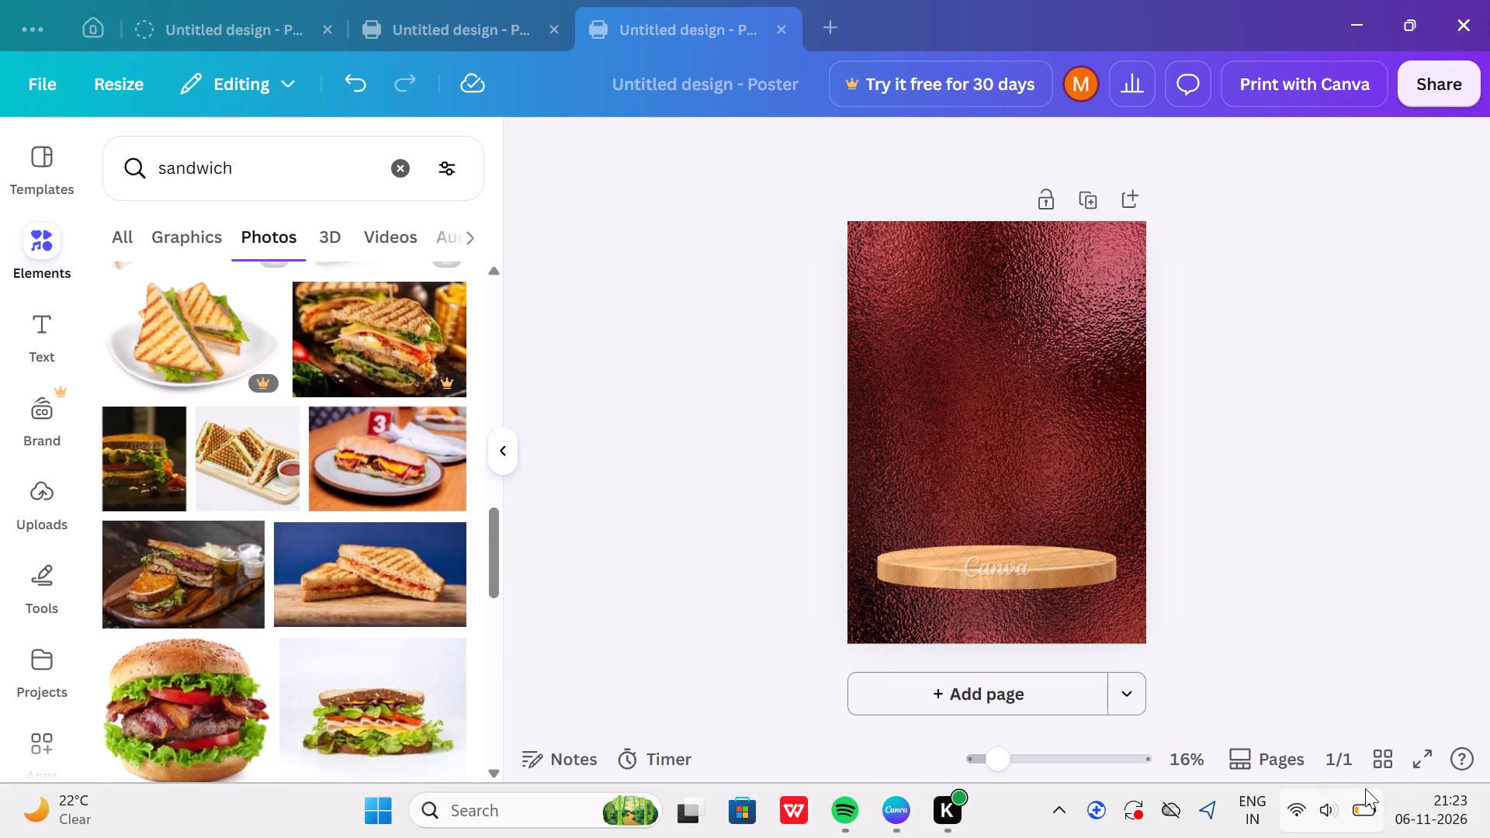
left_click(800, 585)
scroll(242, 587, "up", 1)
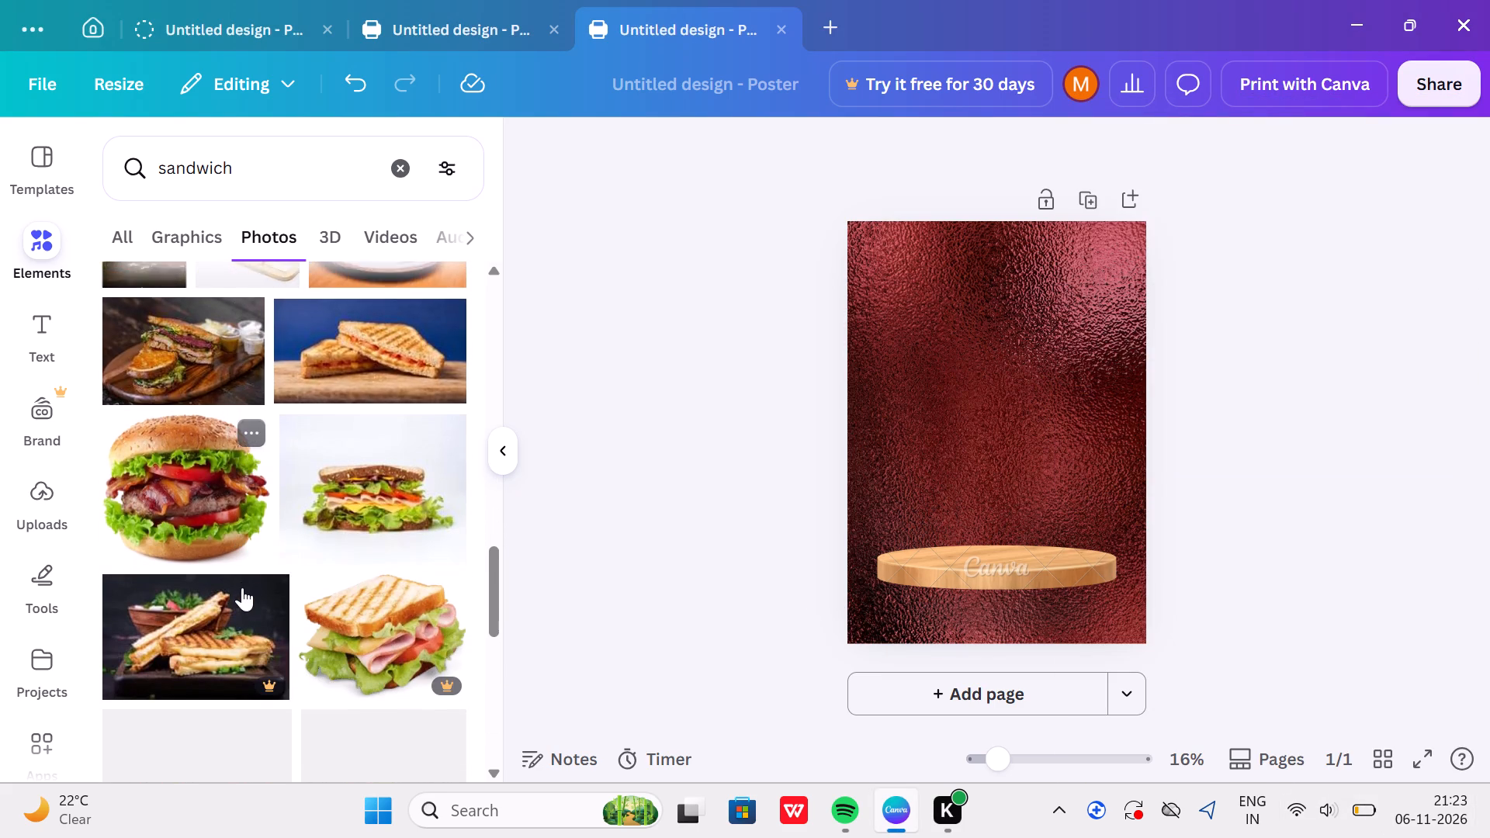
scroll(242, 587, "up", 1)
scroll(242, 587, "down", 2)
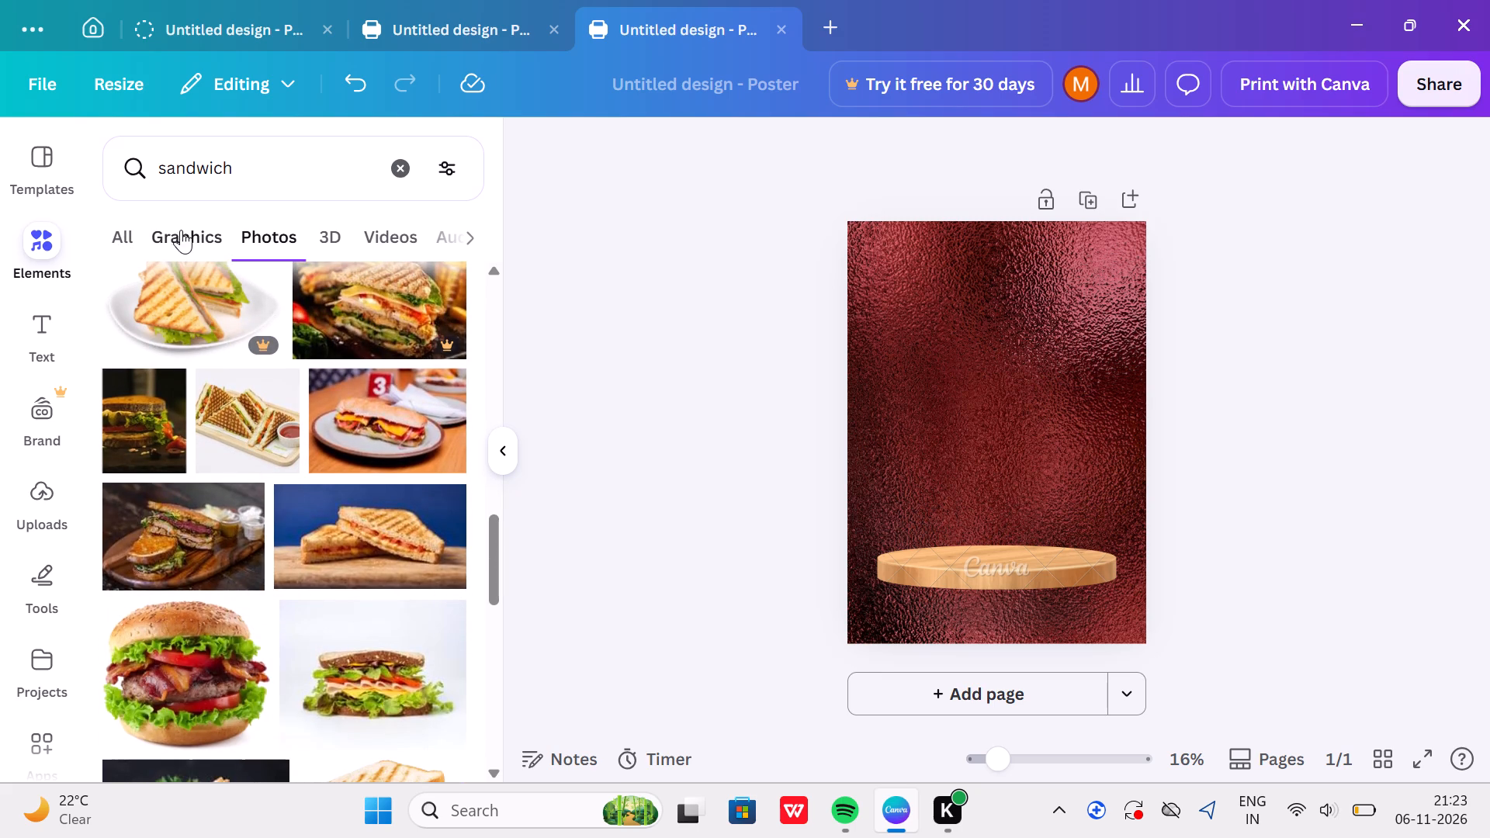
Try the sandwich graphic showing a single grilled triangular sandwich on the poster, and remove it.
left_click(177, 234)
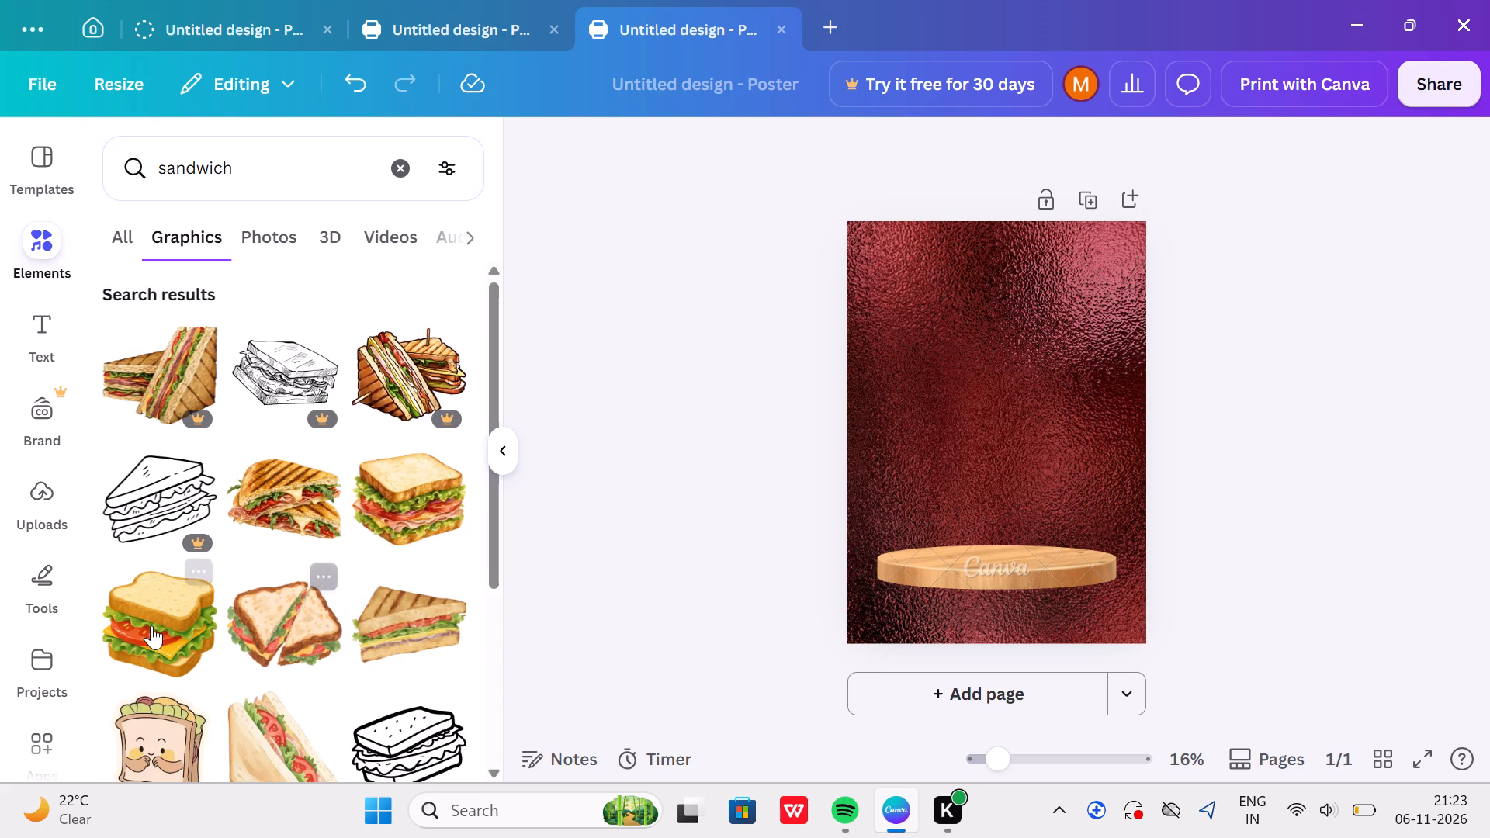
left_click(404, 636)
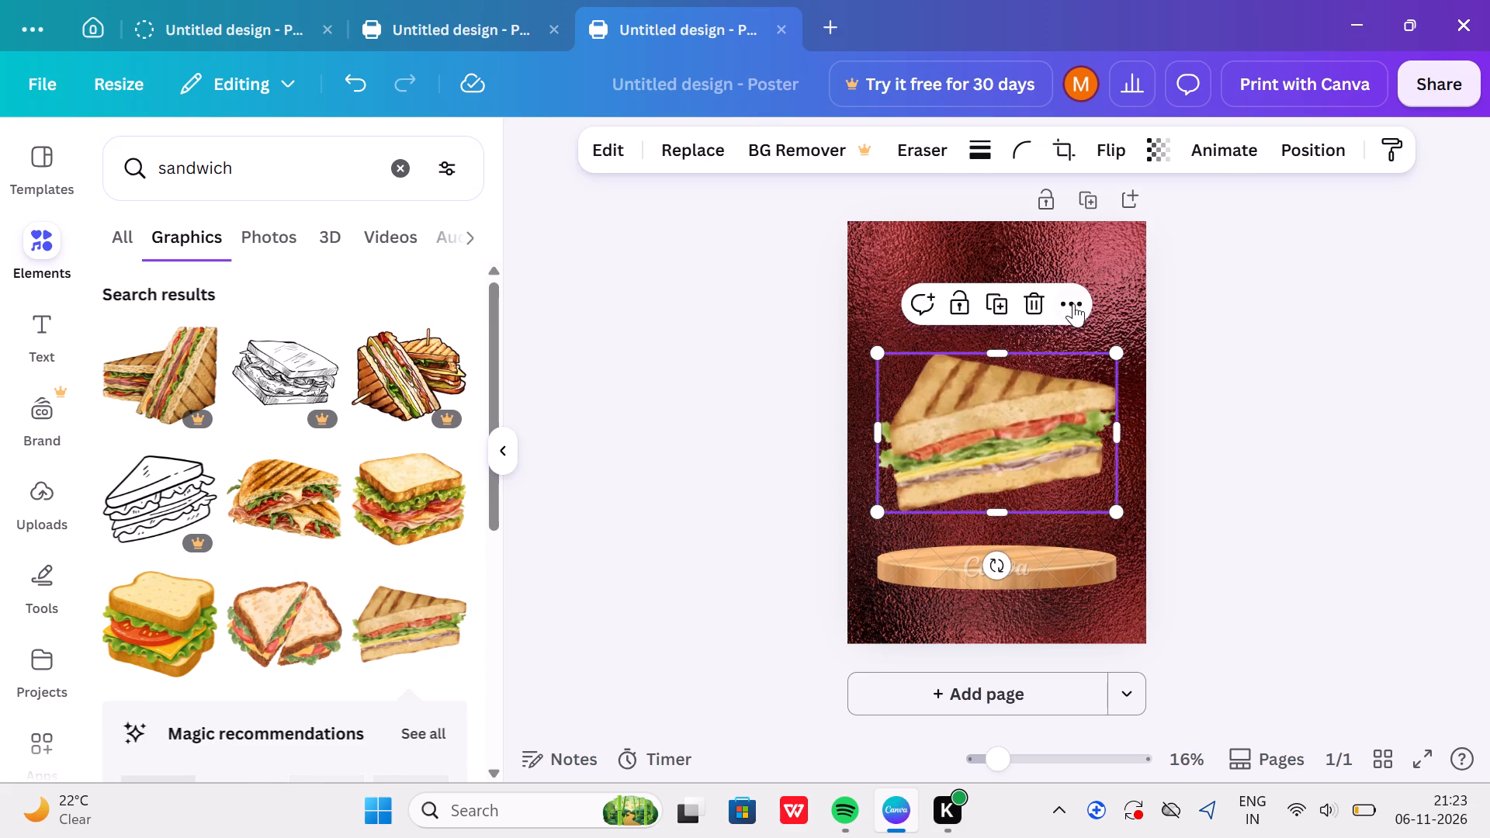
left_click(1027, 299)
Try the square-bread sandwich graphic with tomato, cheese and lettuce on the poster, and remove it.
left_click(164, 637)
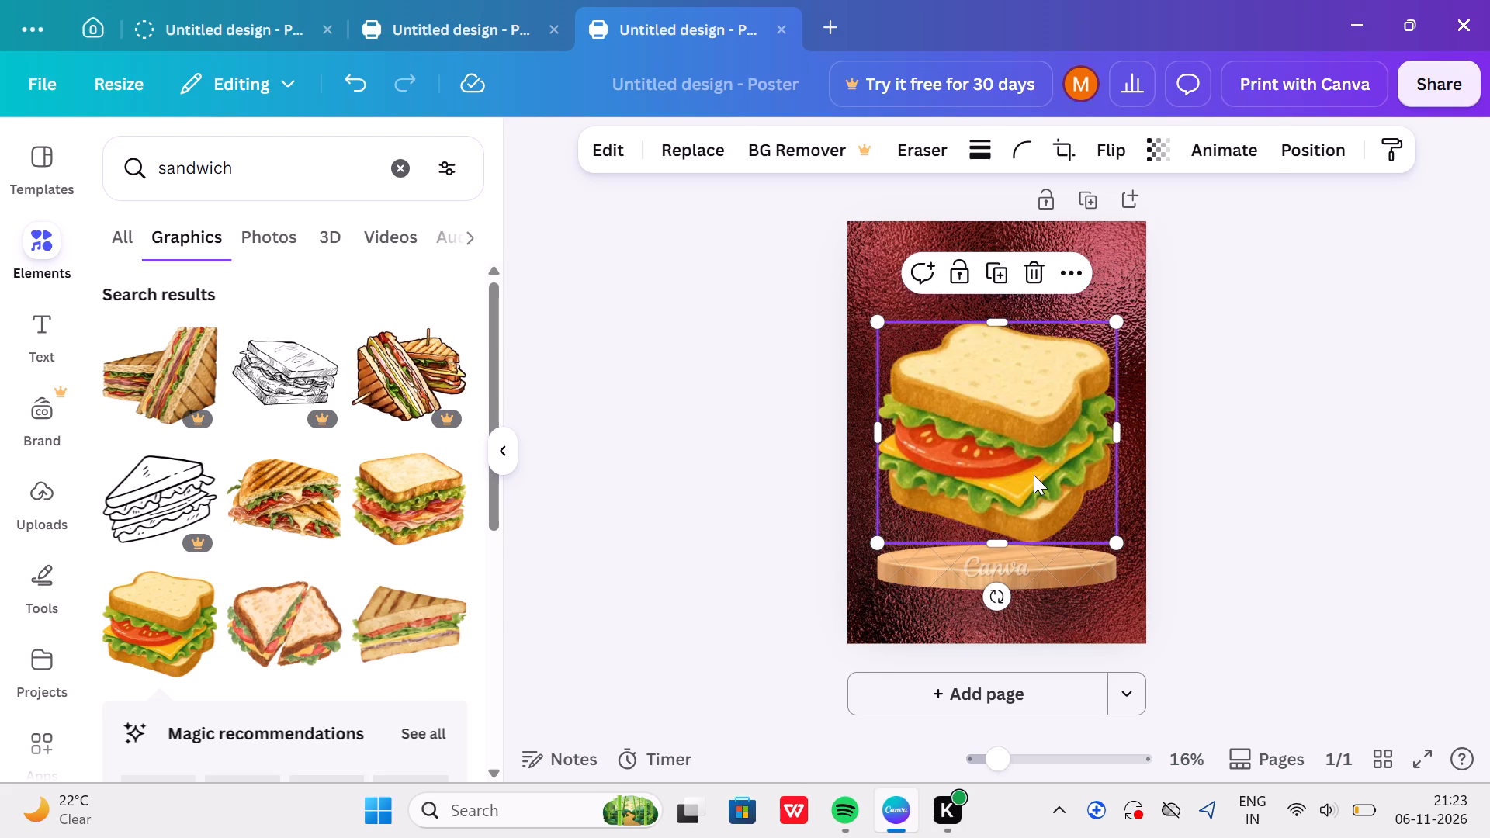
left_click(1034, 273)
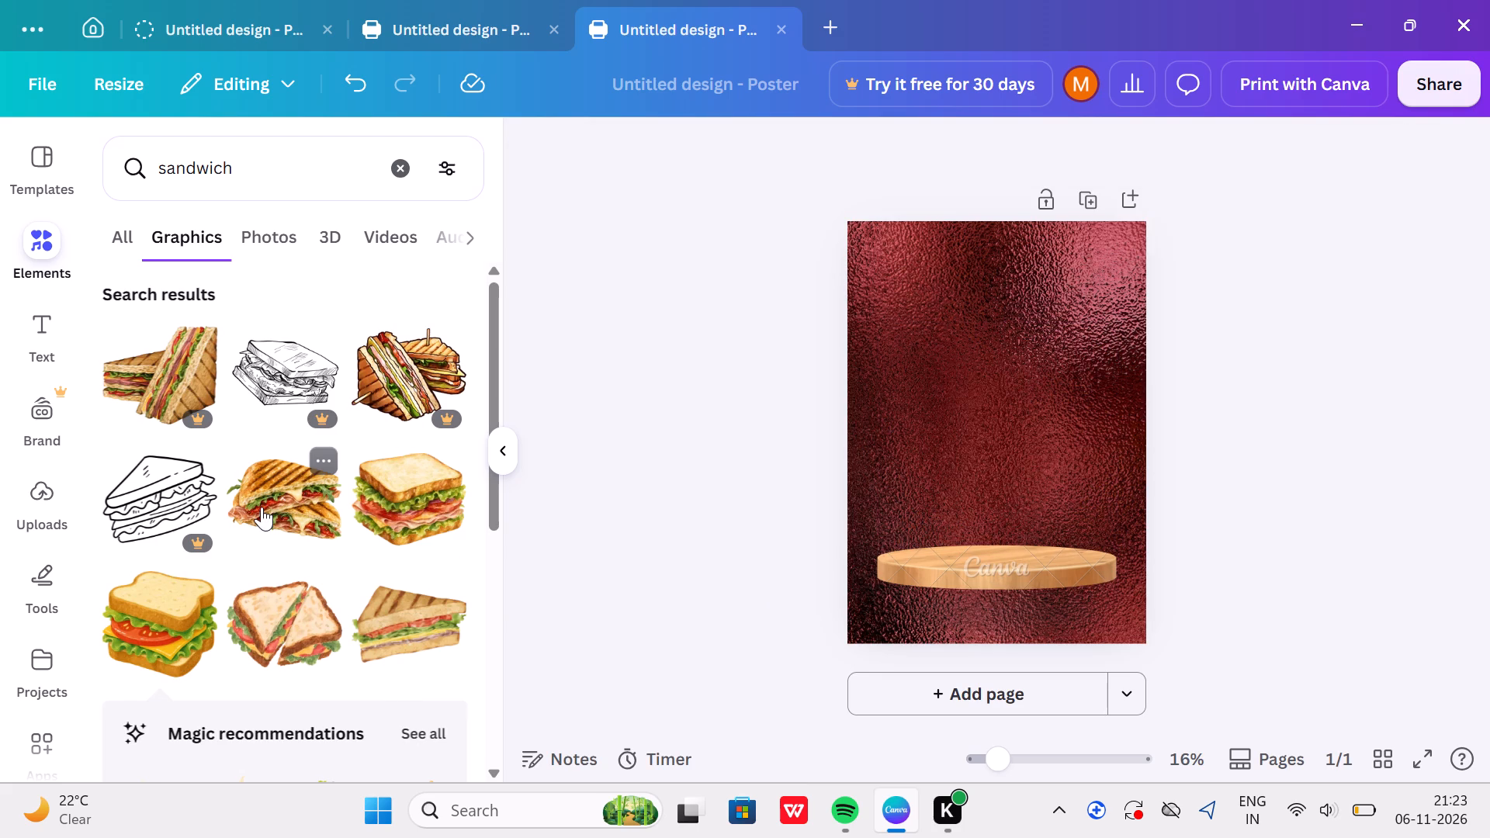
Add the graphic of two stacked grilled sandwich halves, move it down onto the wooden plate and tilt it slightly counterclockwise.
left_click(262, 507)
left_click_drag(954, 453, 956, 494)
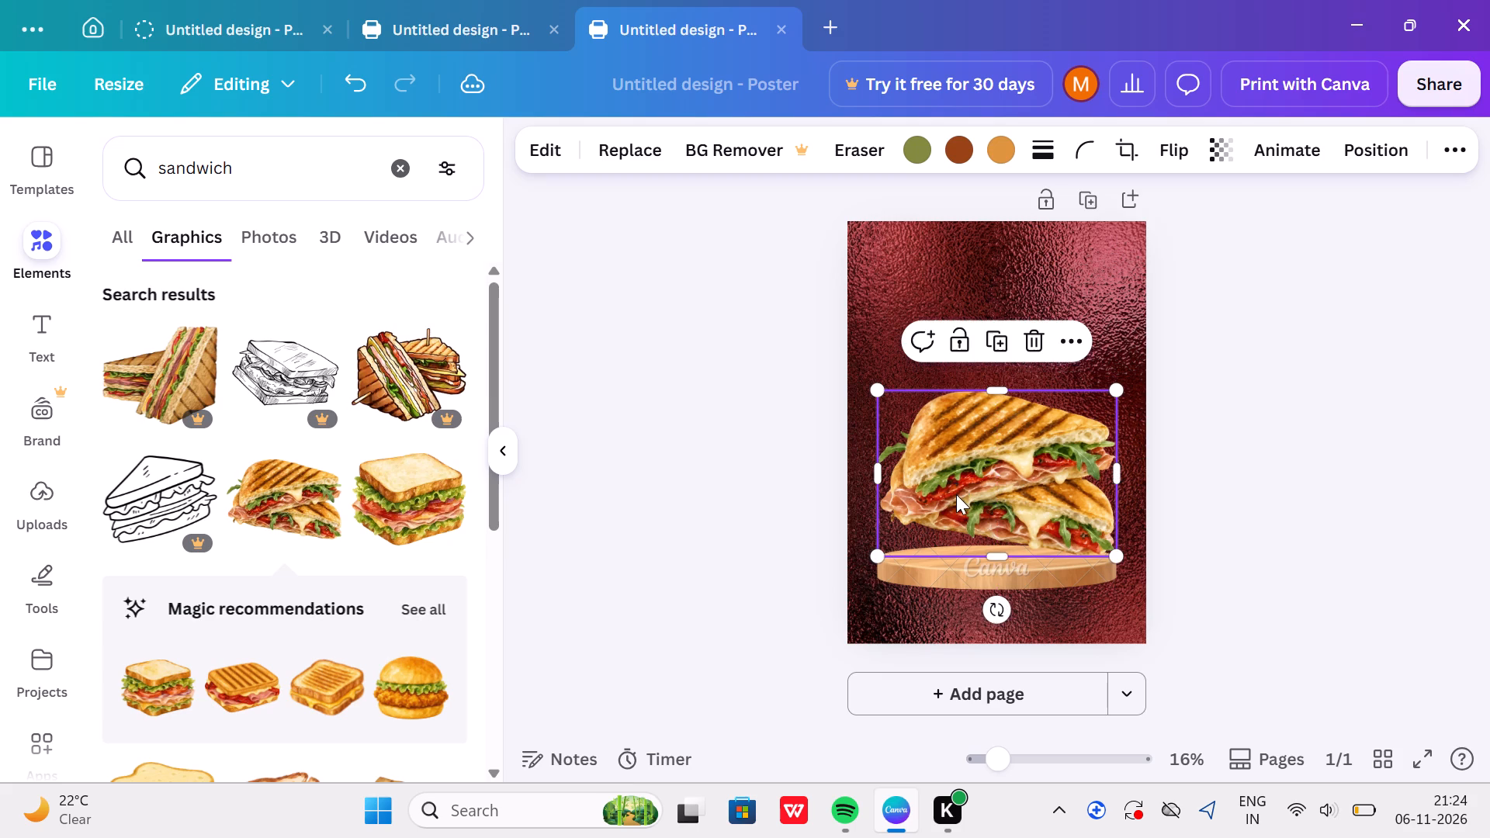
left_click_drag(996, 608, 1009, 605)
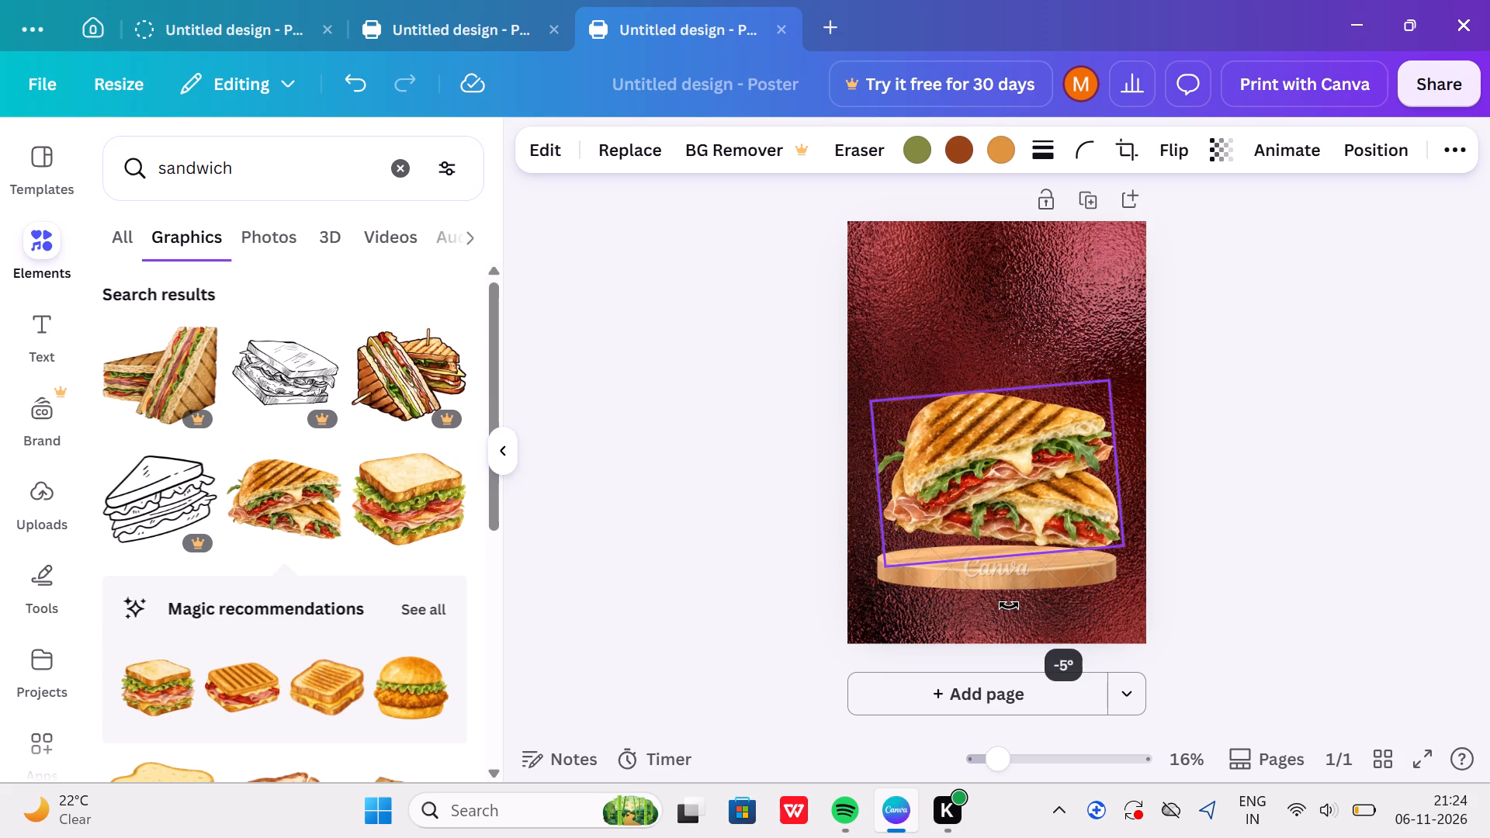
left_click_drag(1009, 605, 1022, 599)
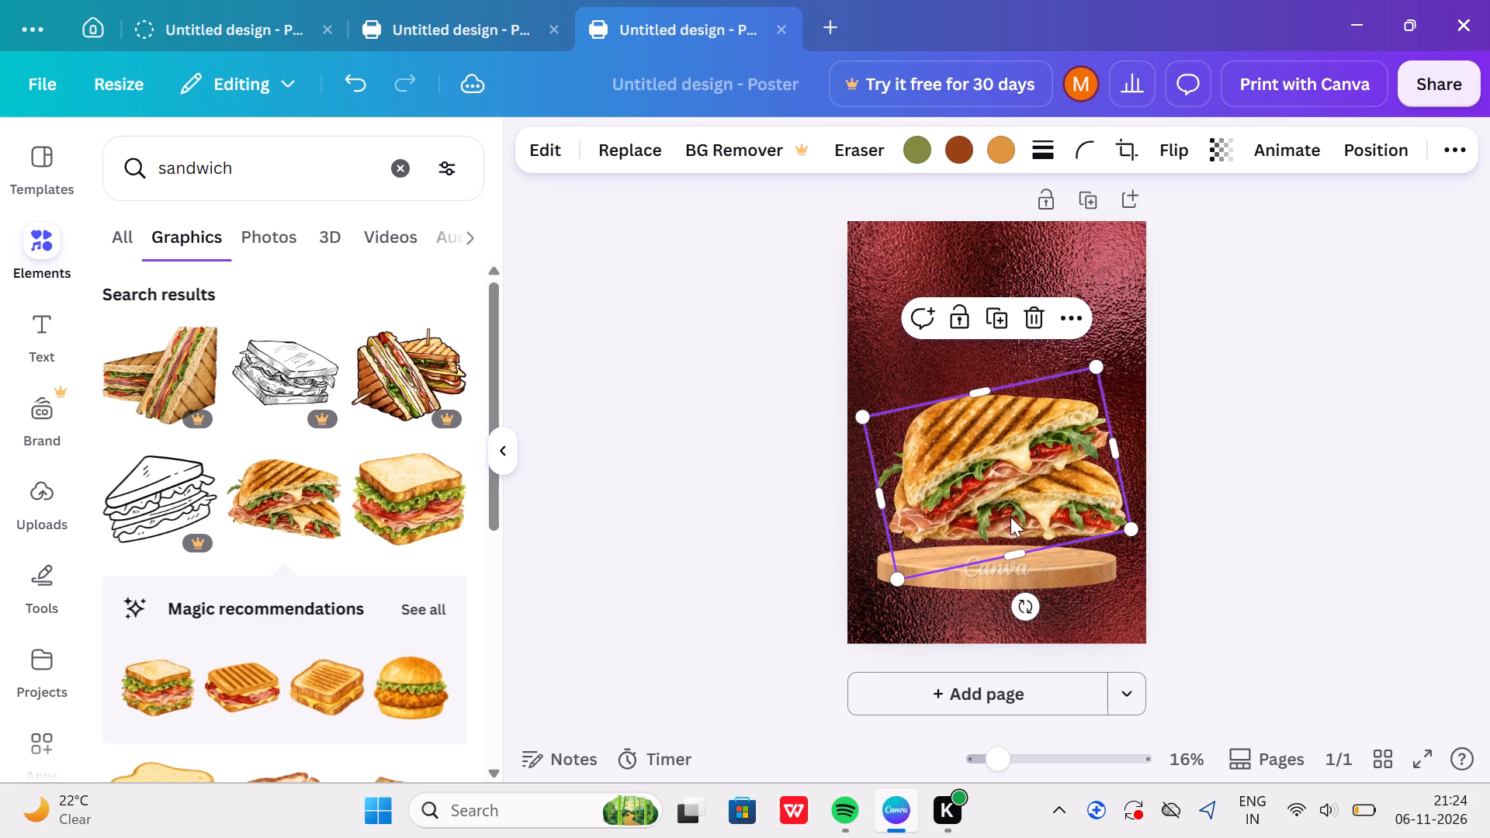
Reposition the tilted grilled sandwich so it rests centred on the round wooden plate.
left_click_drag(1013, 514, 1004, 521)
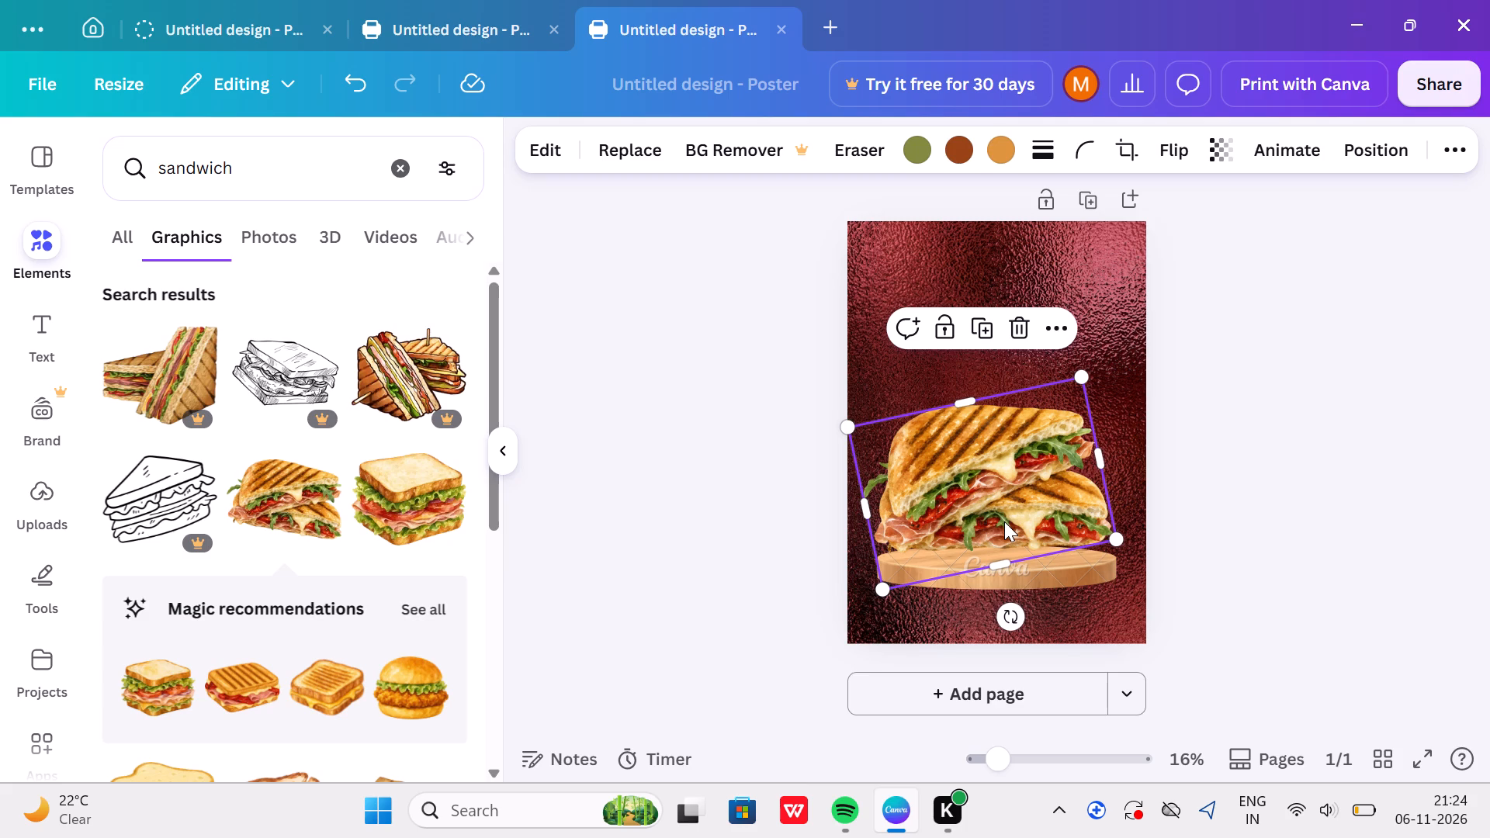
left_click(1291, 442)
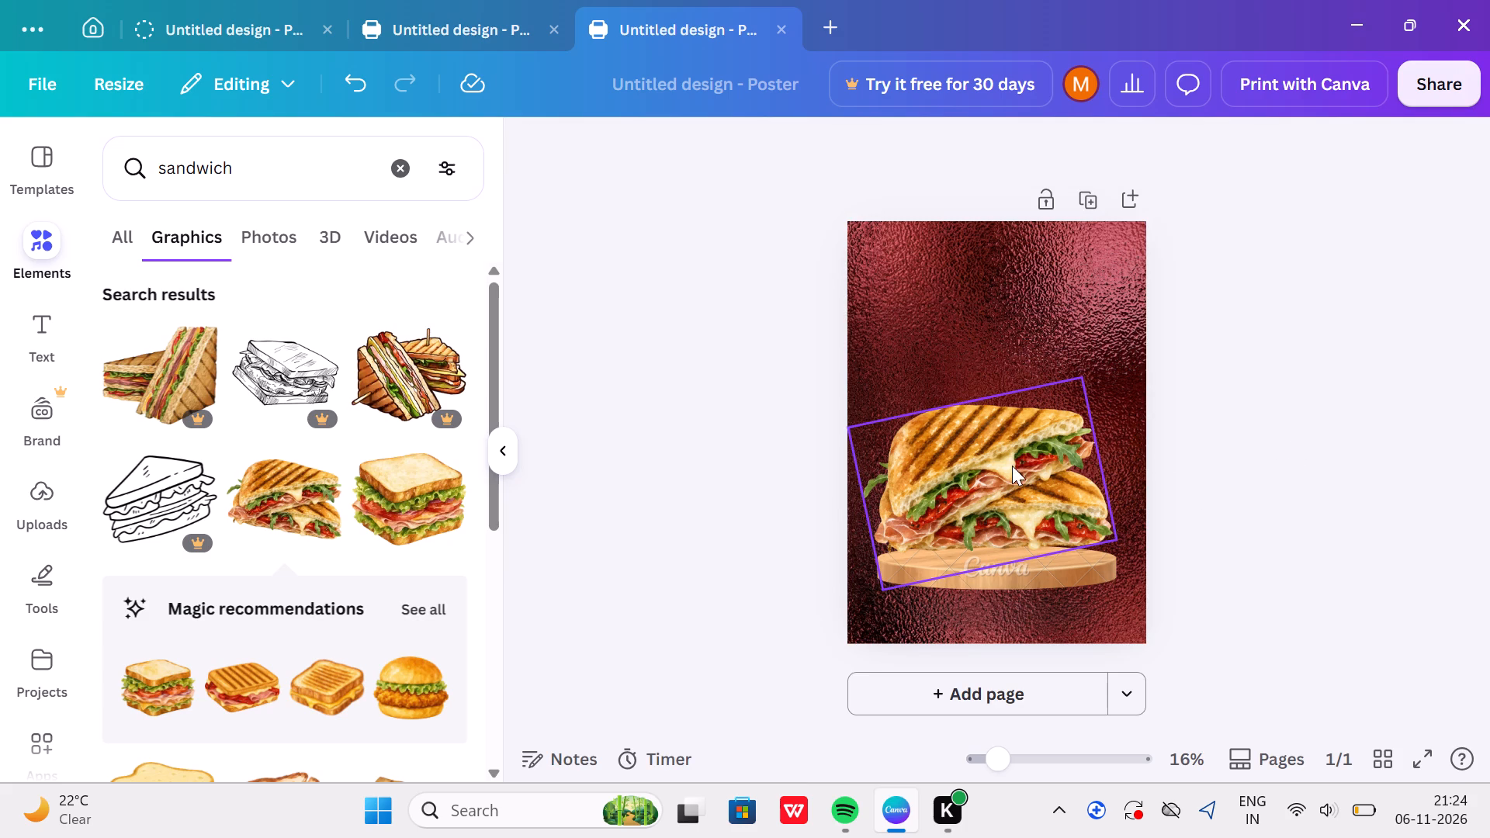
left_click_drag(1012, 468, 1019, 483)
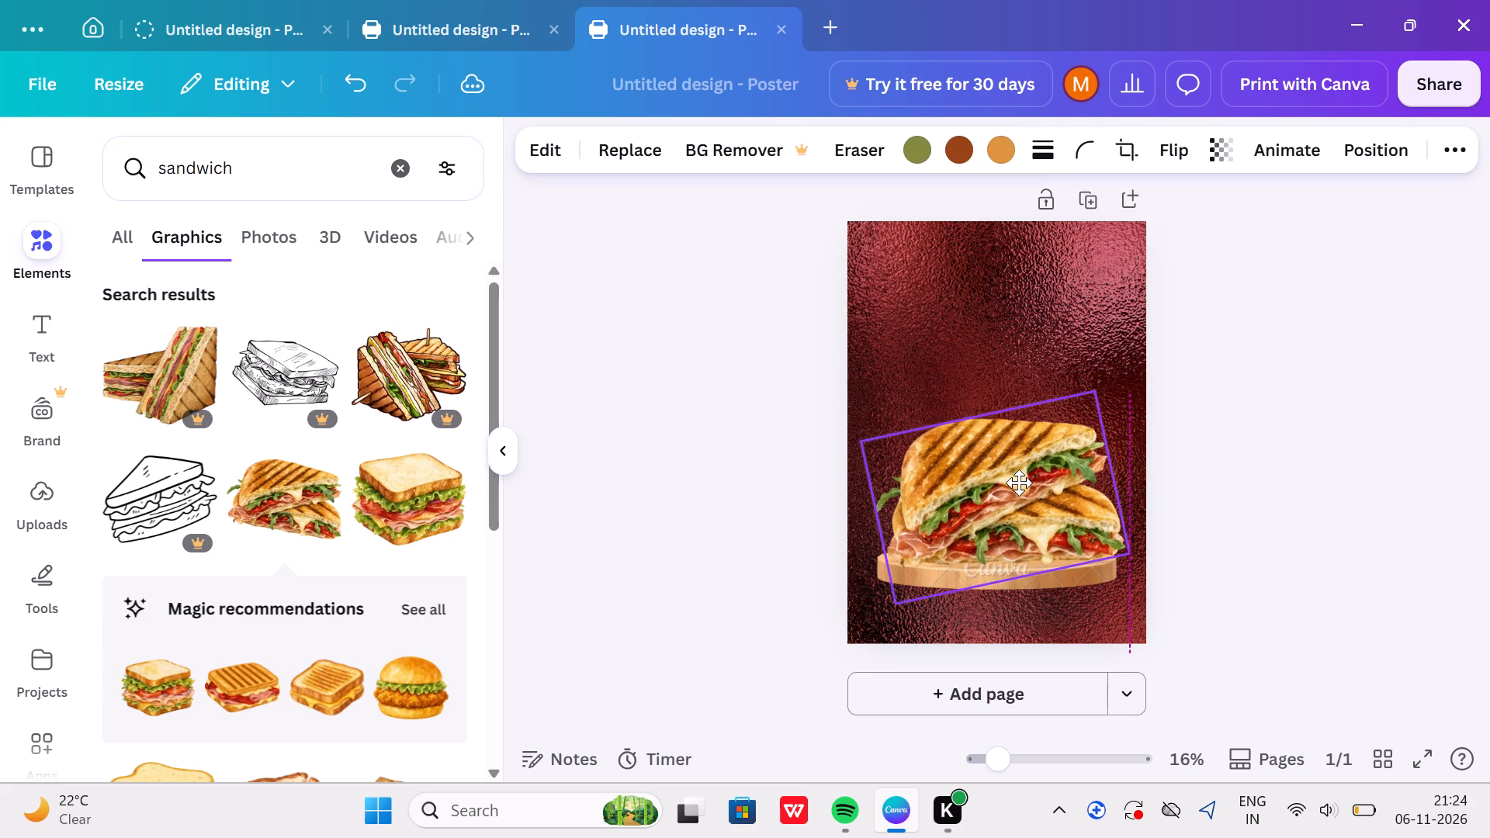
left_click_drag(1019, 483, 1019, 478)
left_click(1205, 471)
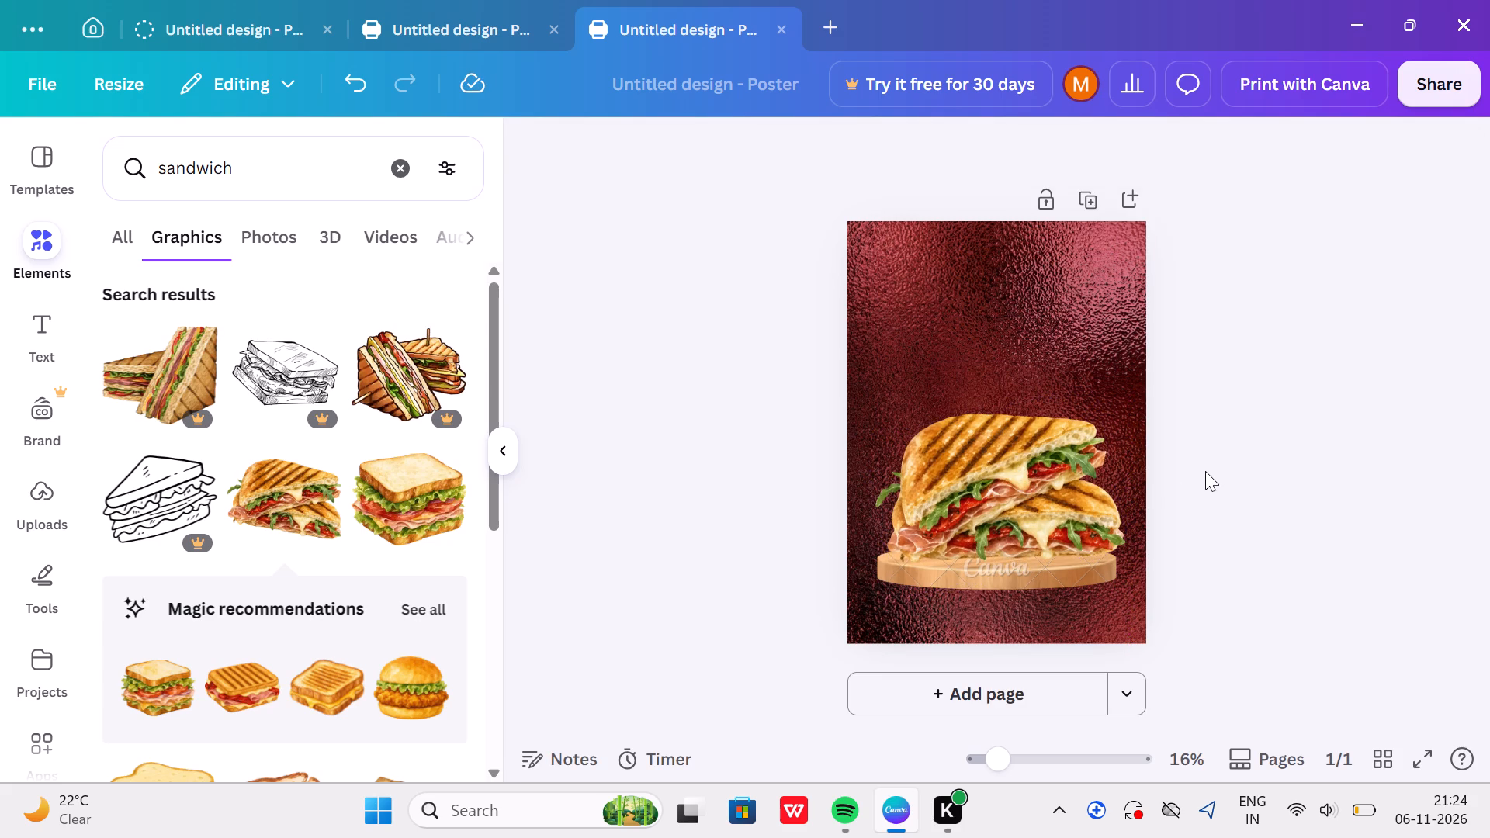
Add a subheading text box to the poster and replace its placeholder with "Delicious".
left_click(43, 320)
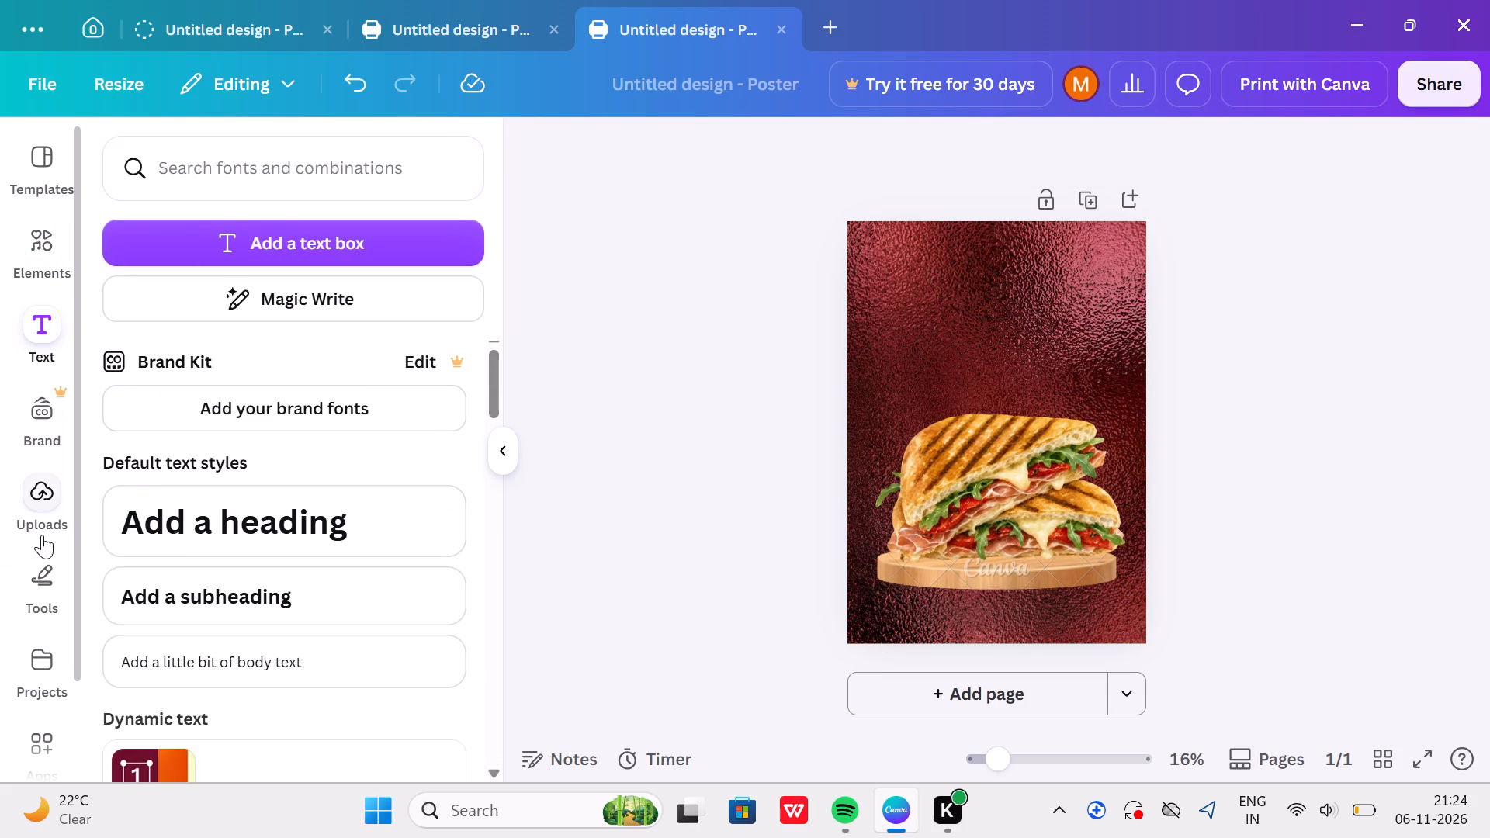
left_click(316, 592)
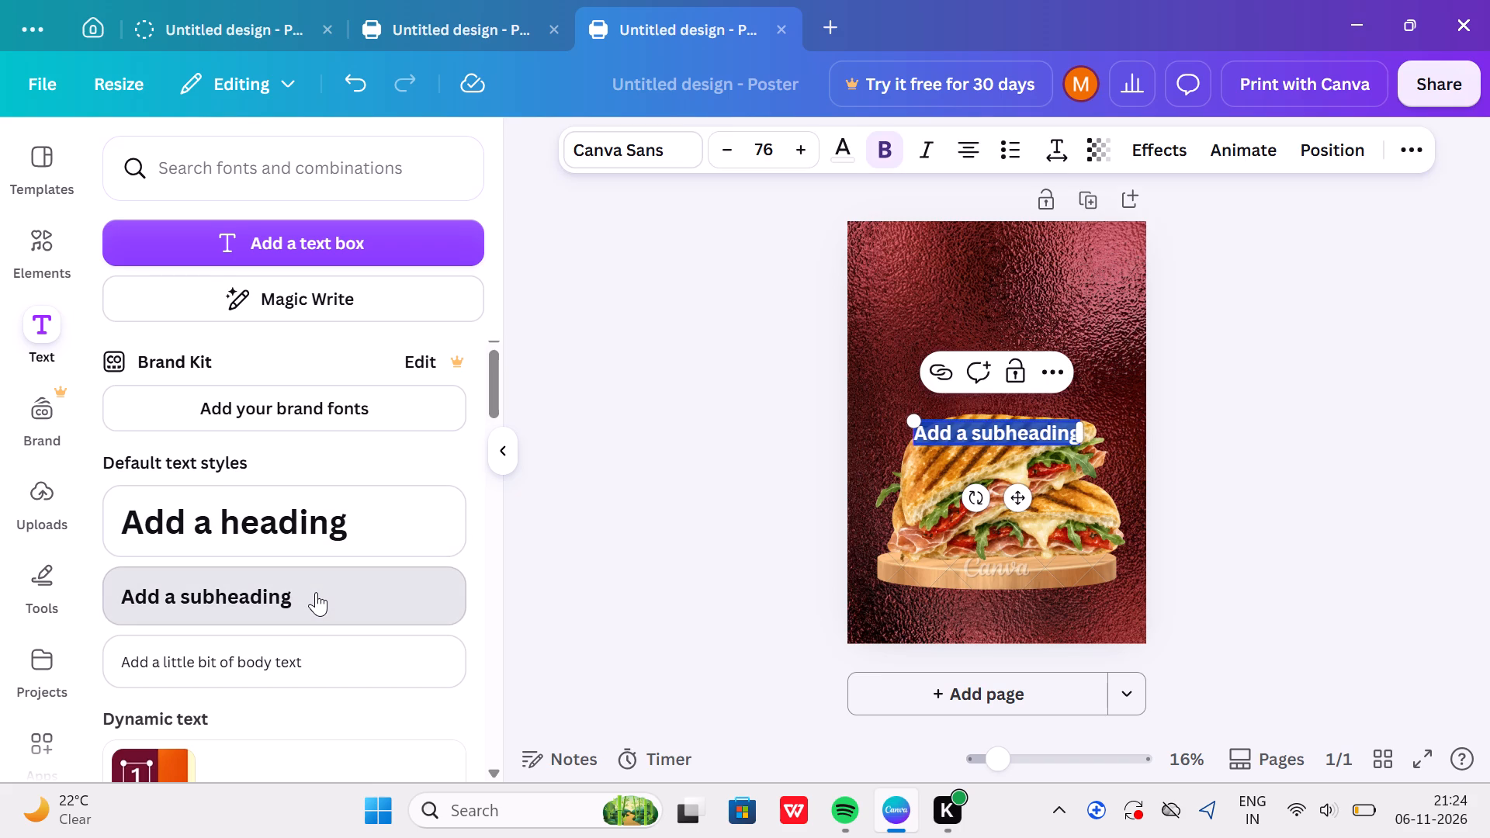
key("BackSpace")
type("De")
type("licious")
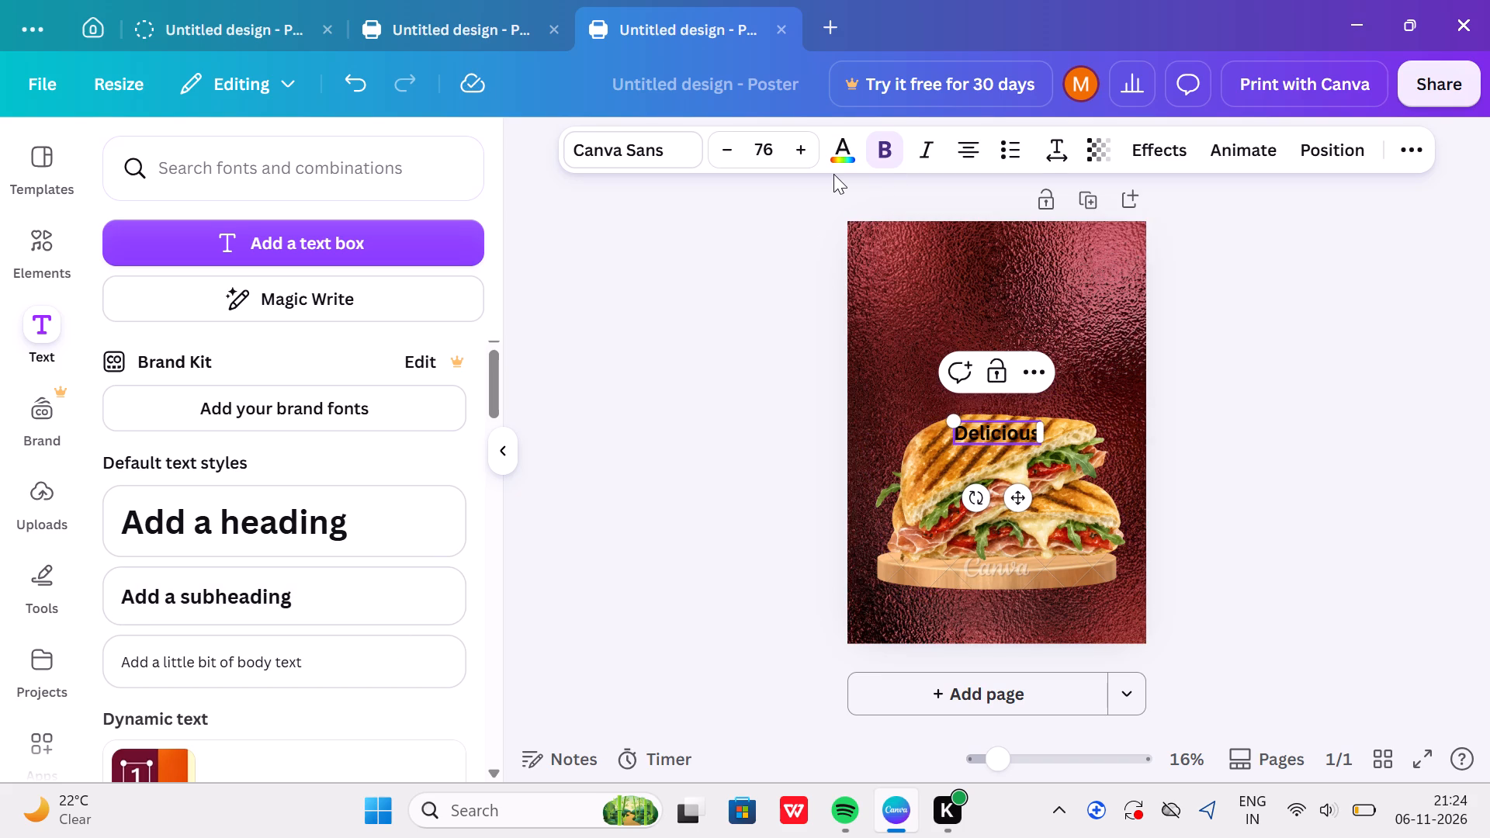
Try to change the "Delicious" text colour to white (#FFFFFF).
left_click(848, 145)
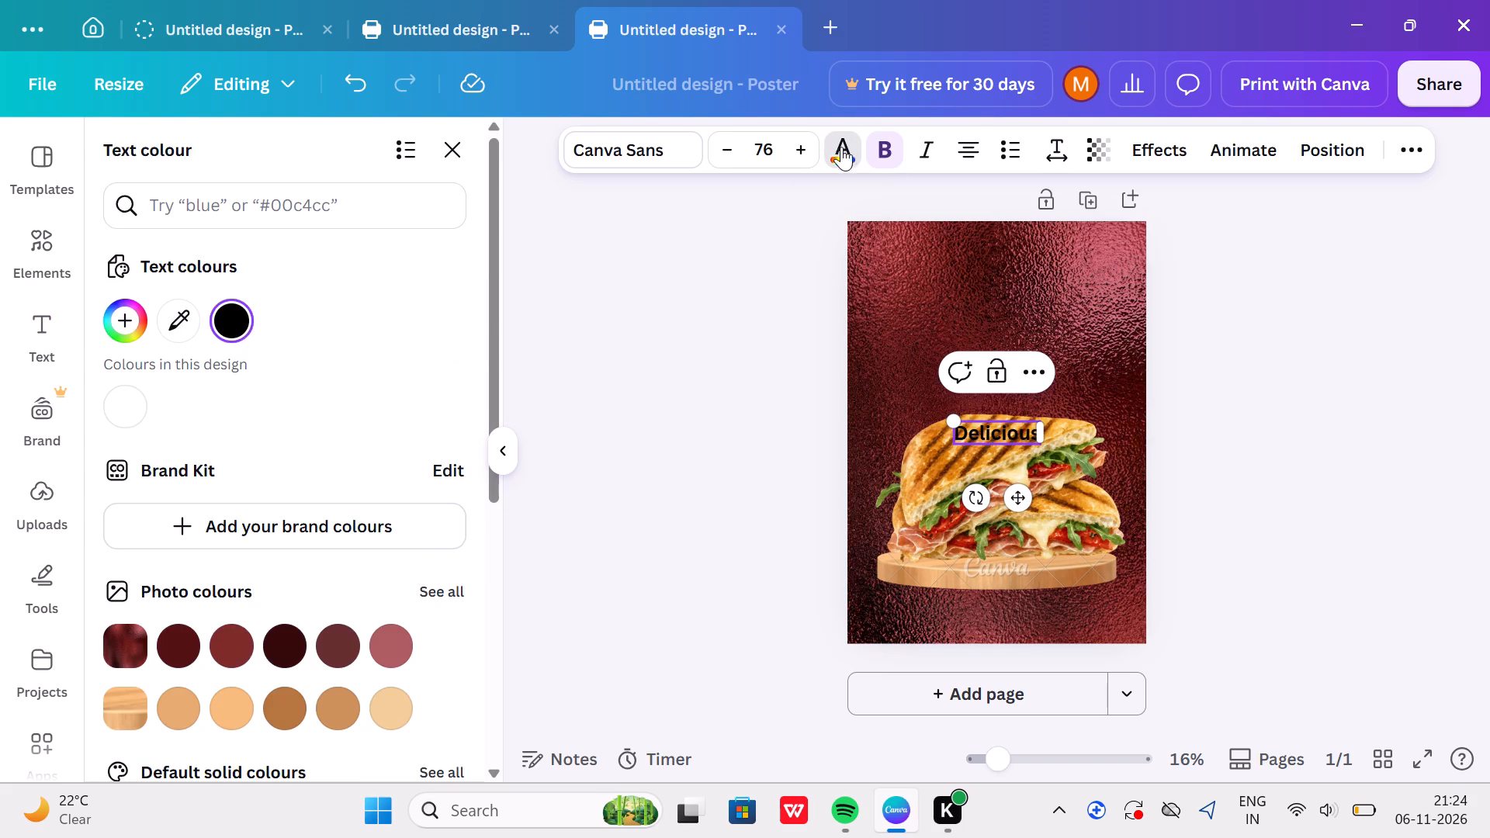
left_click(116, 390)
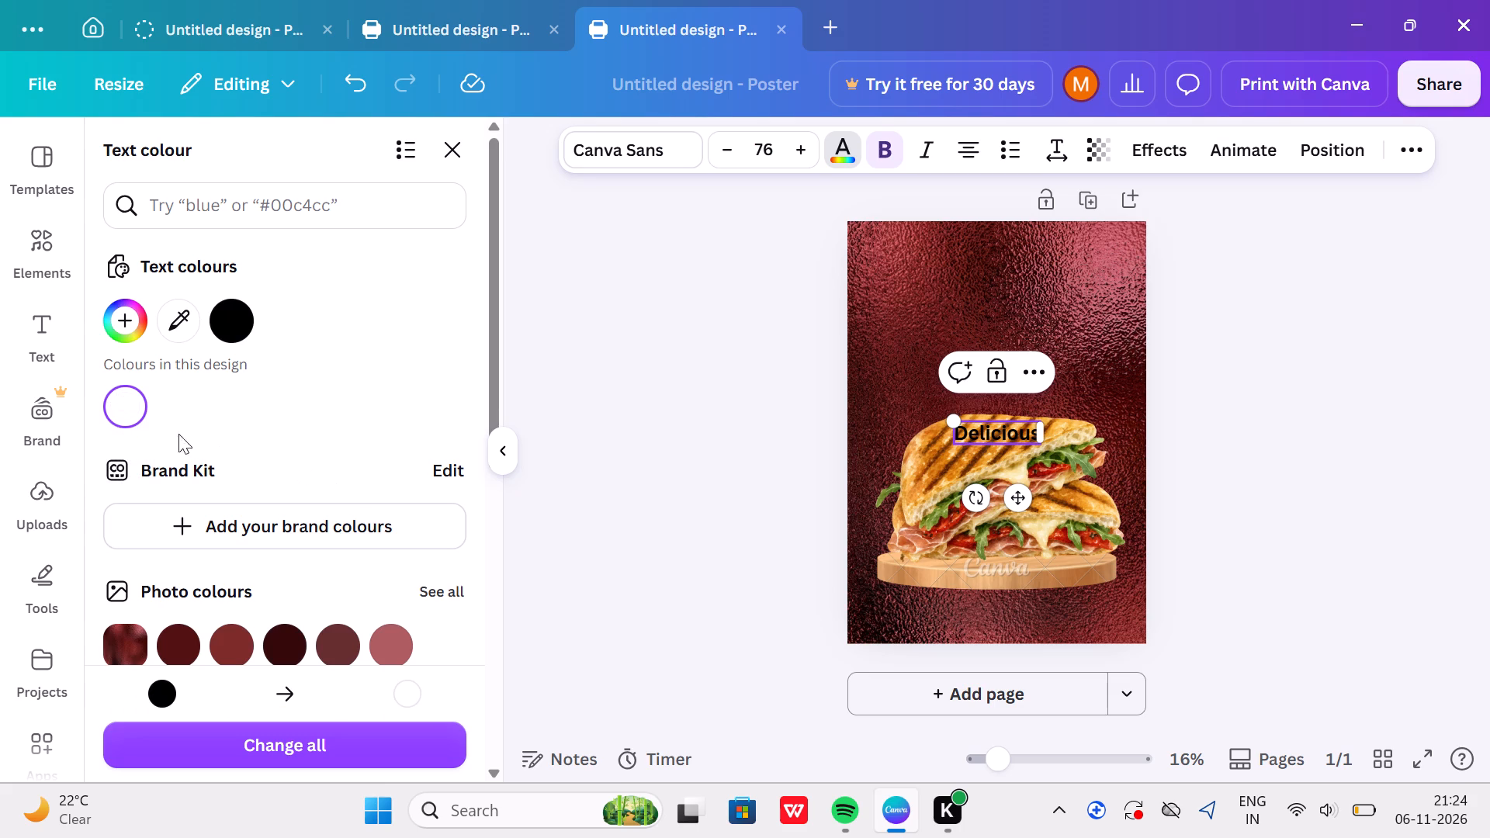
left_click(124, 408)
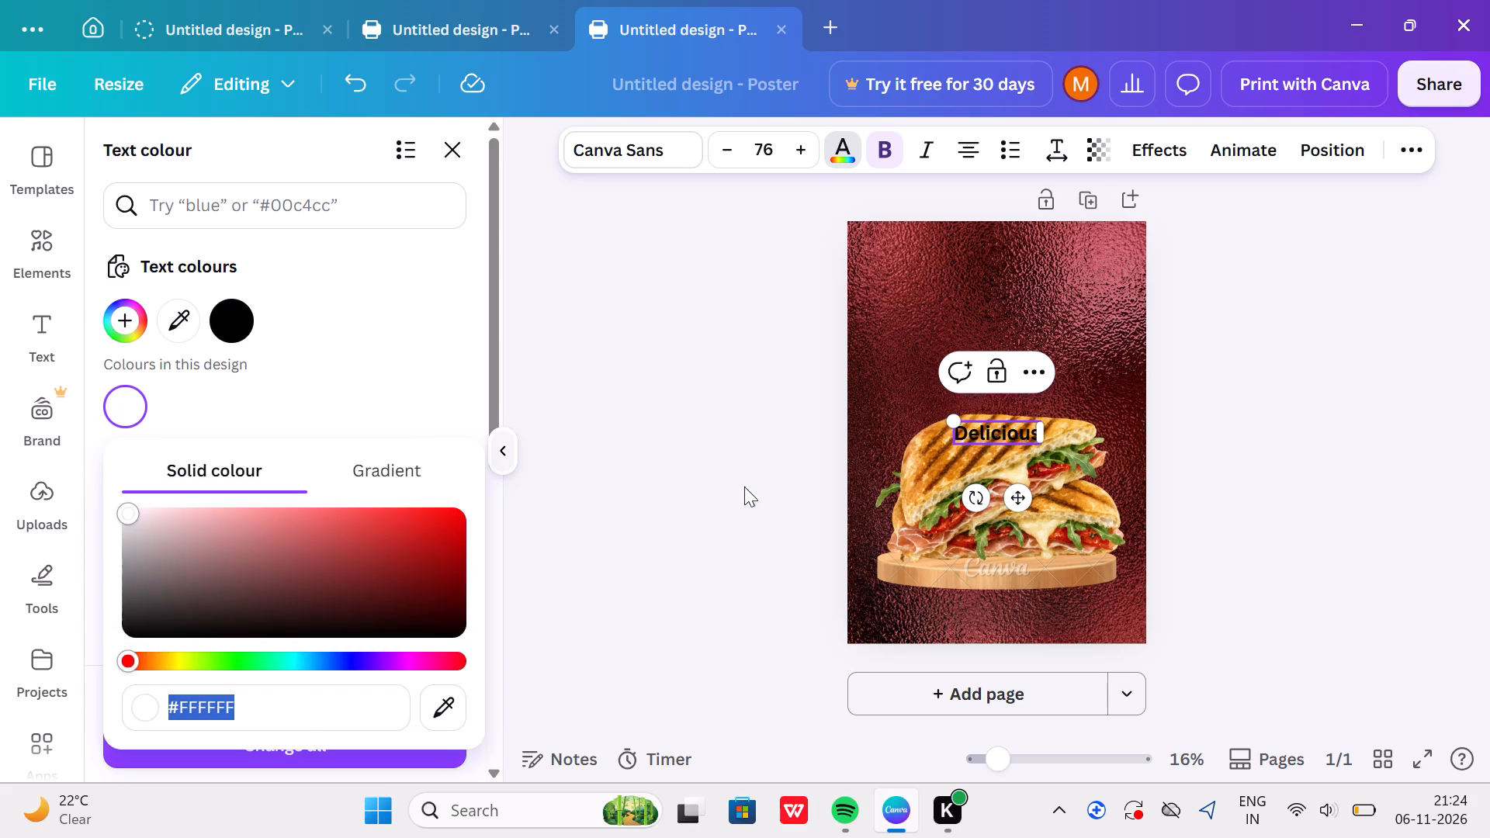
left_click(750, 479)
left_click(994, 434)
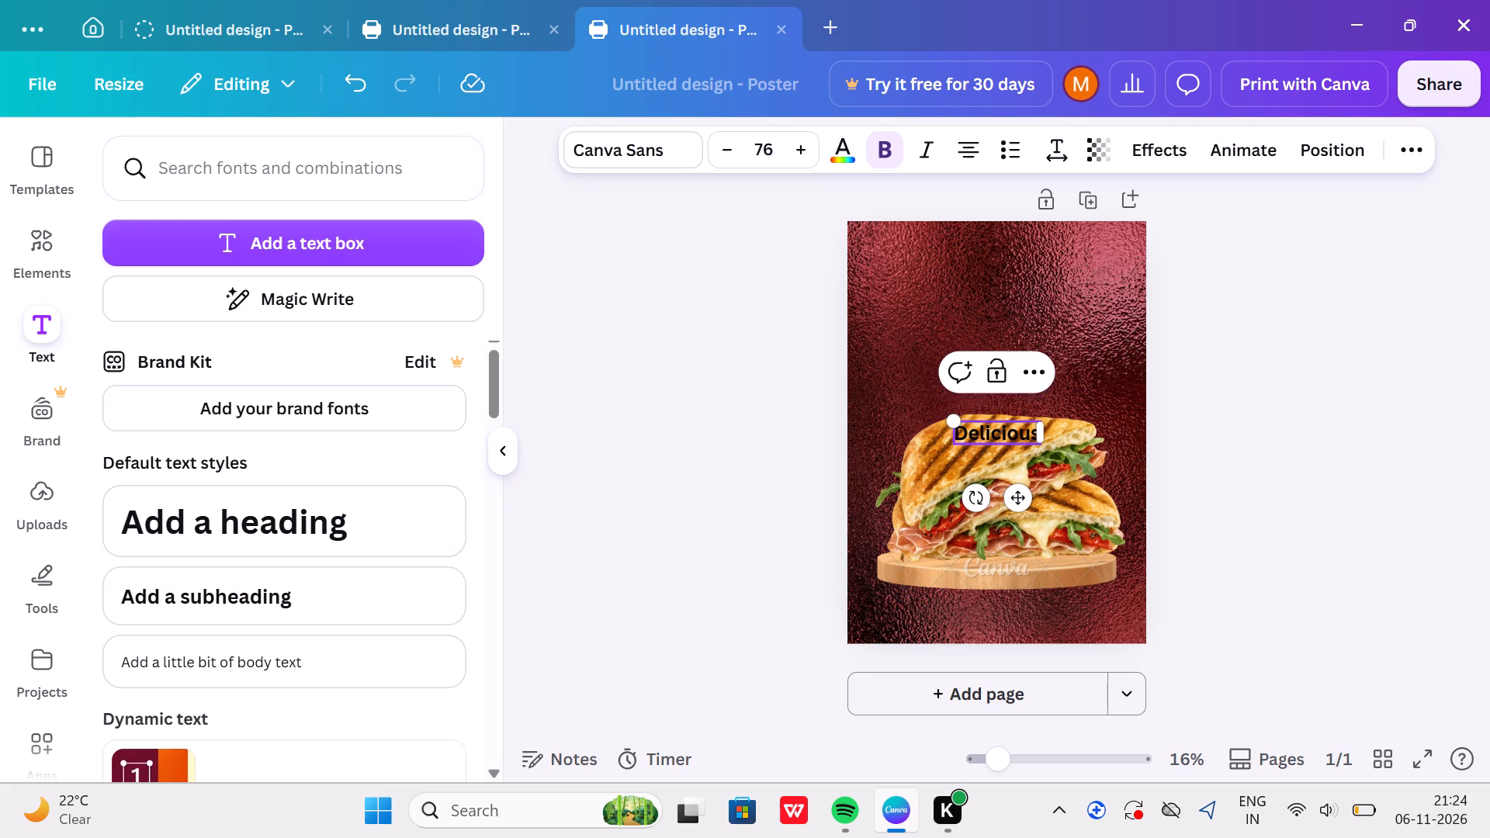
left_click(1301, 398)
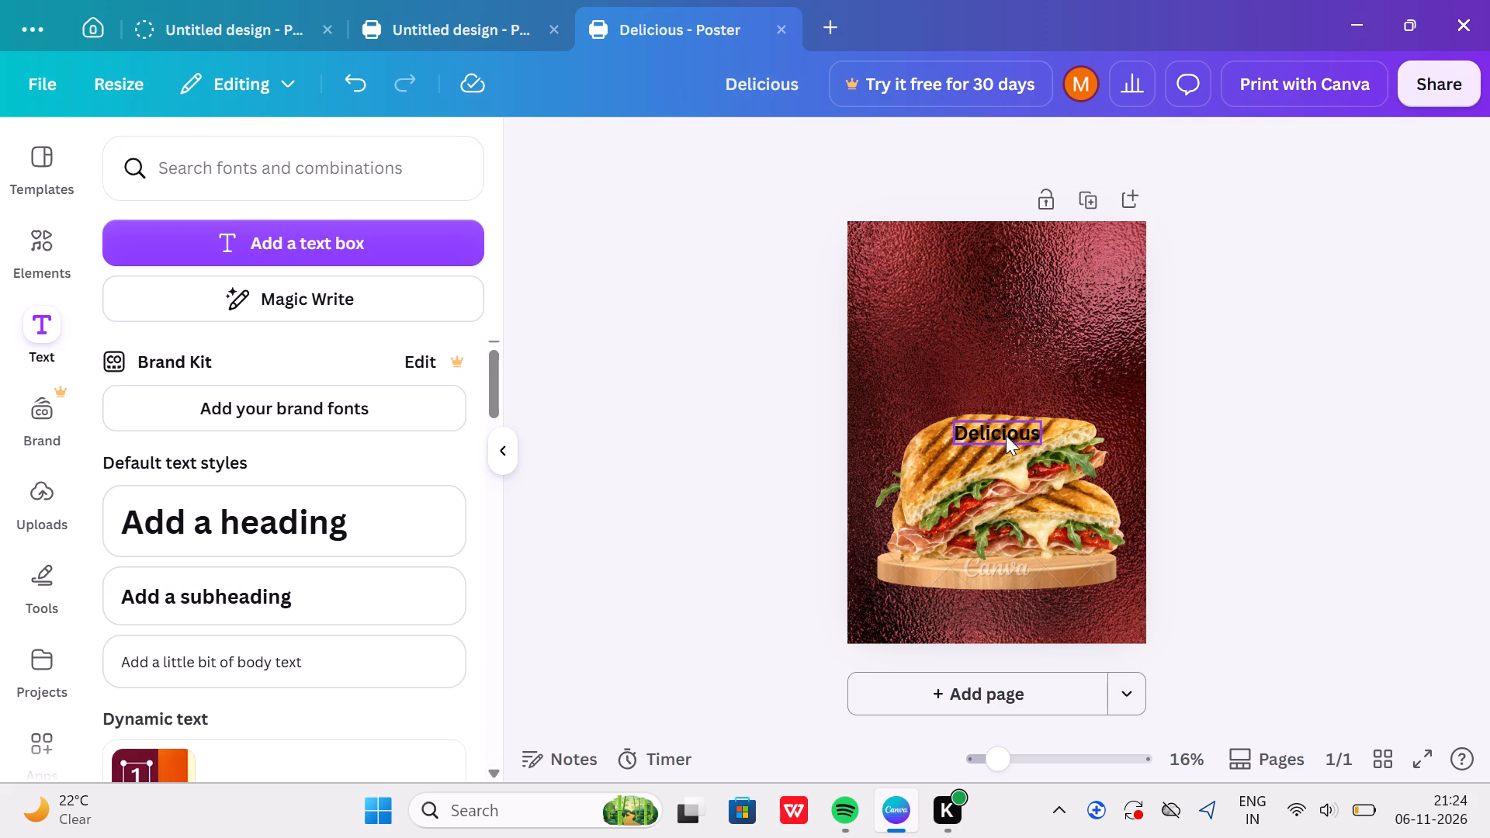
Move the "Delicious" text off the sandwich to the top of the poster, slightly left of centre.
left_click_drag(996, 424, 962, 213)
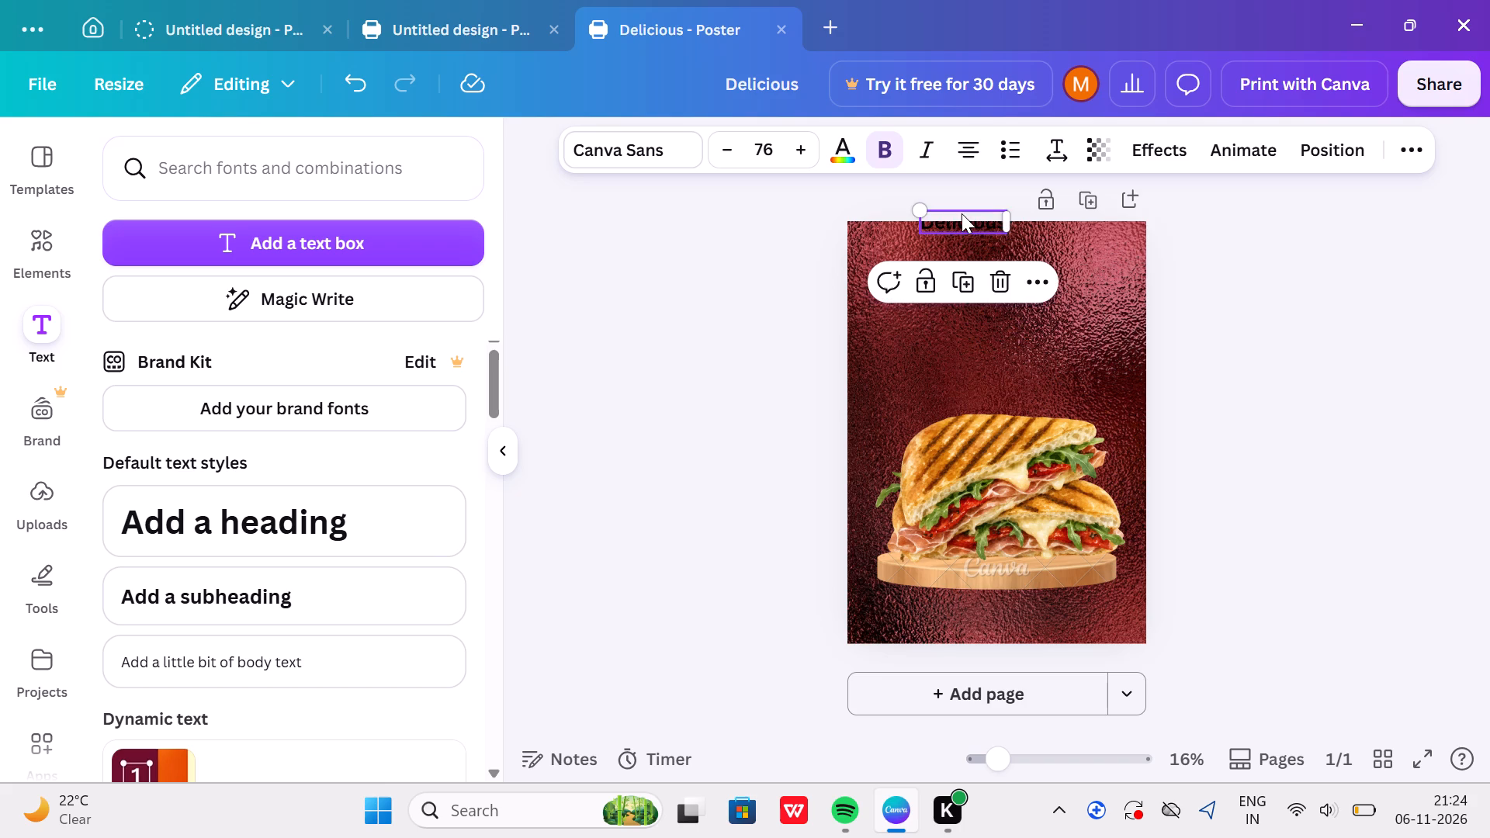
left_click_drag(964, 209, 962, 251)
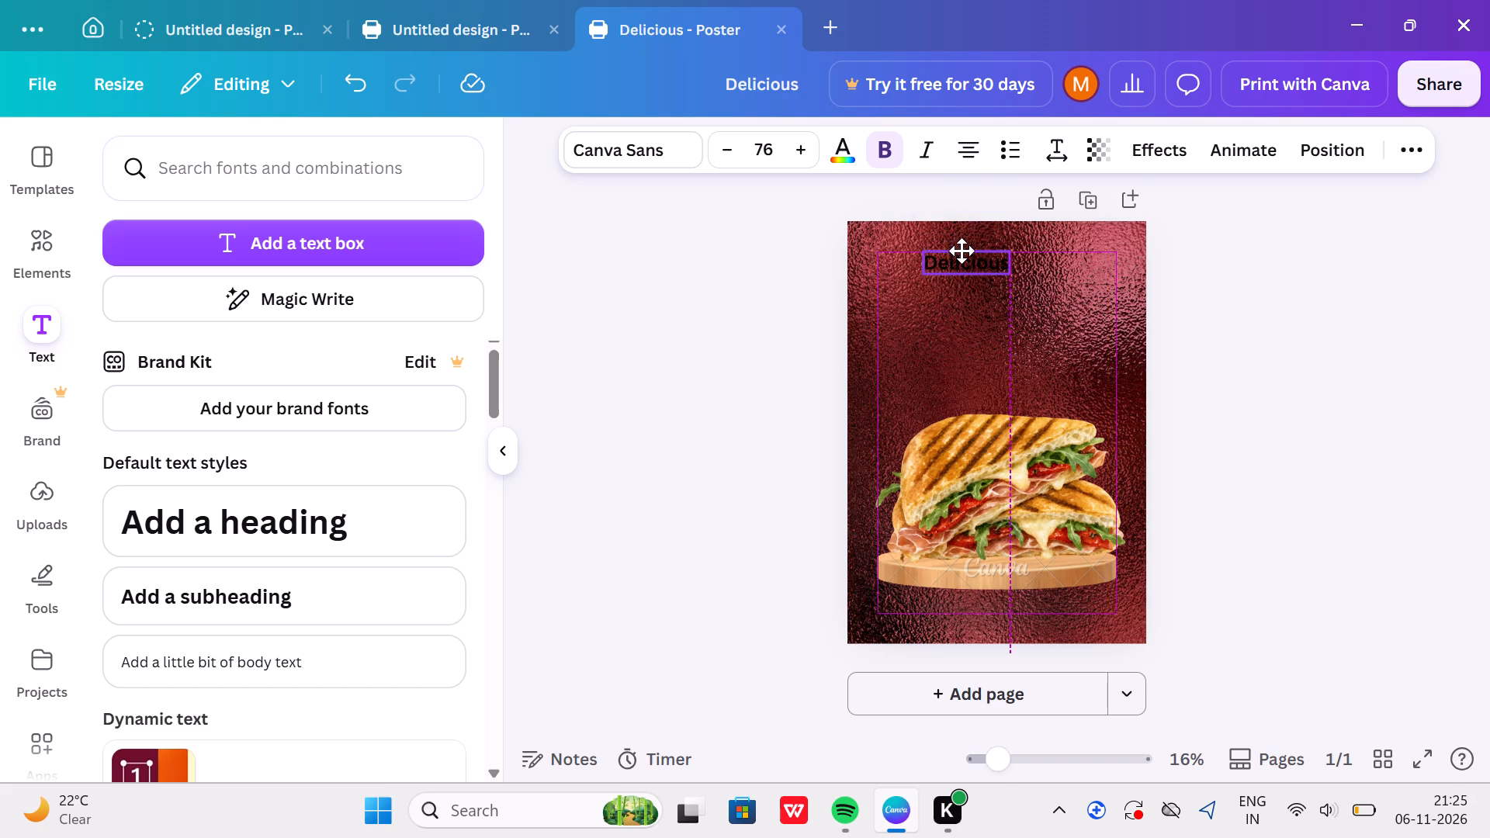
left_click_drag(962, 251, 961, 252)
left_click(961, 253)
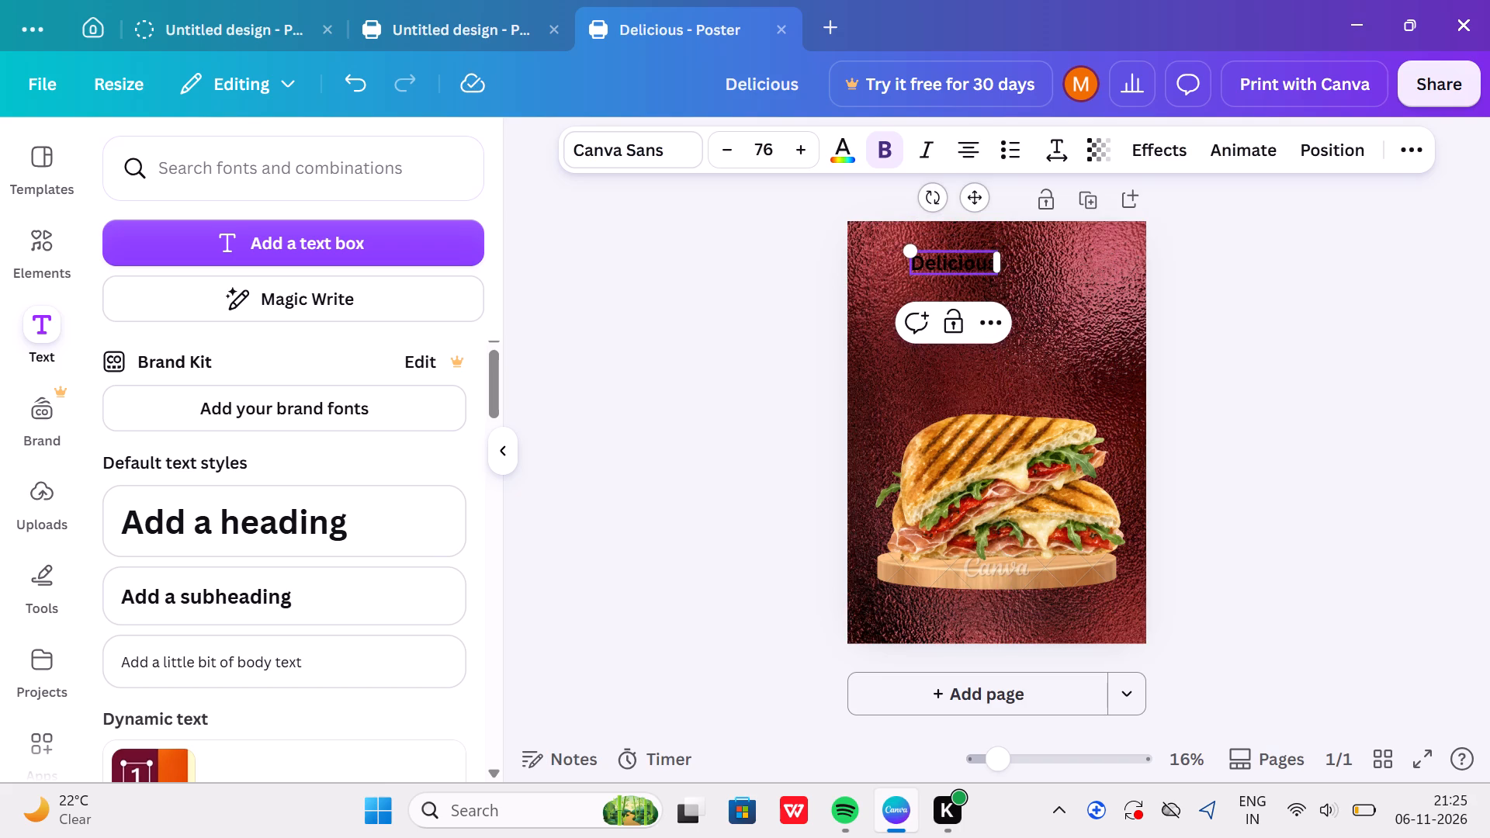
Set the colour of the whole word "Delicious" to white.
left_click(851, 144)
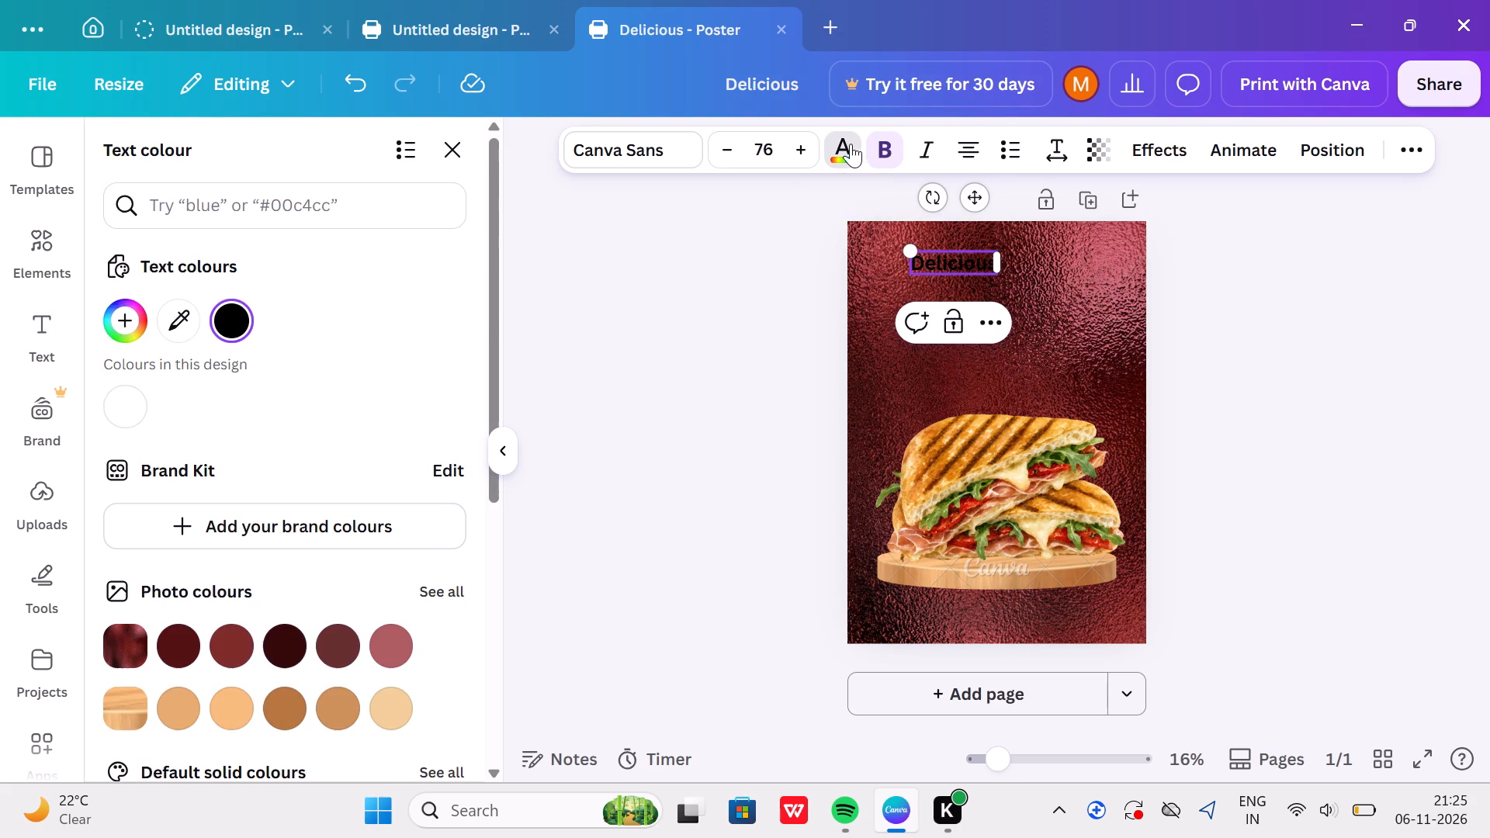
left_click(134, 393)
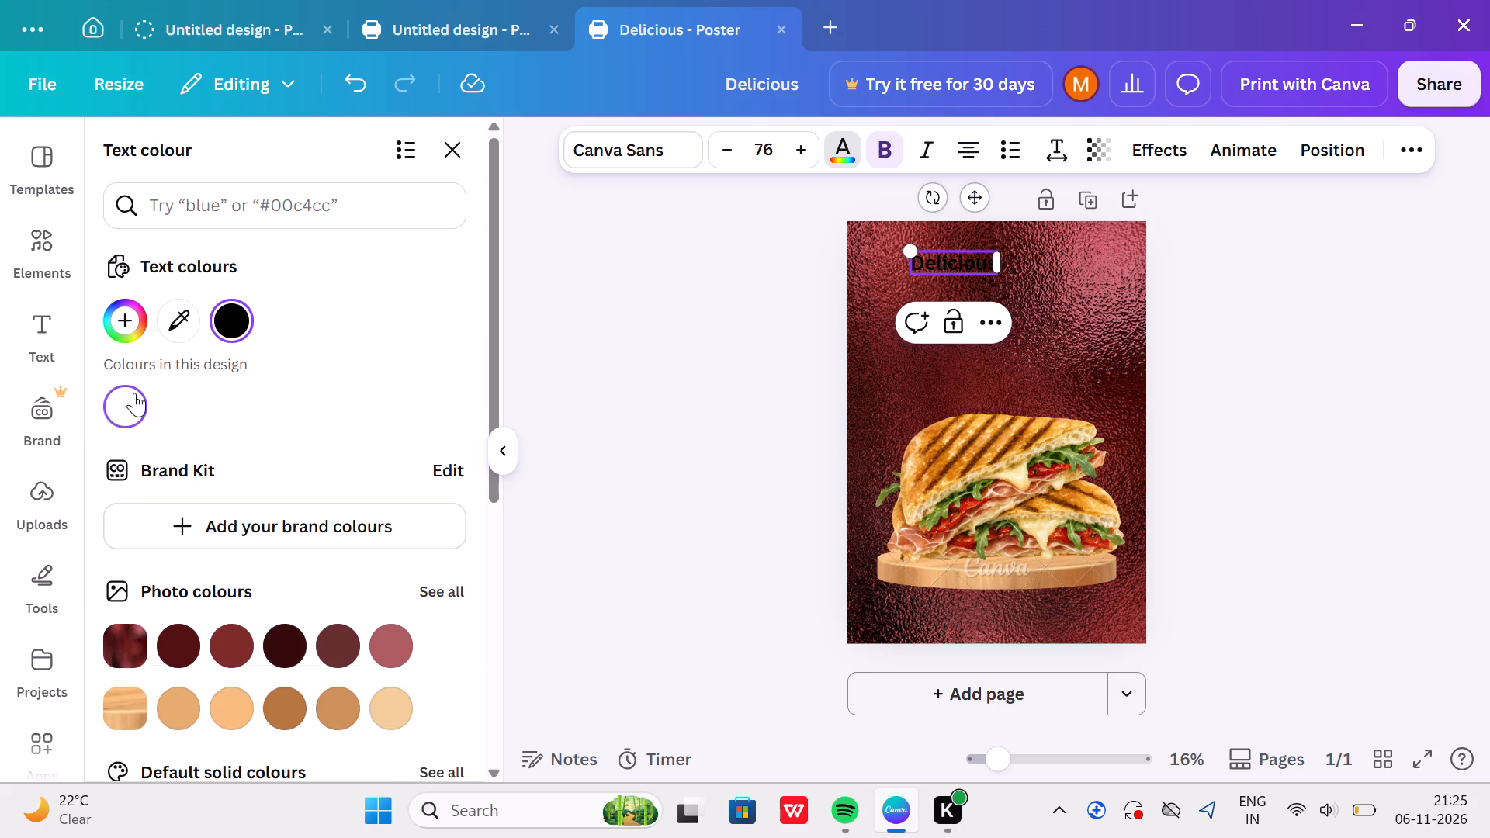
left_click(524, 379)
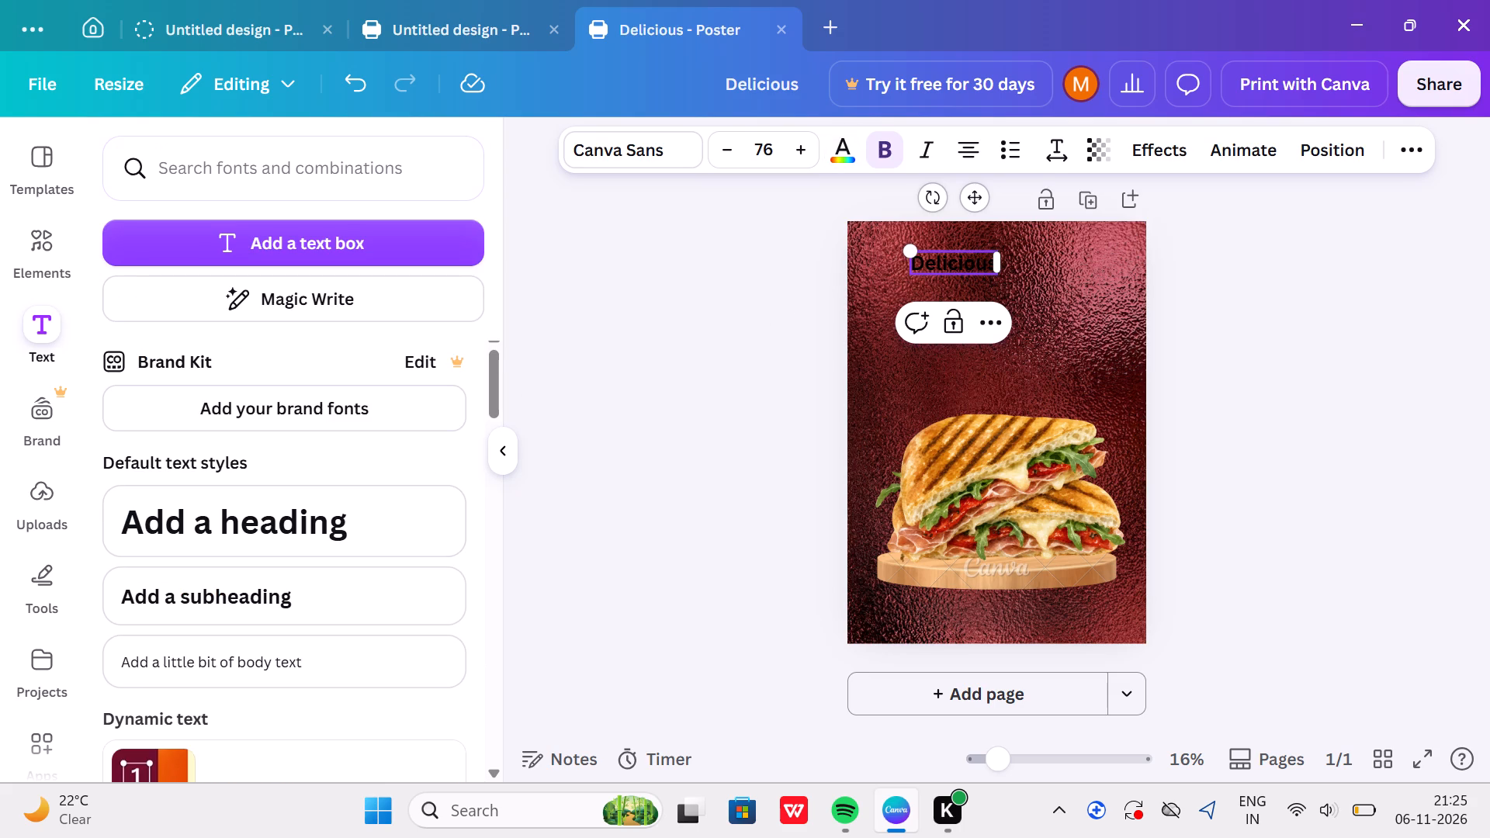
left_click_drag(911, 259, 1034, 255)
left_click(842, 133)
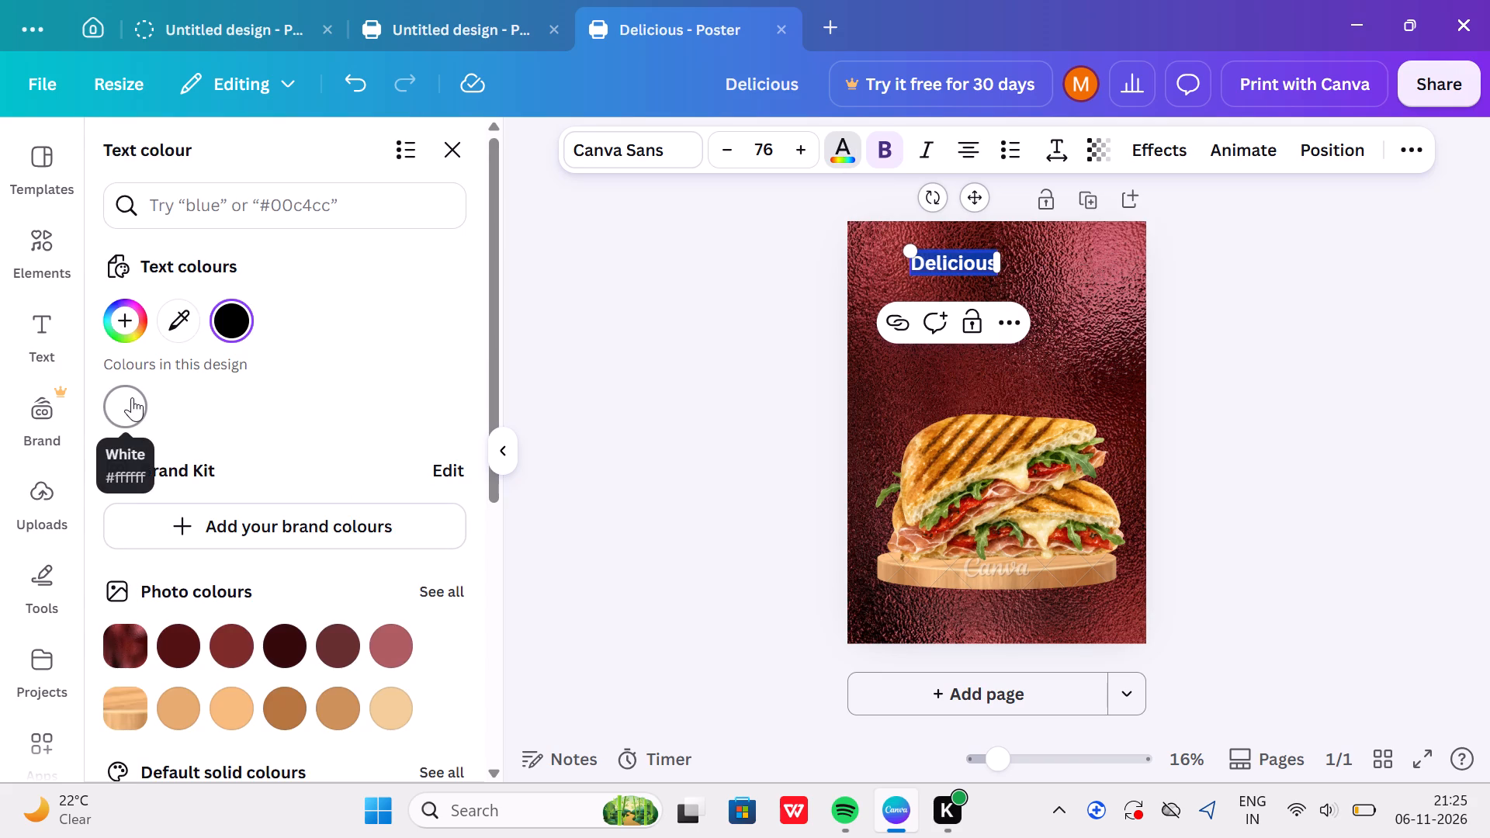
left_click(132, 397)
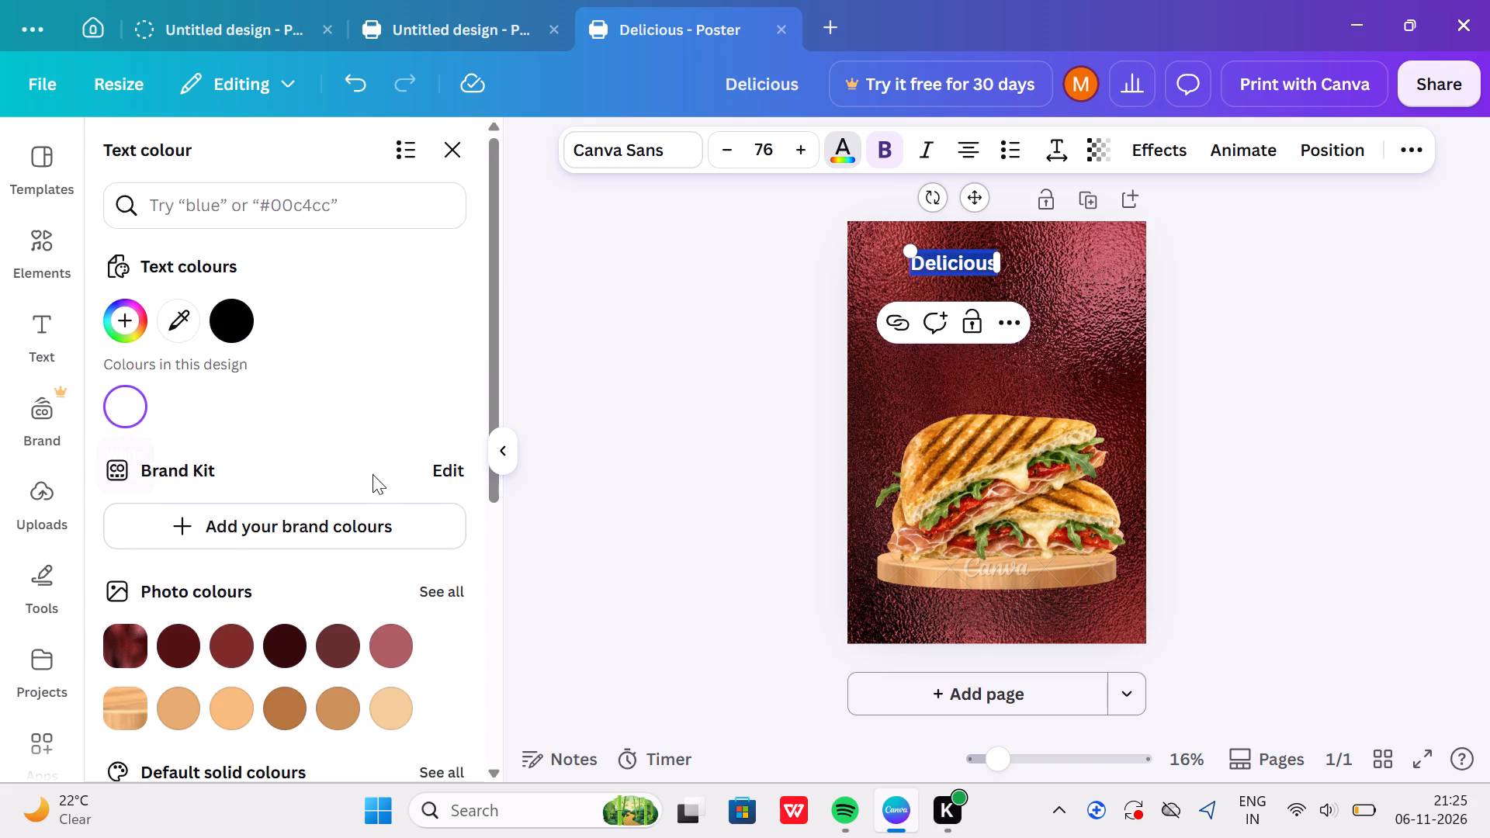
scroll(372, 474, "down", 1)
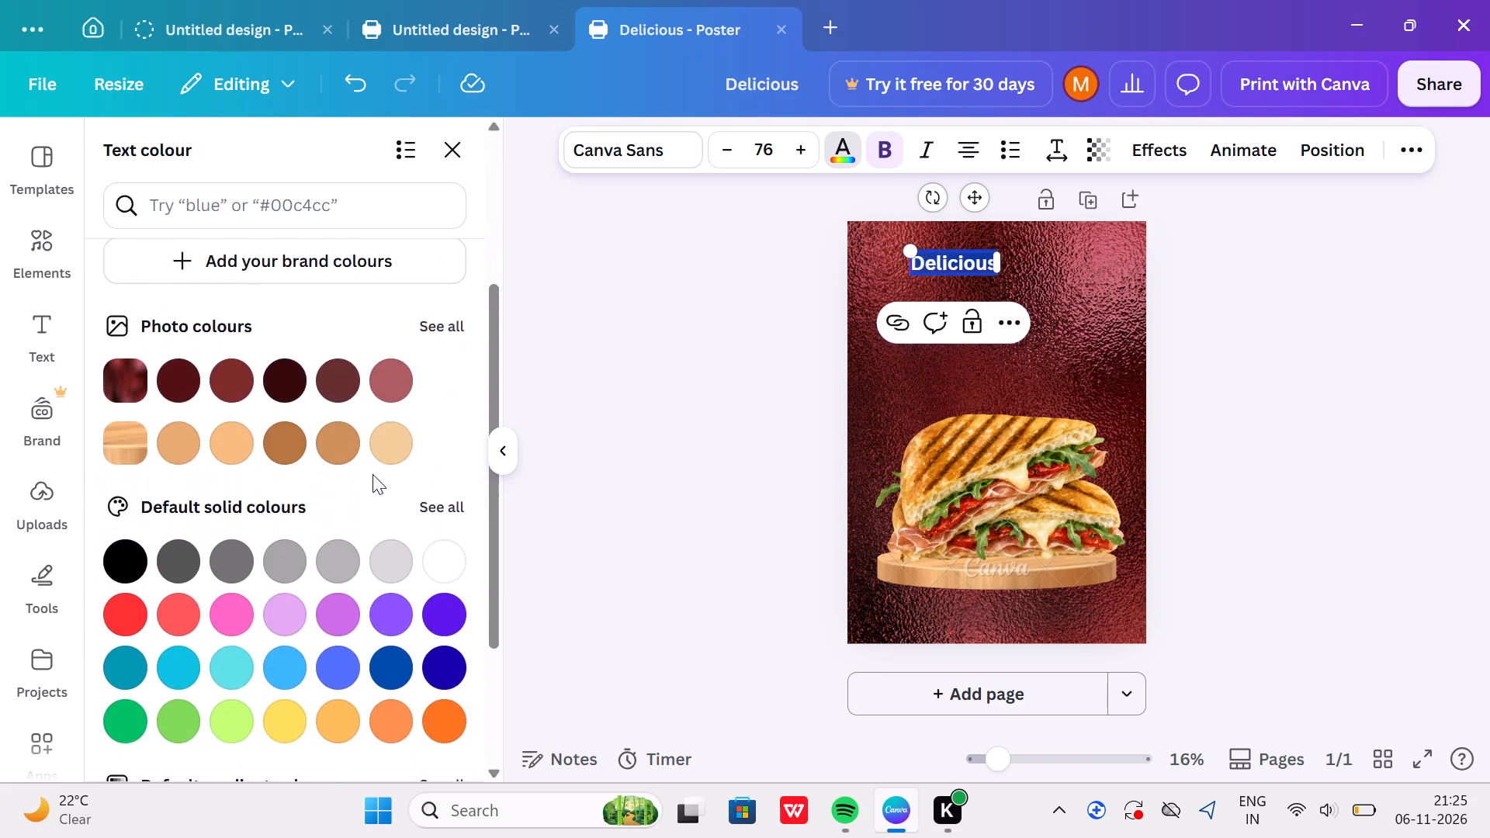
scroll(372, 474, "down", 1)
left_click(452, 527)
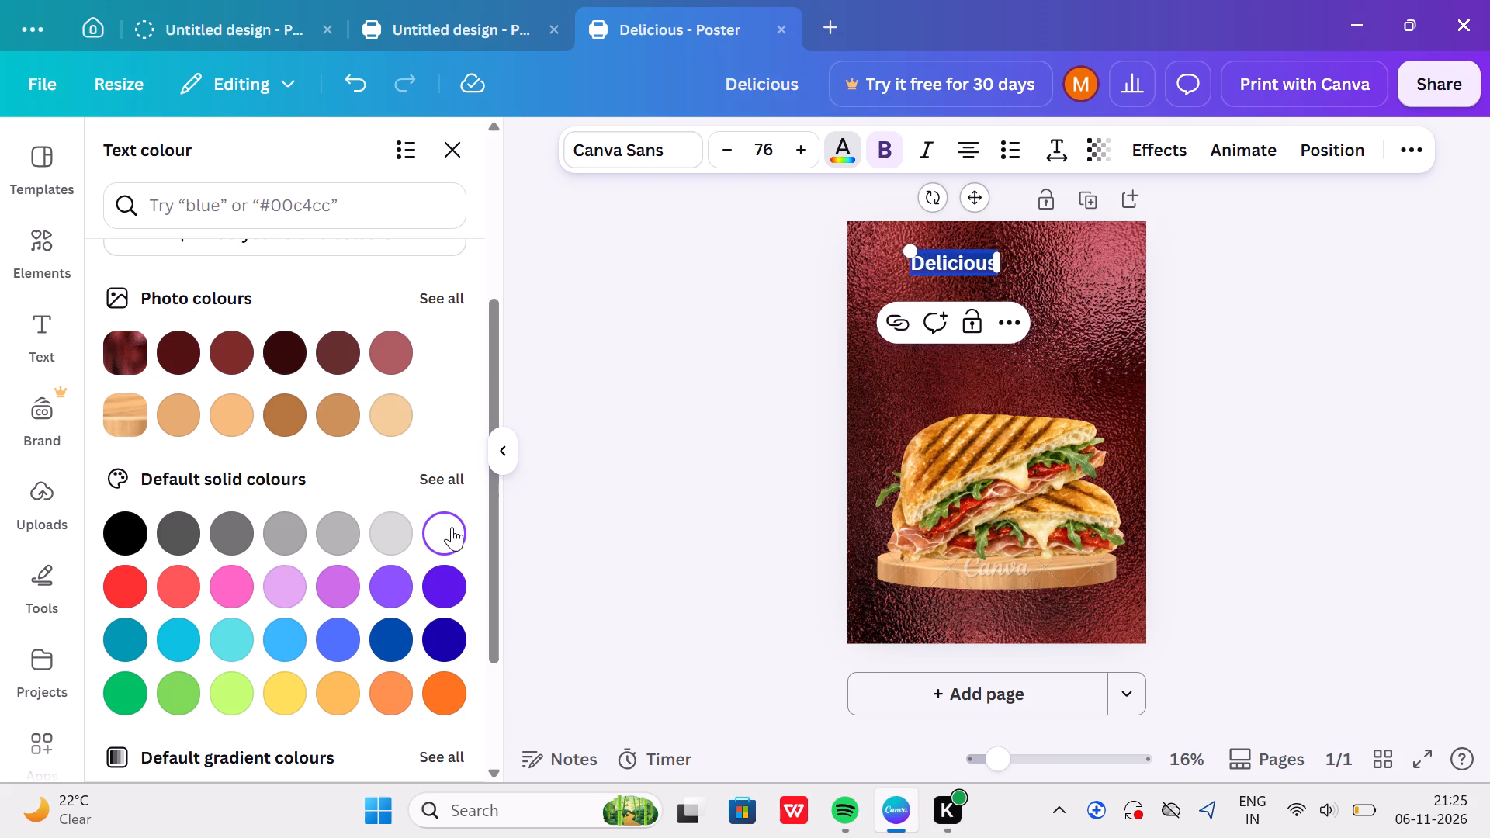
scroll(452, 527, "up", 5)
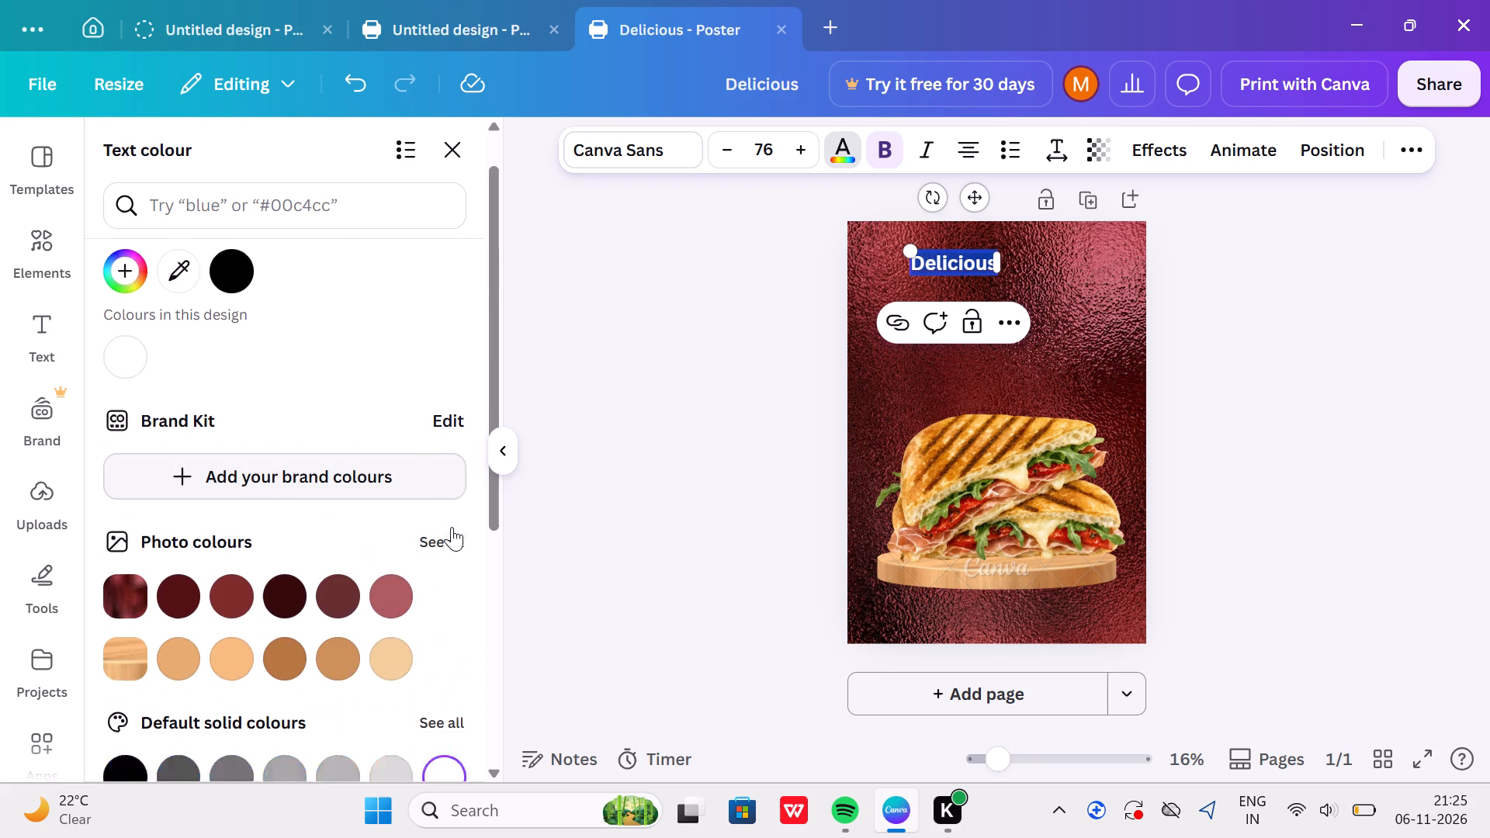
scroll(452, 527, "up", 1)
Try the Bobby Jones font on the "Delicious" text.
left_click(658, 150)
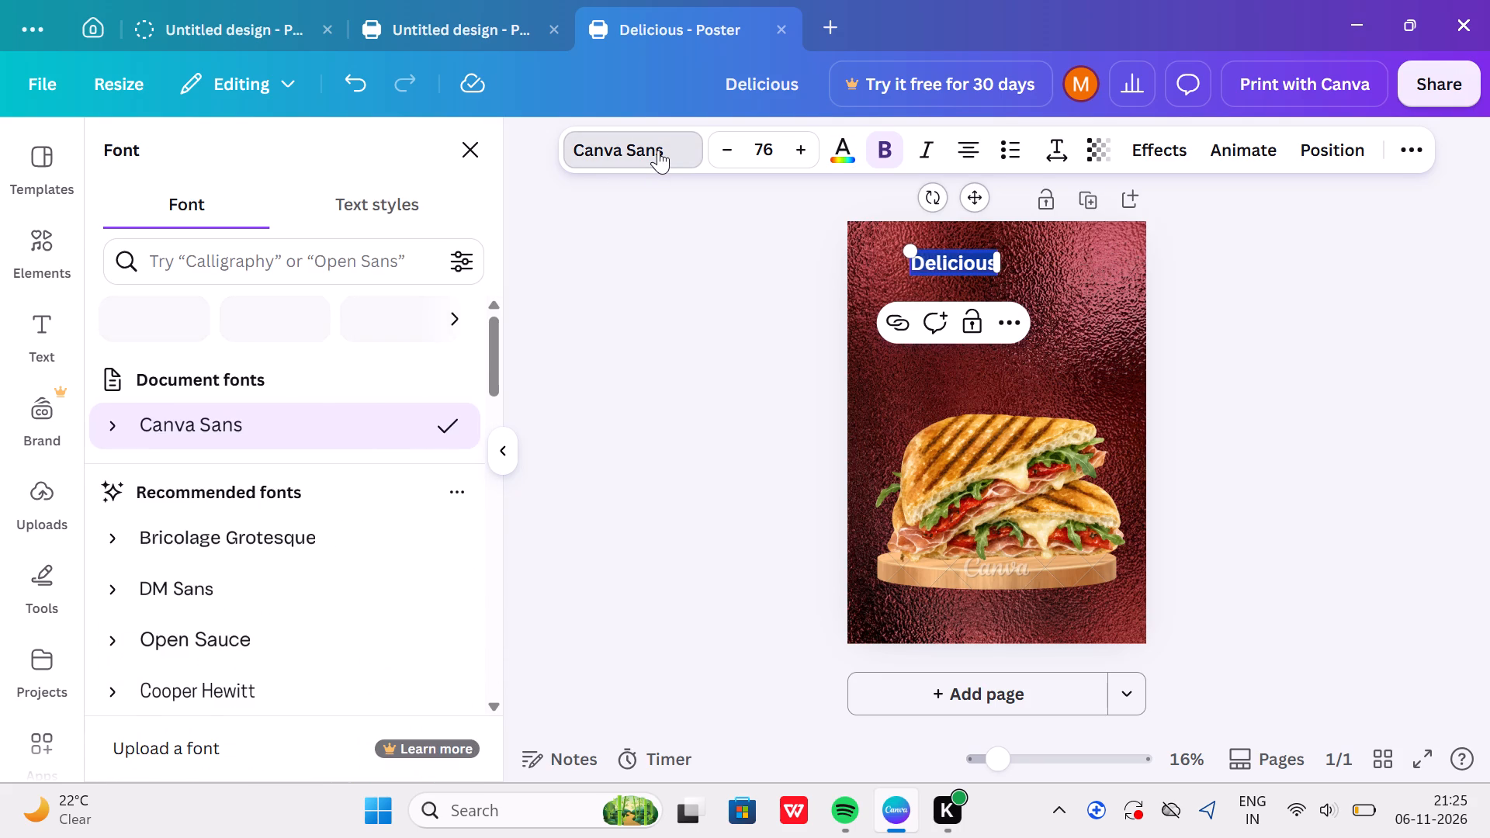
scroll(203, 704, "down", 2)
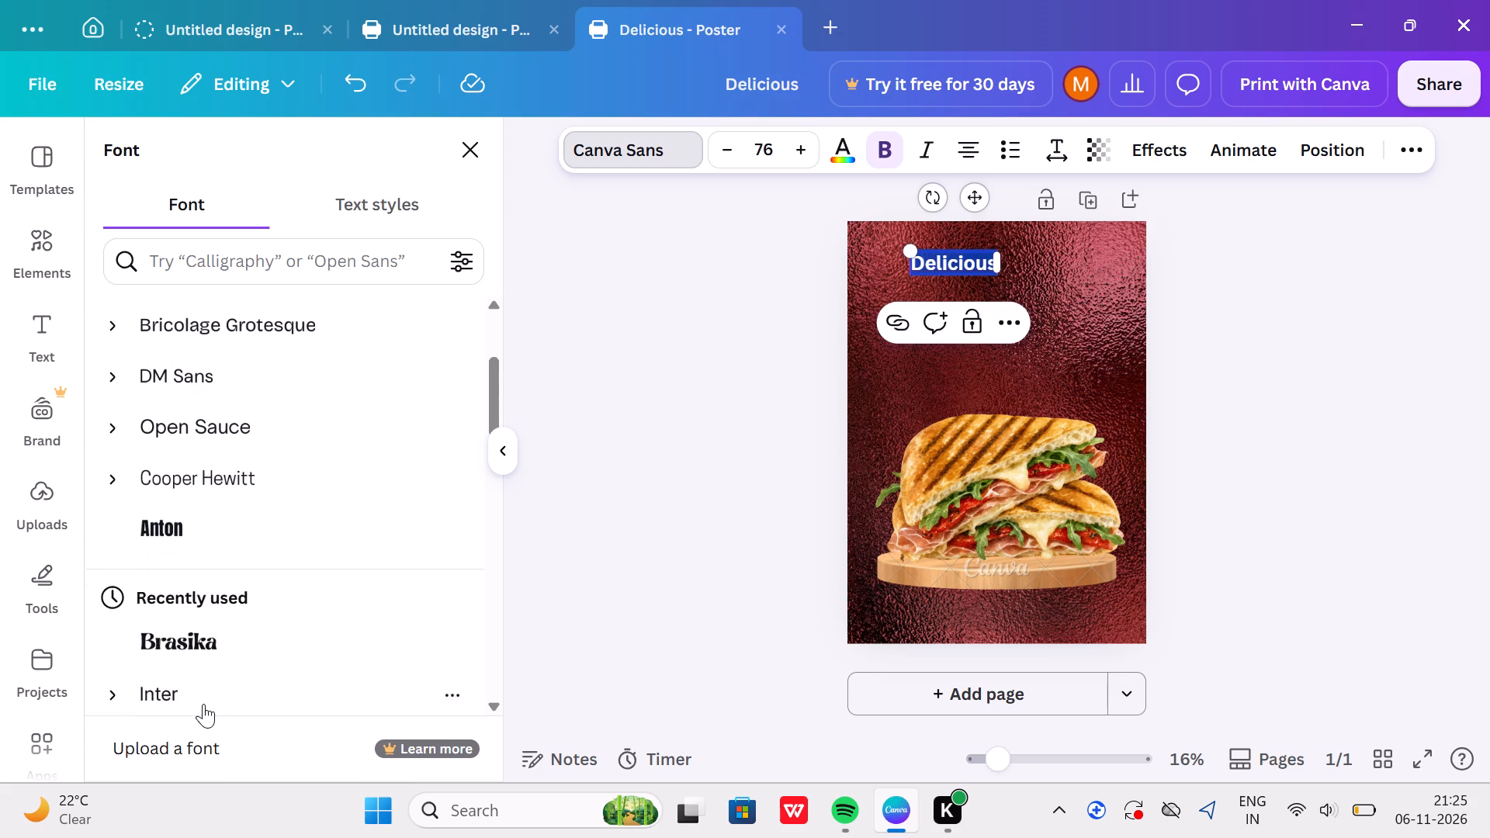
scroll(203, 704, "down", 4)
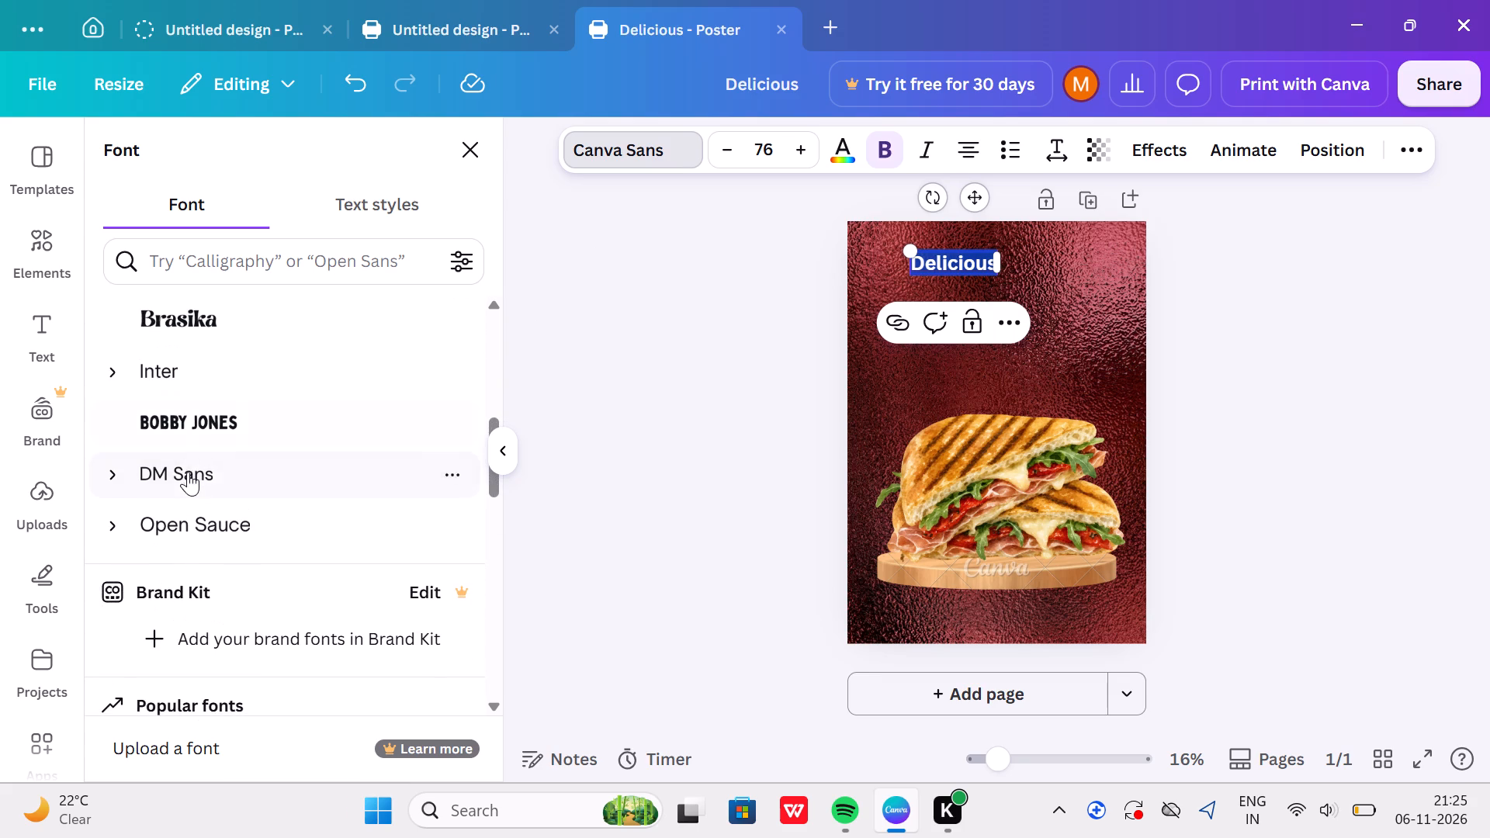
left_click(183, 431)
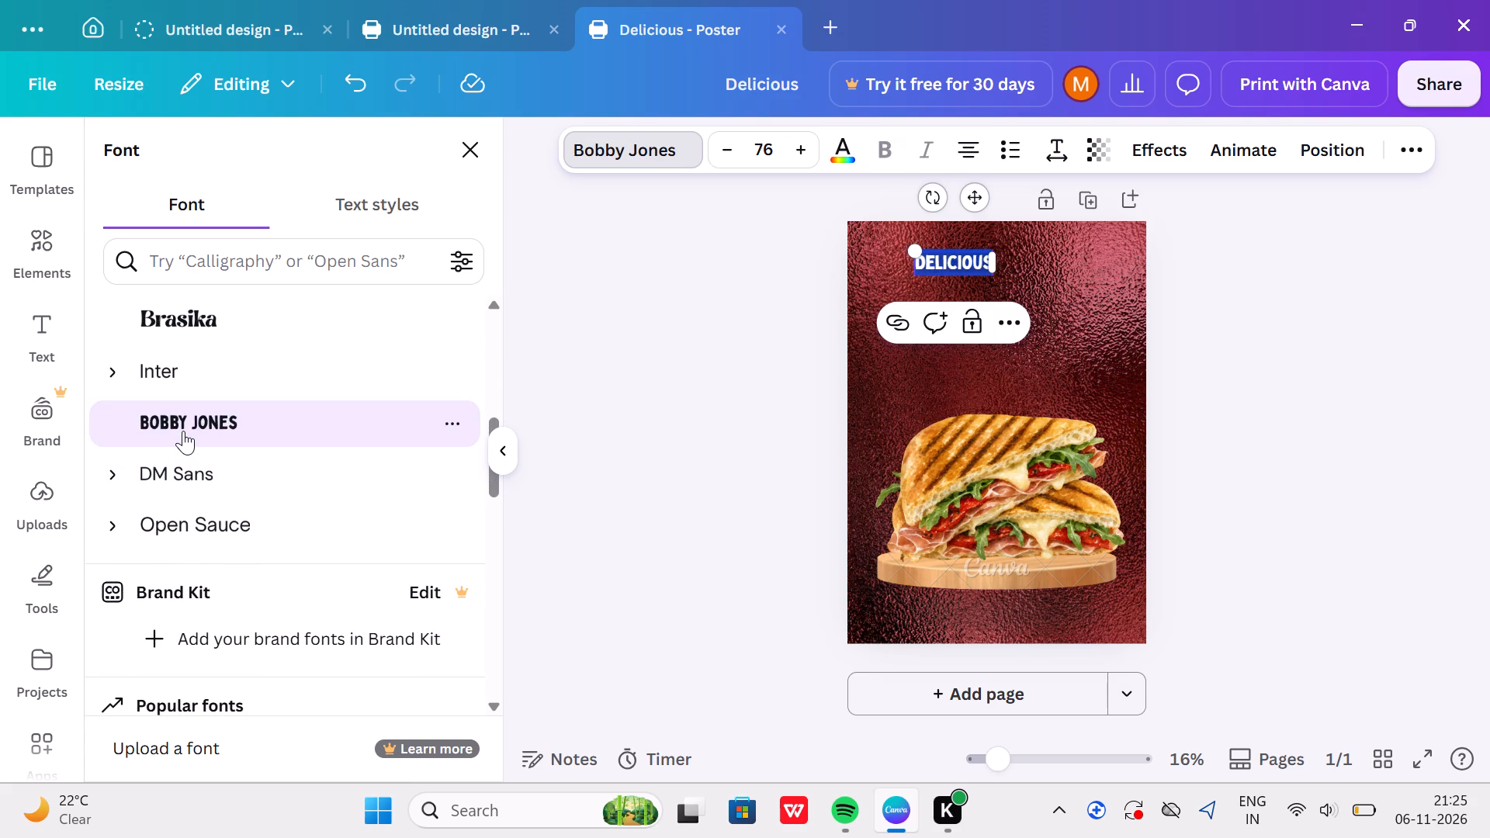
Set the font of the "Delicious" text to the Brittany script.
scroll(183, 431, "down", 4)
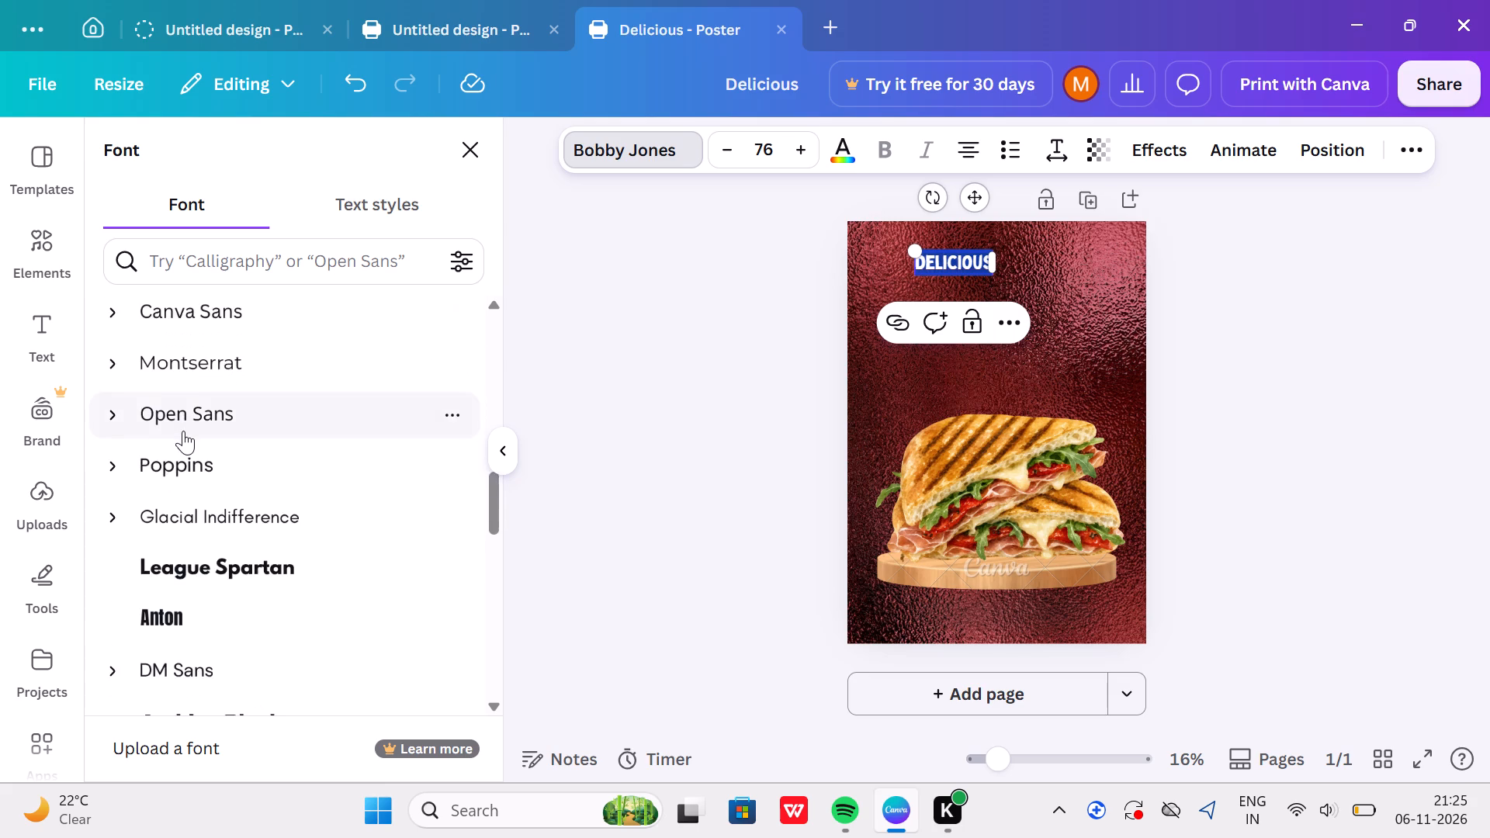
scroll(183, 431, "down", 3)
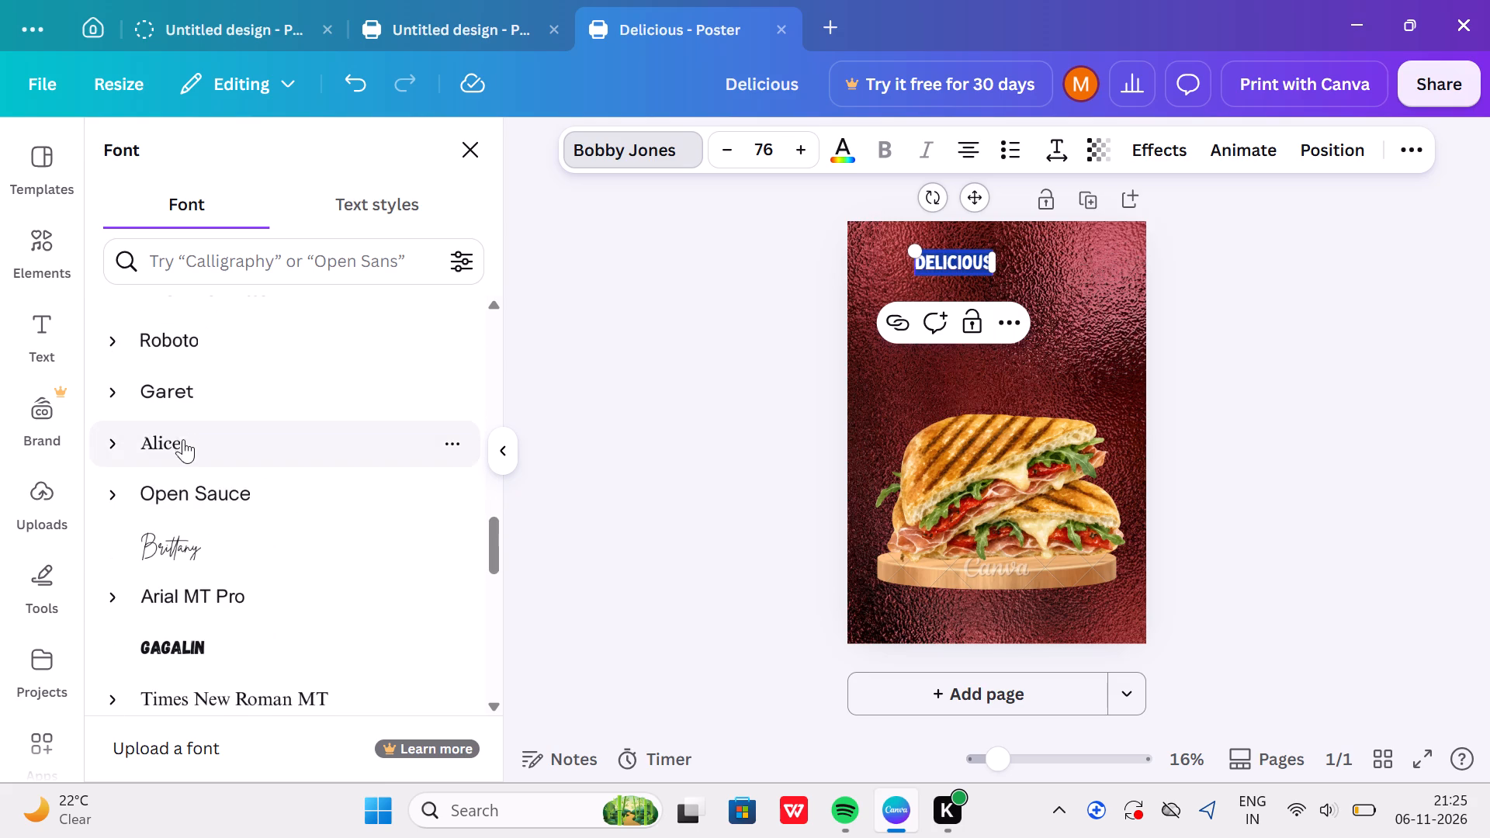
left_click(167, 549)
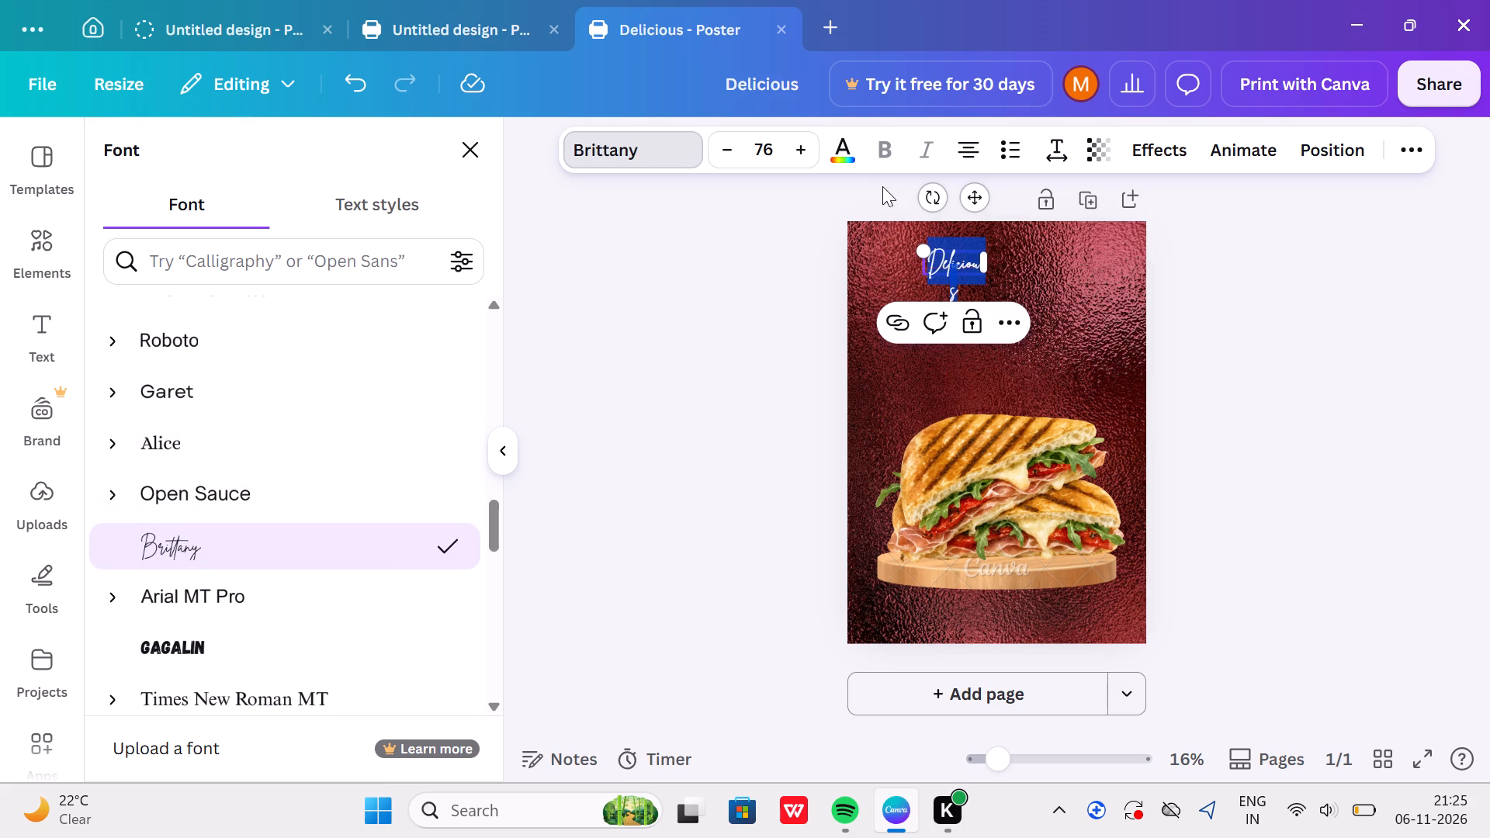
Increase the font size of the "Delicious" text to 135.
triple_click(804, 146)
triple_click(804, 146)
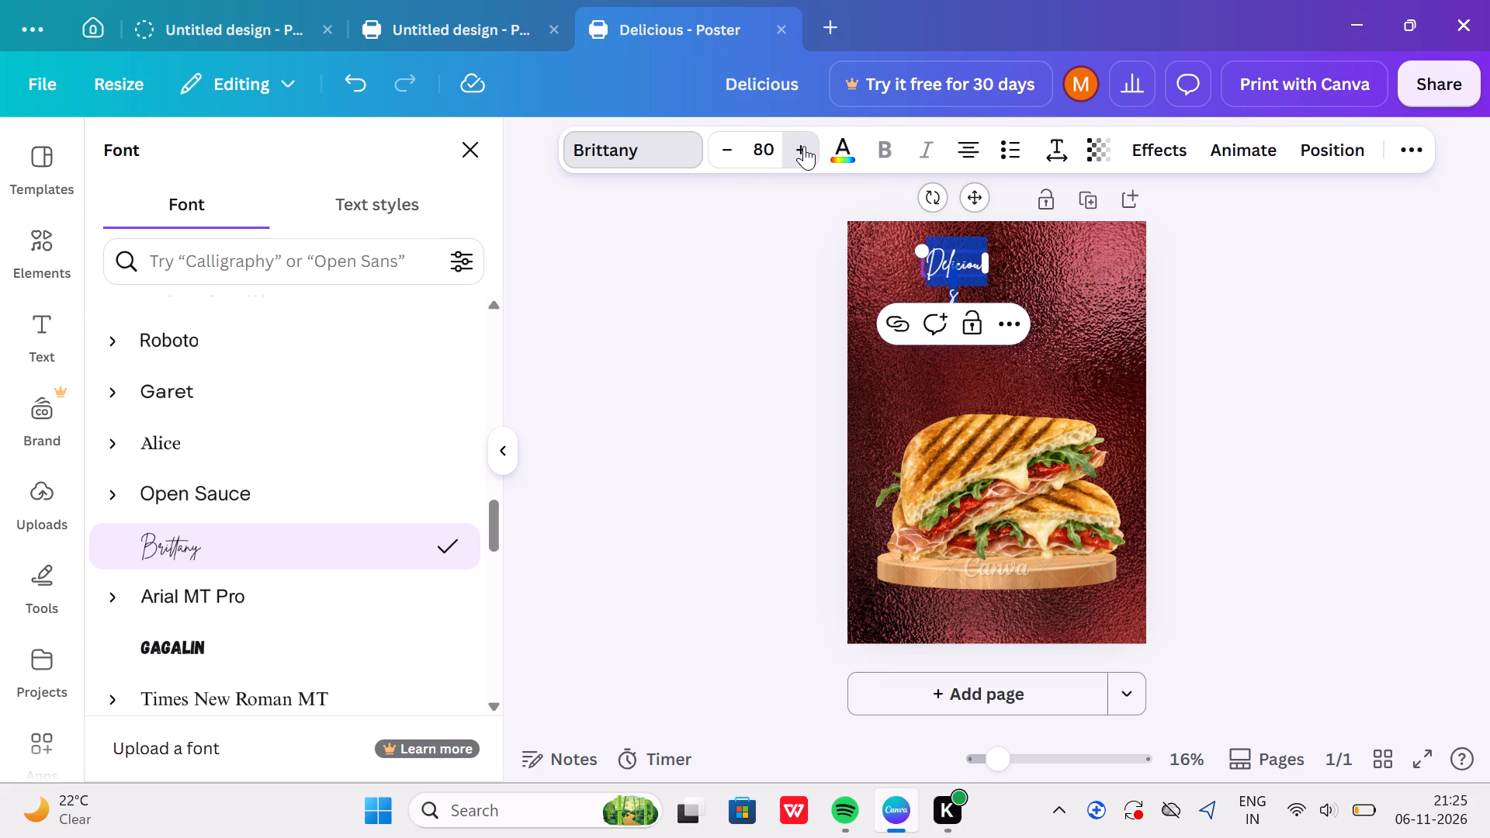
triple_click(804, 146)
left_click(804, 146)
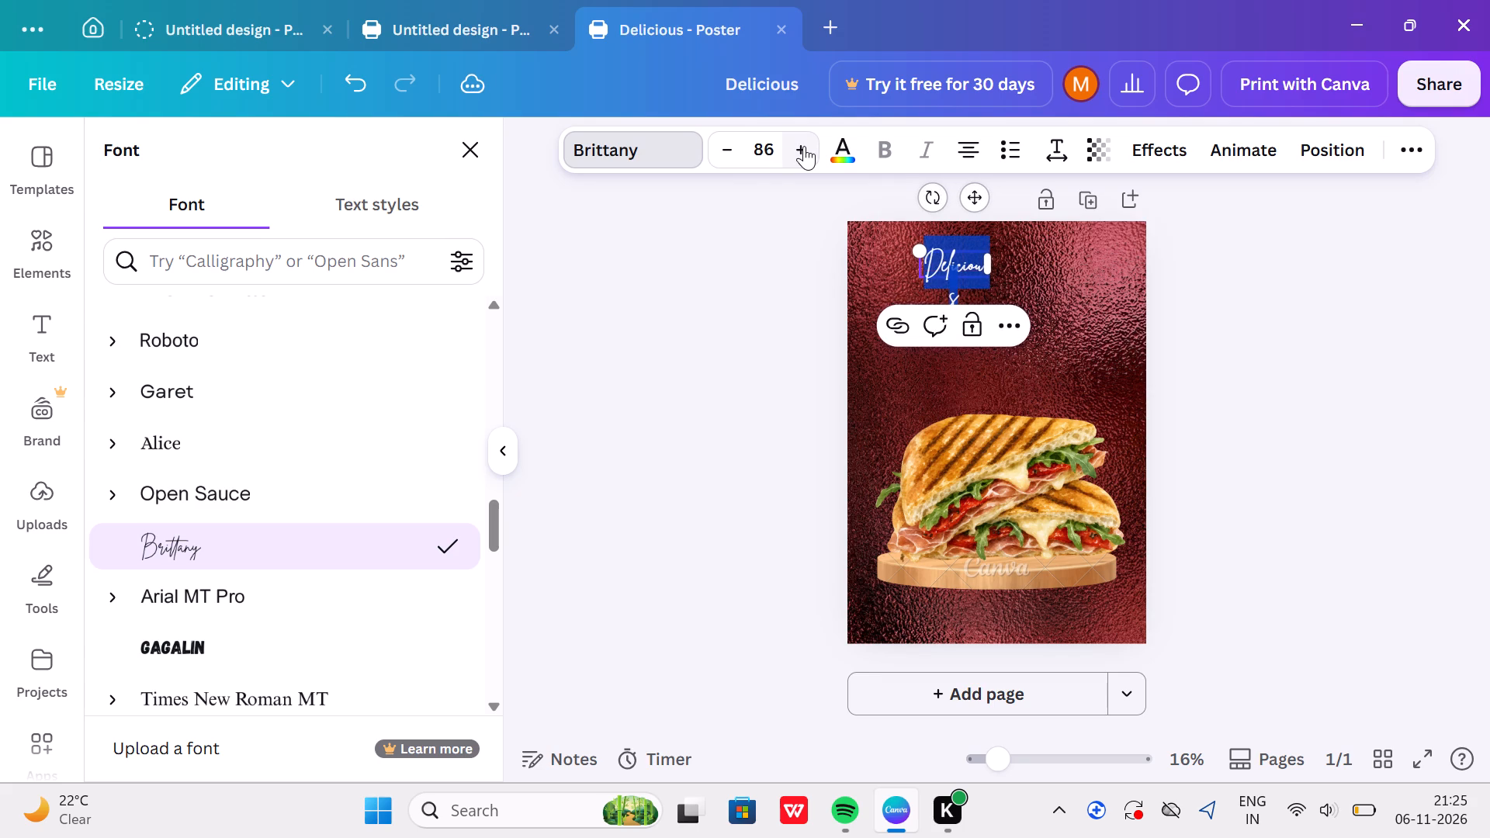
triple_click(804, 146)
triple_click(804, 146)
triple_click(804, 146)
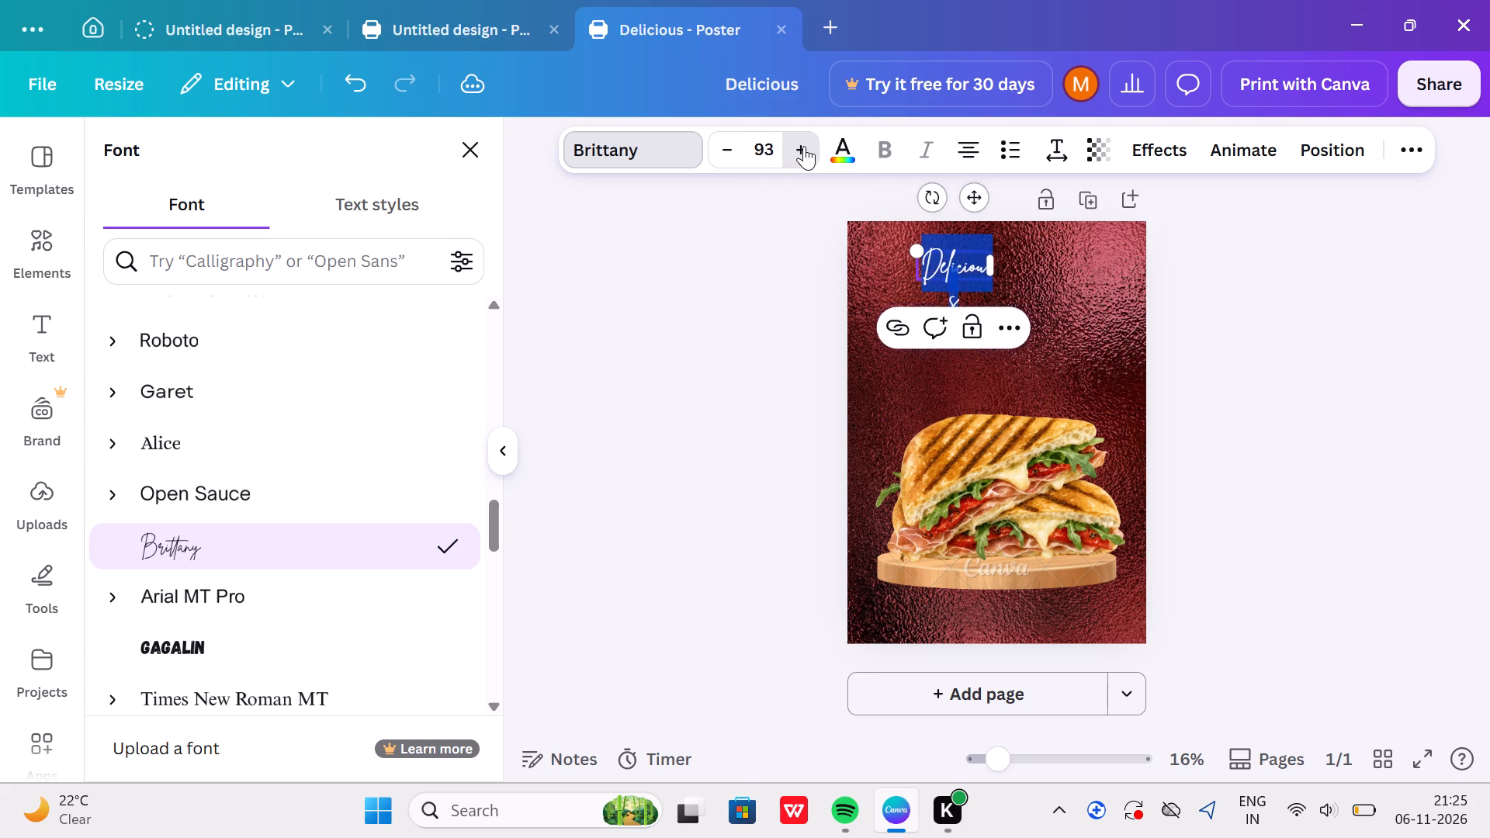
triple_click(804, 146)
triple_click(804, 146)
triple_click(804, 146)
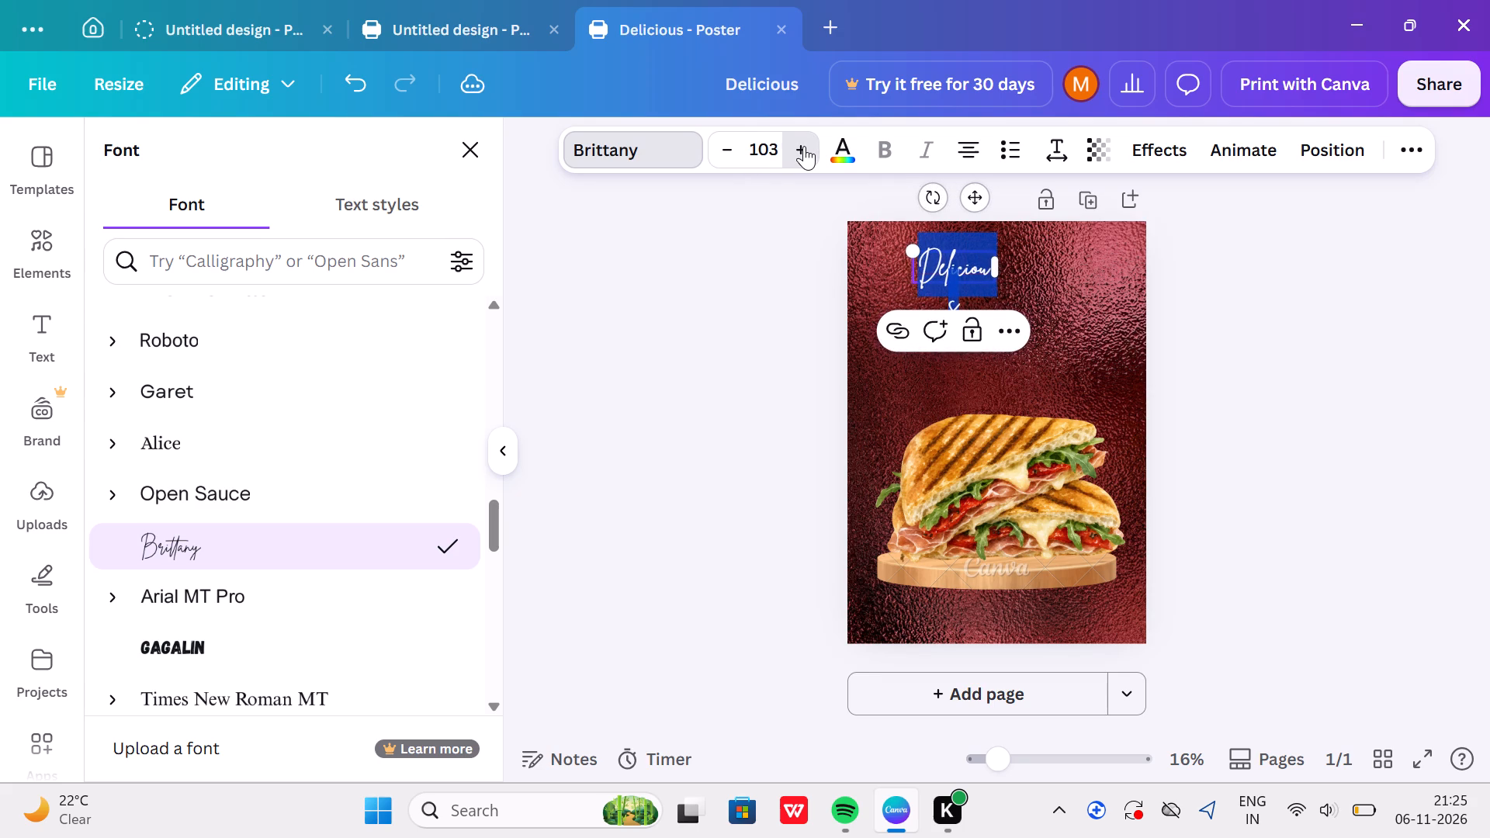
triple_click(804, 146)
triple_click(804, 146)
triple_click(804, 146)
triple_click(804, 146)
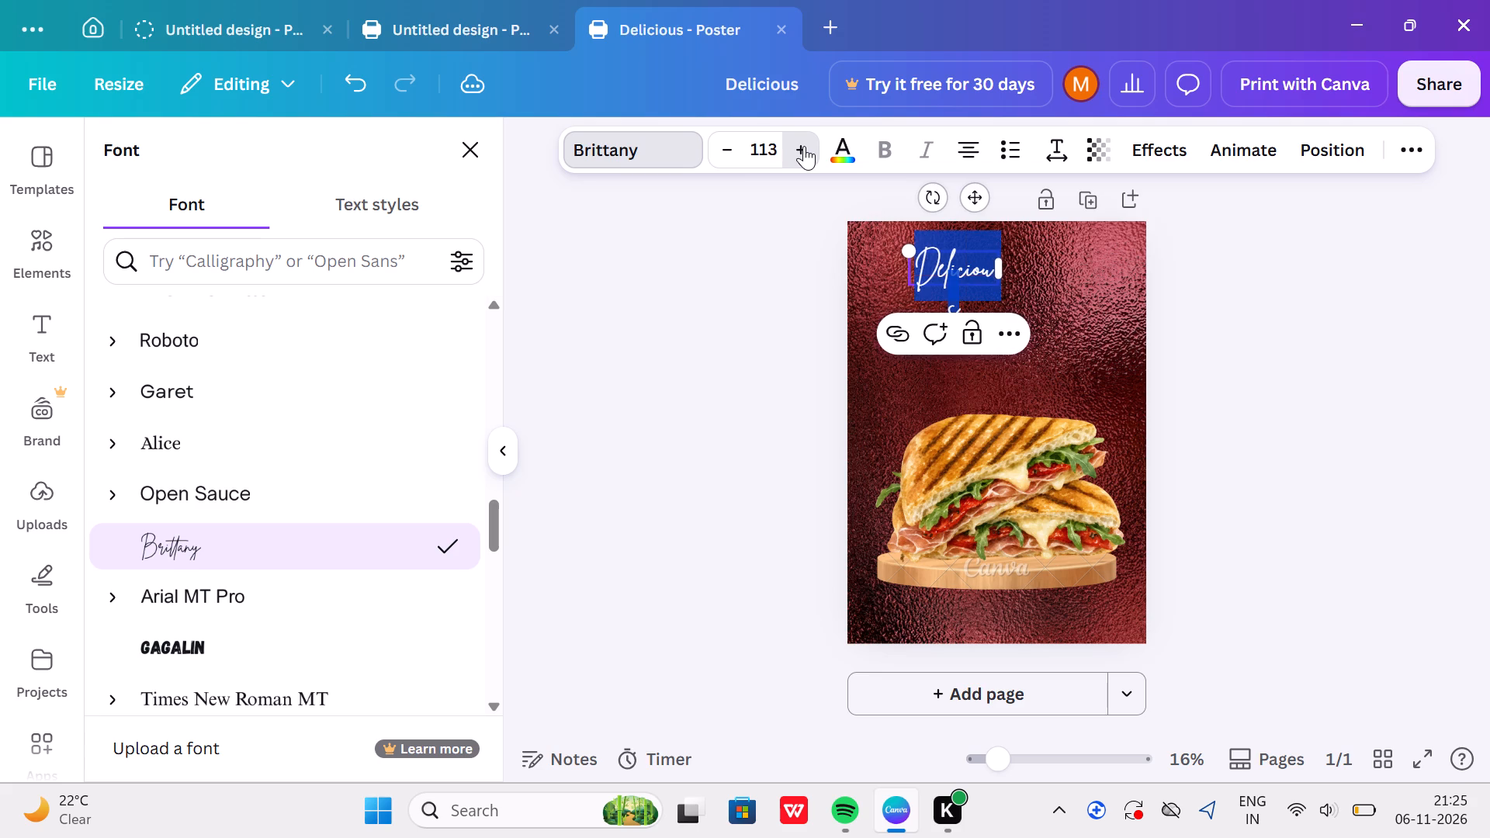
triple_click(804, 146)
triple_click(804, 146)
triple_click(804, 146)
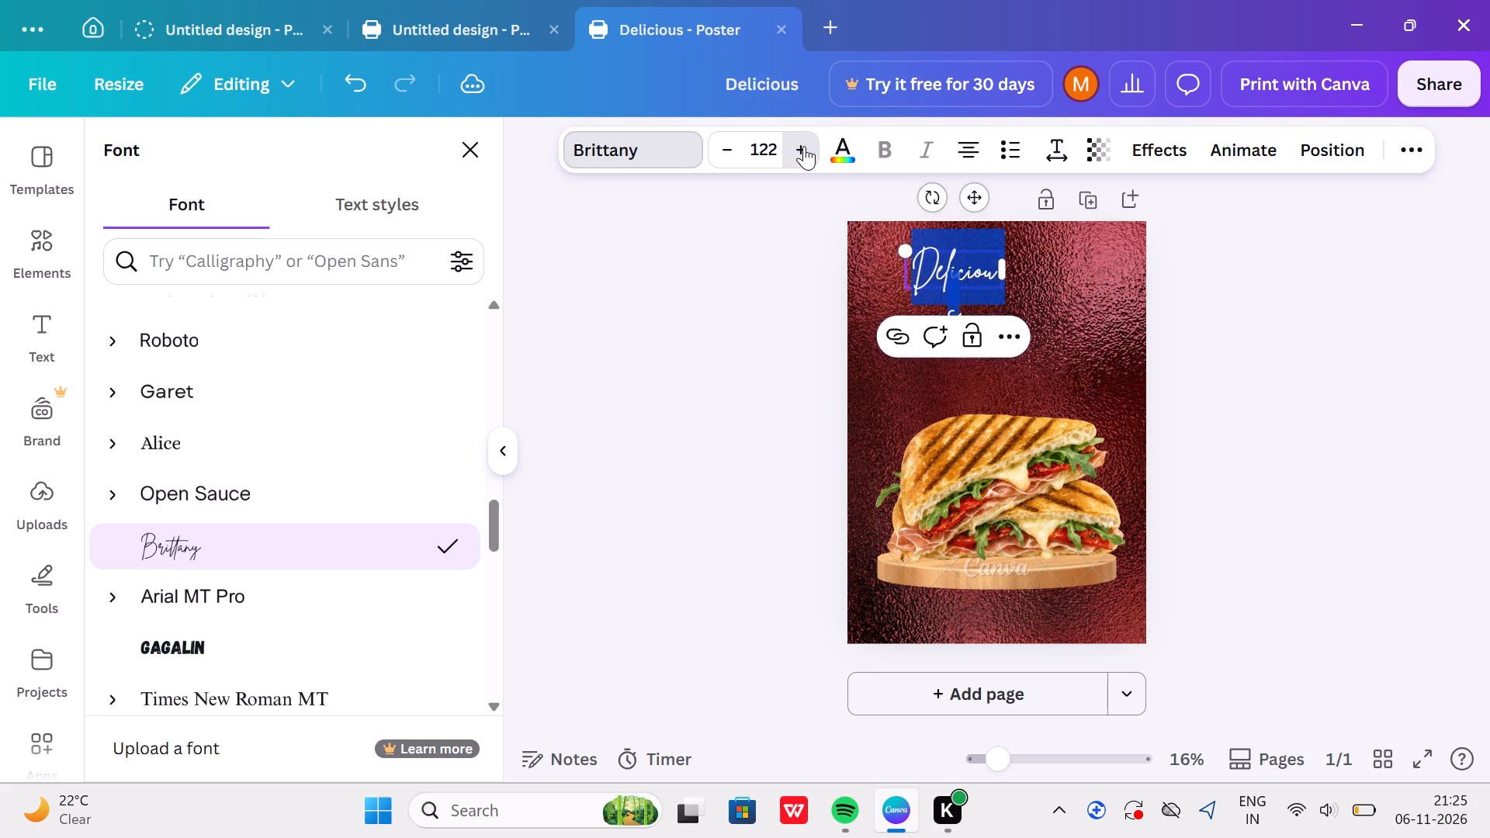
triple_click(804, 146)
triple_click(804, 146)
triple_click(804, 146)
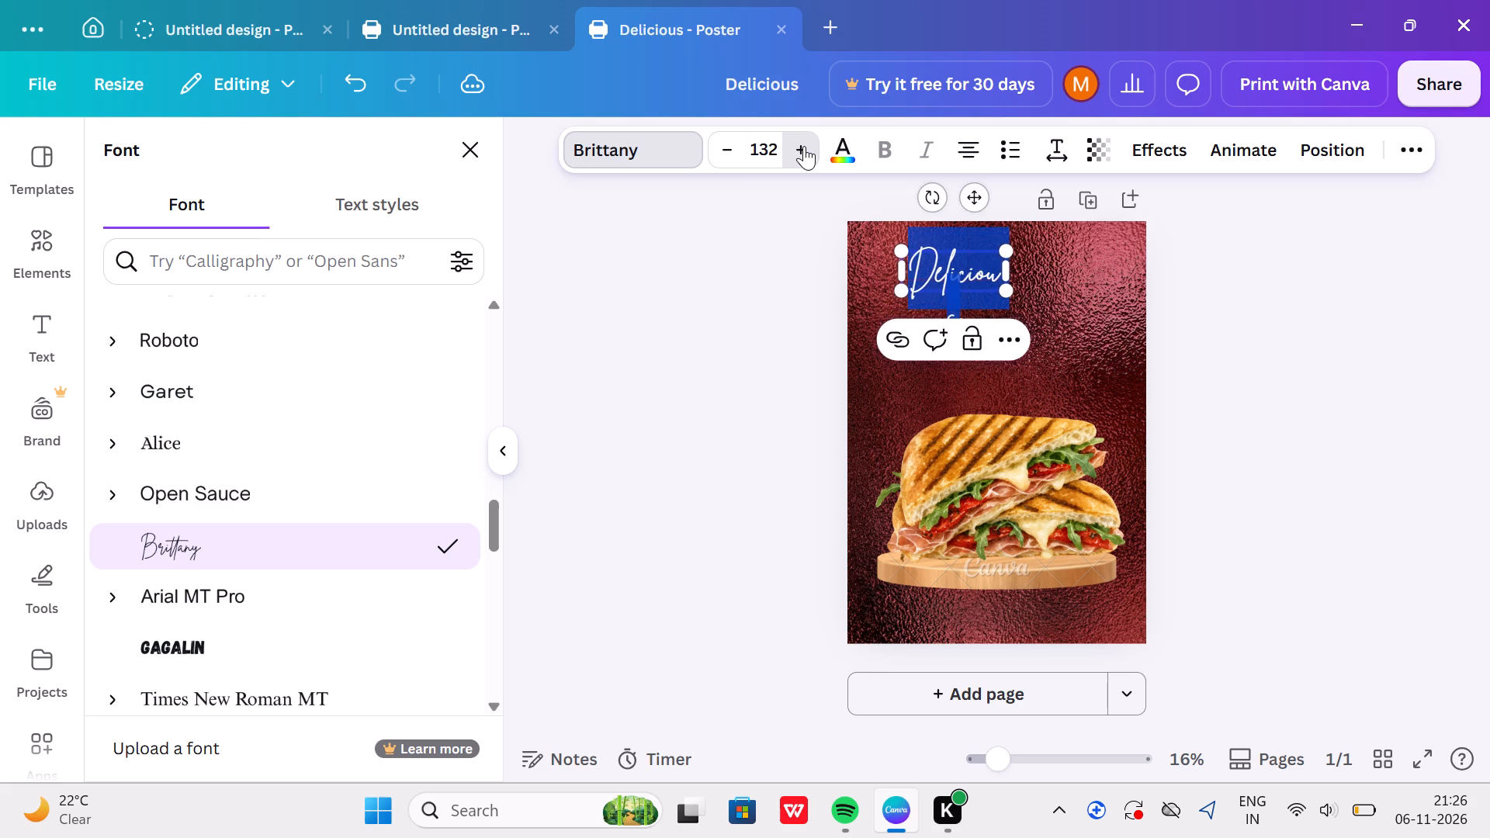
left_click(804, 146)
left_click(1489, 468)
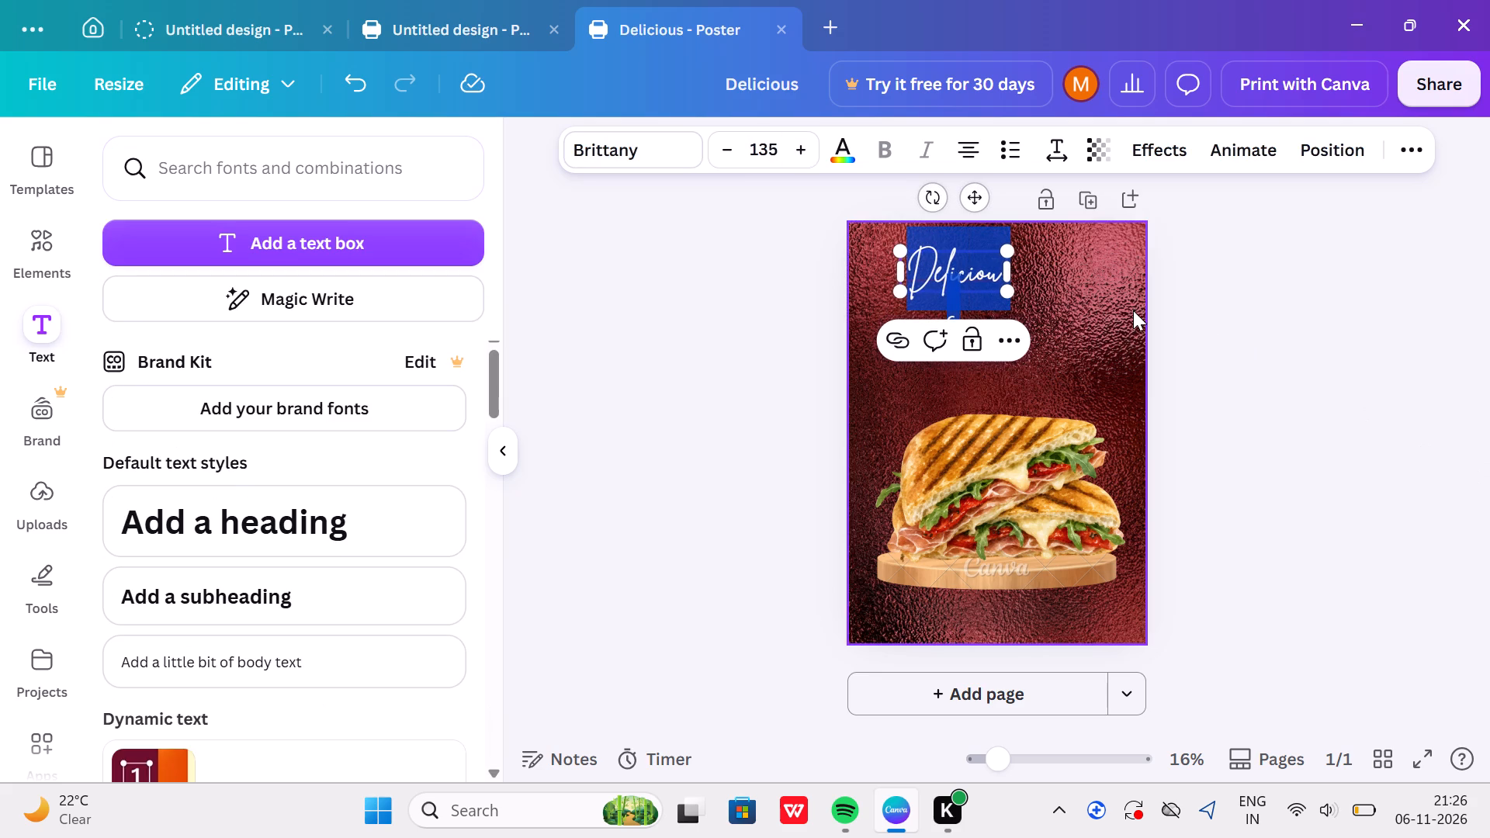
left_click(1133, 310)
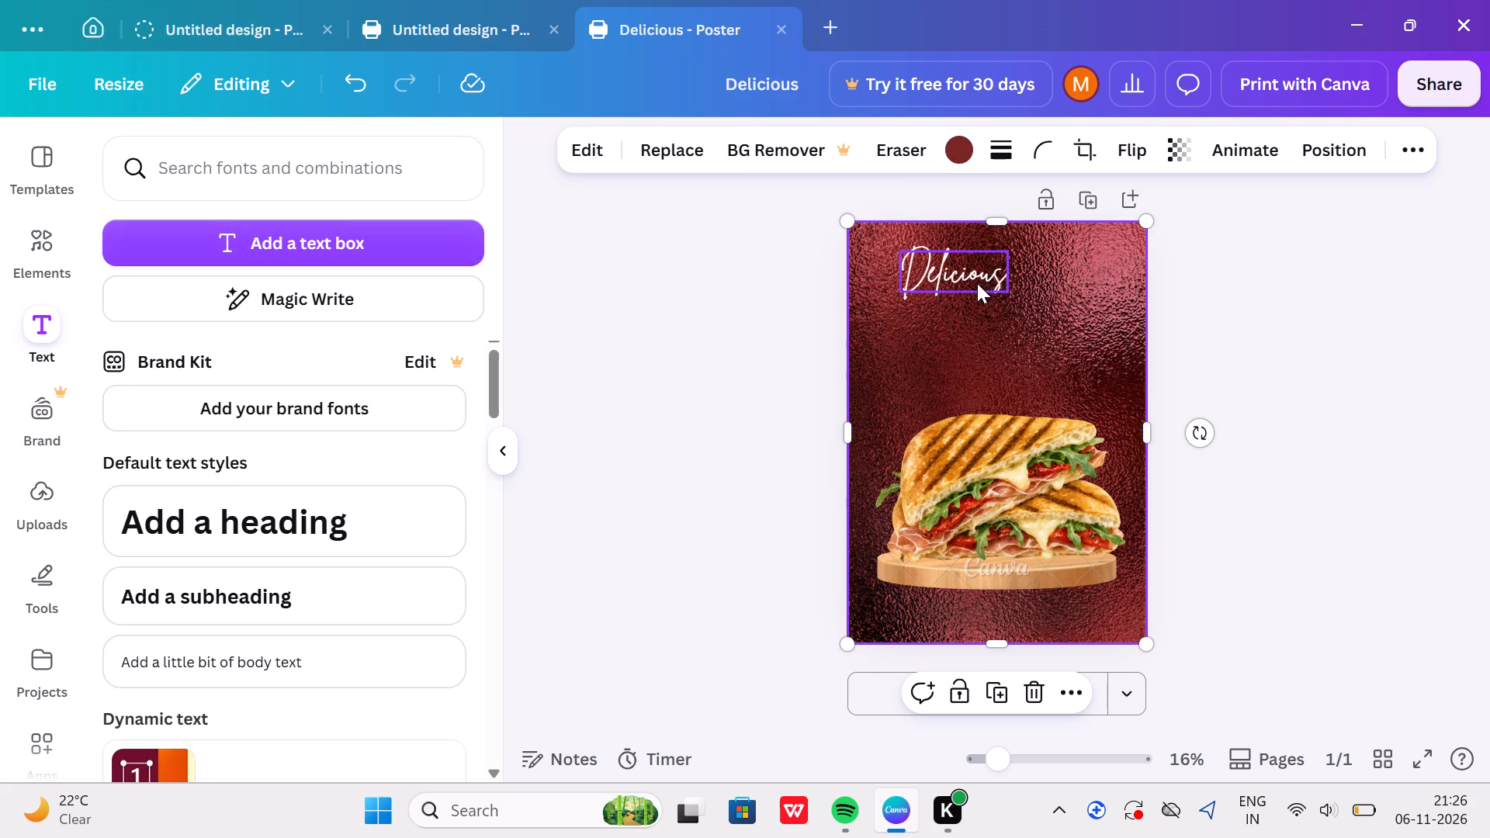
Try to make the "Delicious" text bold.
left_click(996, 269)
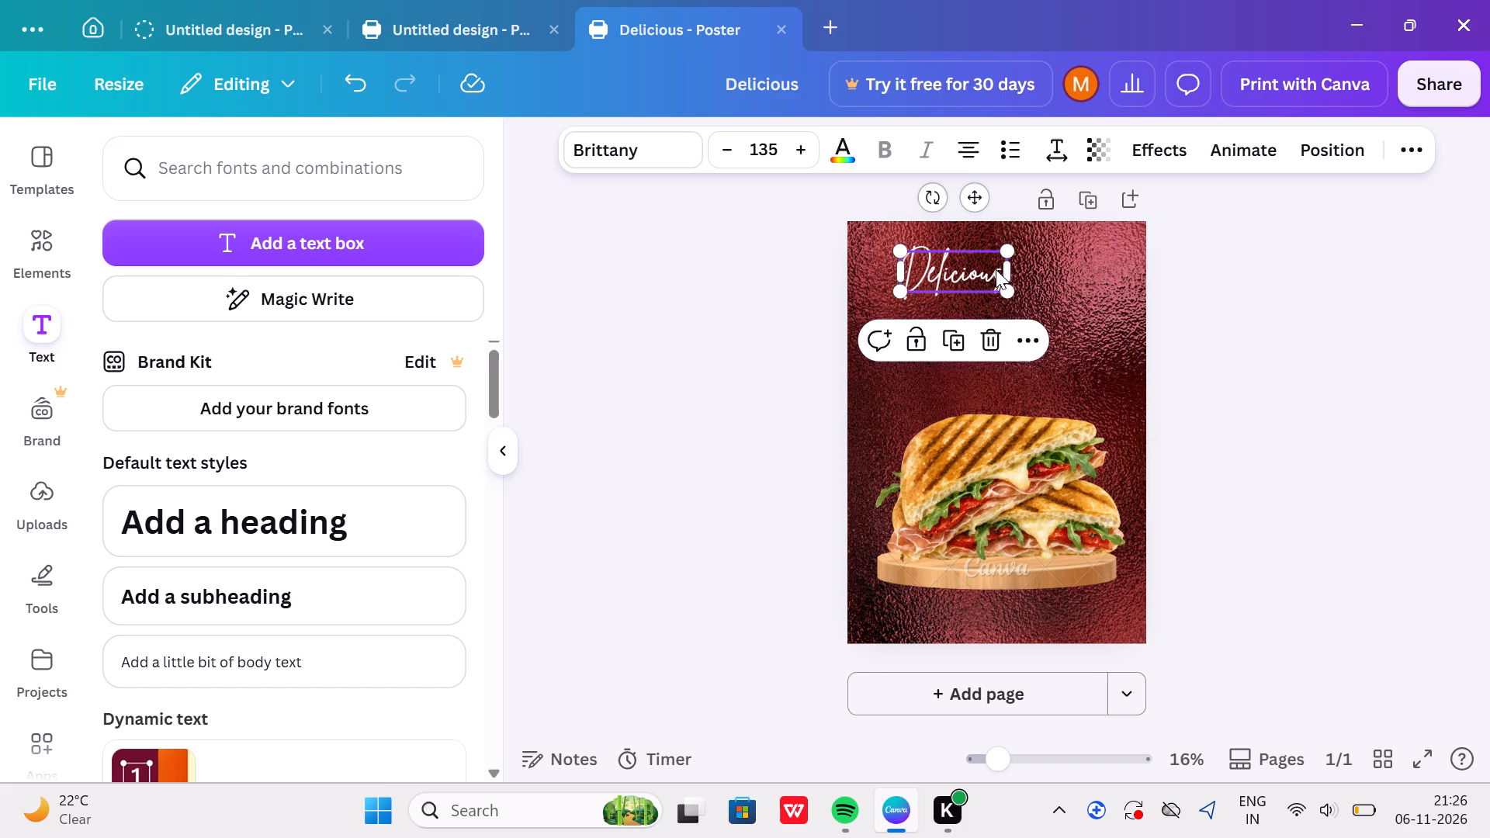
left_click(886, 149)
Widen the "Delicious" text box slightly and increase its font size to 191.
left_click_drag(1012, 269, 1034, 266)
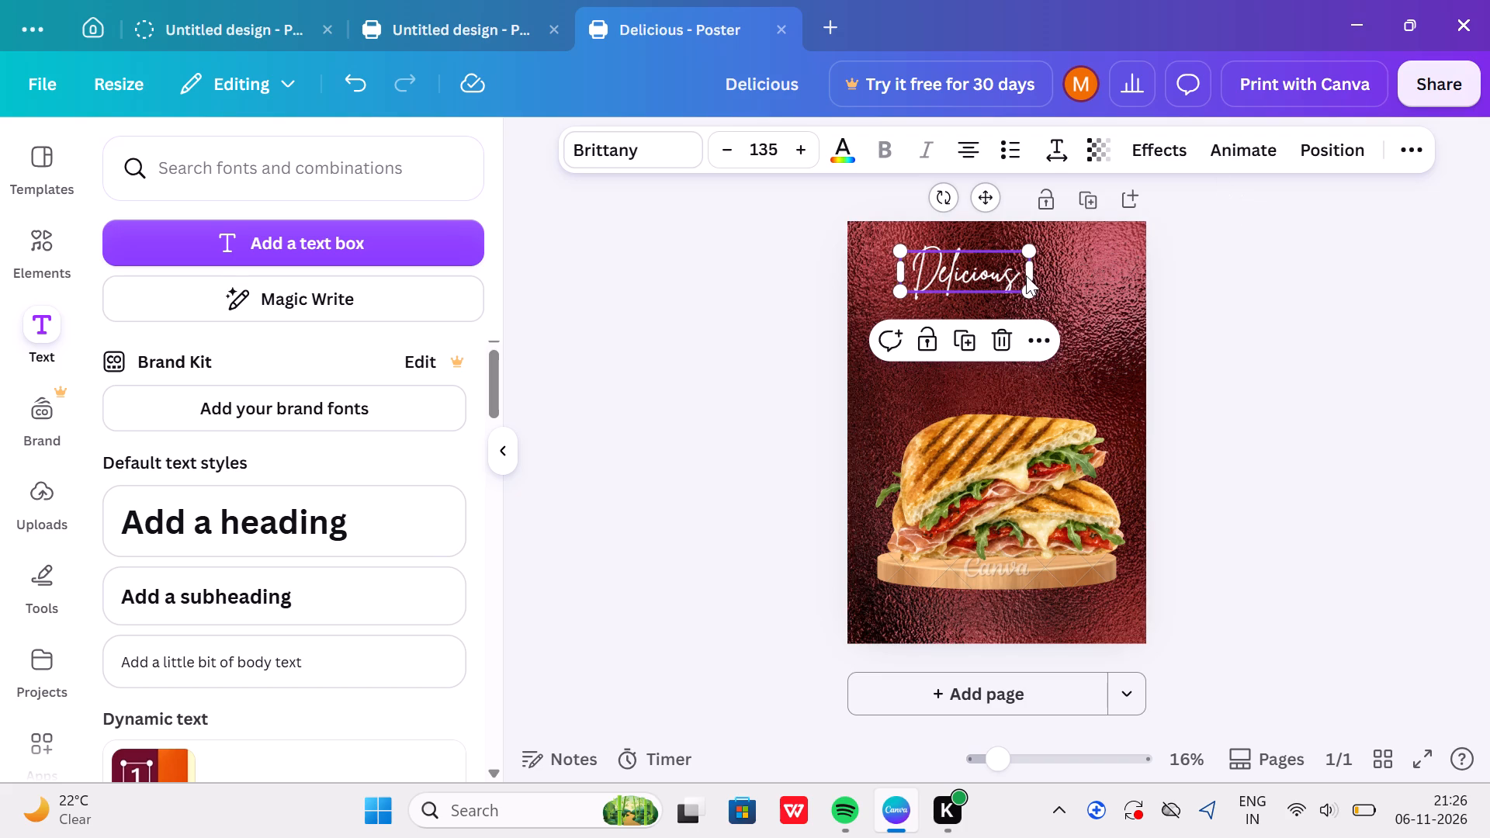
triple_click(808, 149)
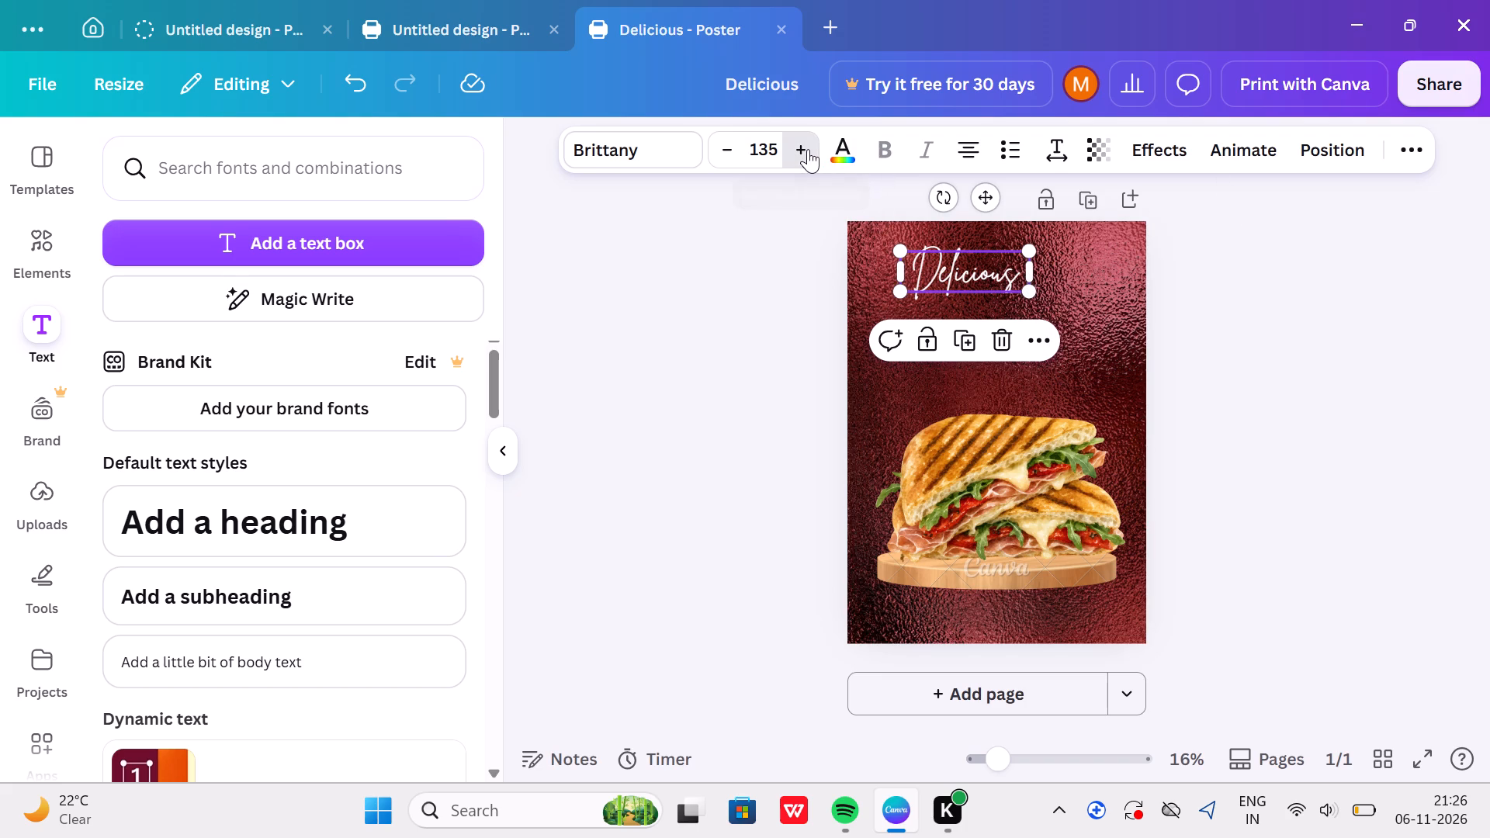
triple_click(808, 149)
triple_click(808, 149)
triple_click(808, 149)
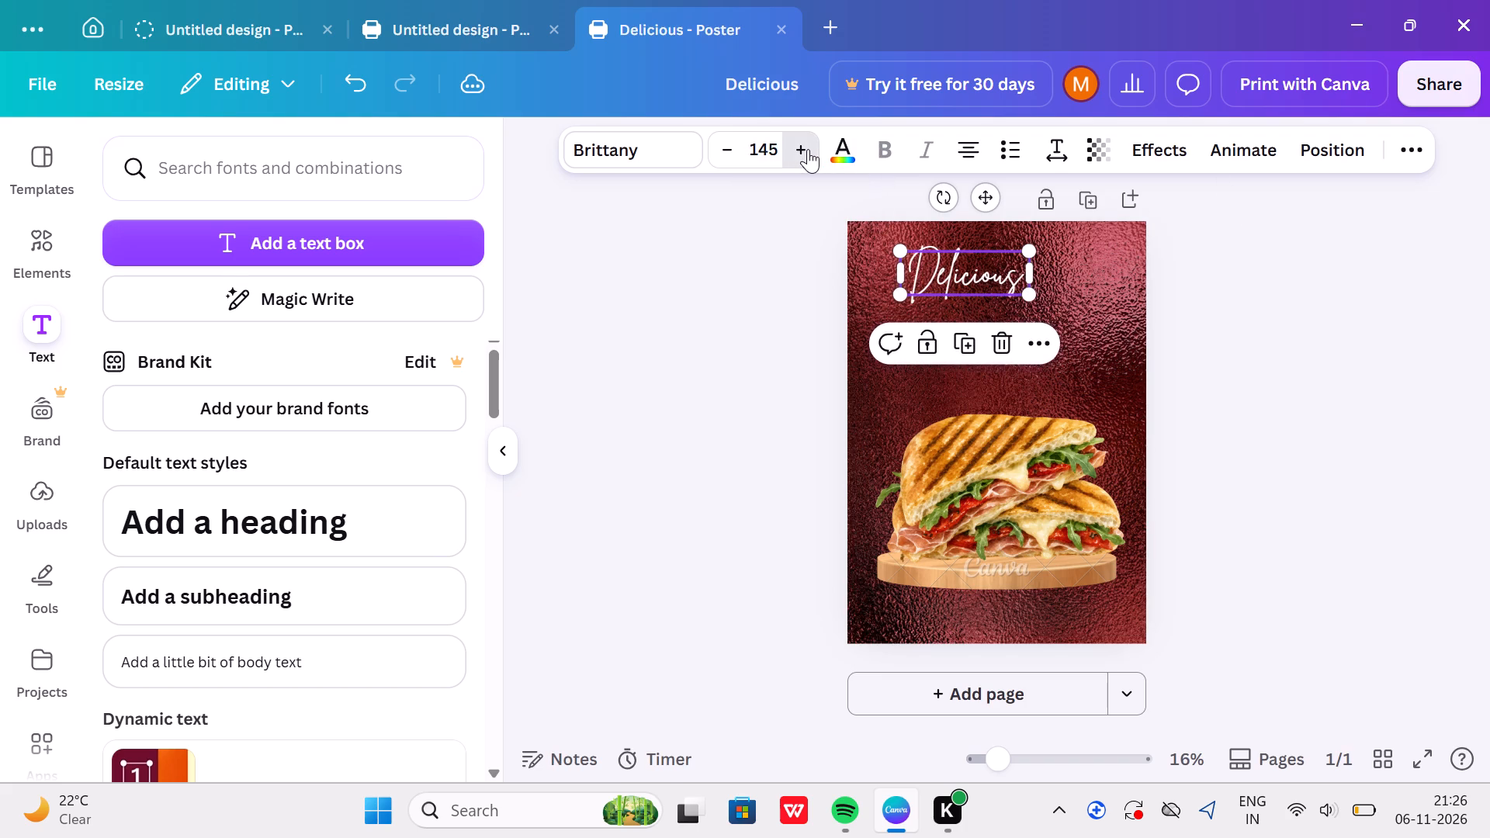
triple_click(808, 149)
double_click(808, 149)
triple_click(808, 149)
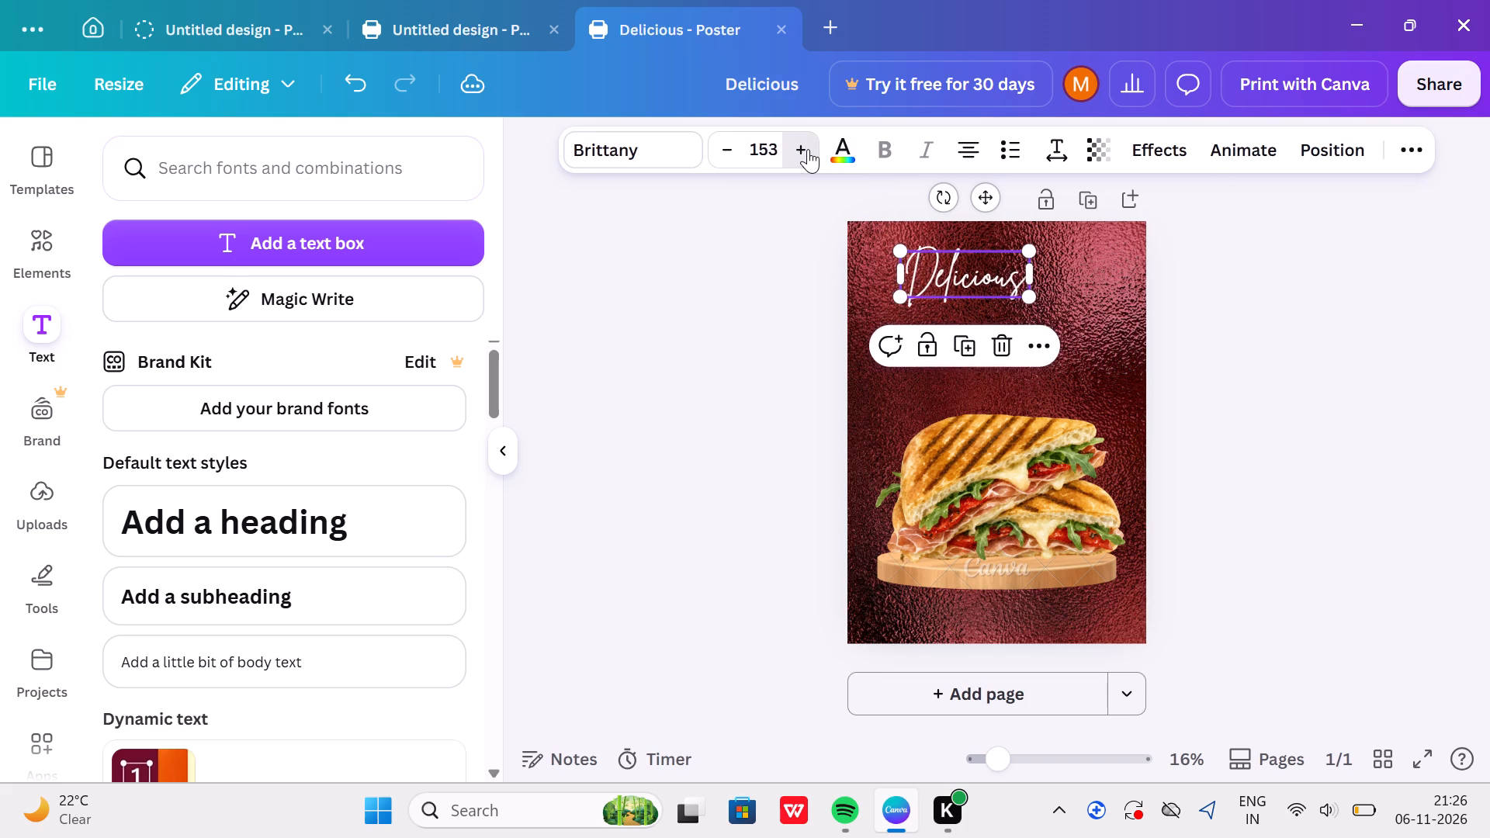
triple_click(808, 149)
triple_click(808, 149)
triple_click(808, 149)
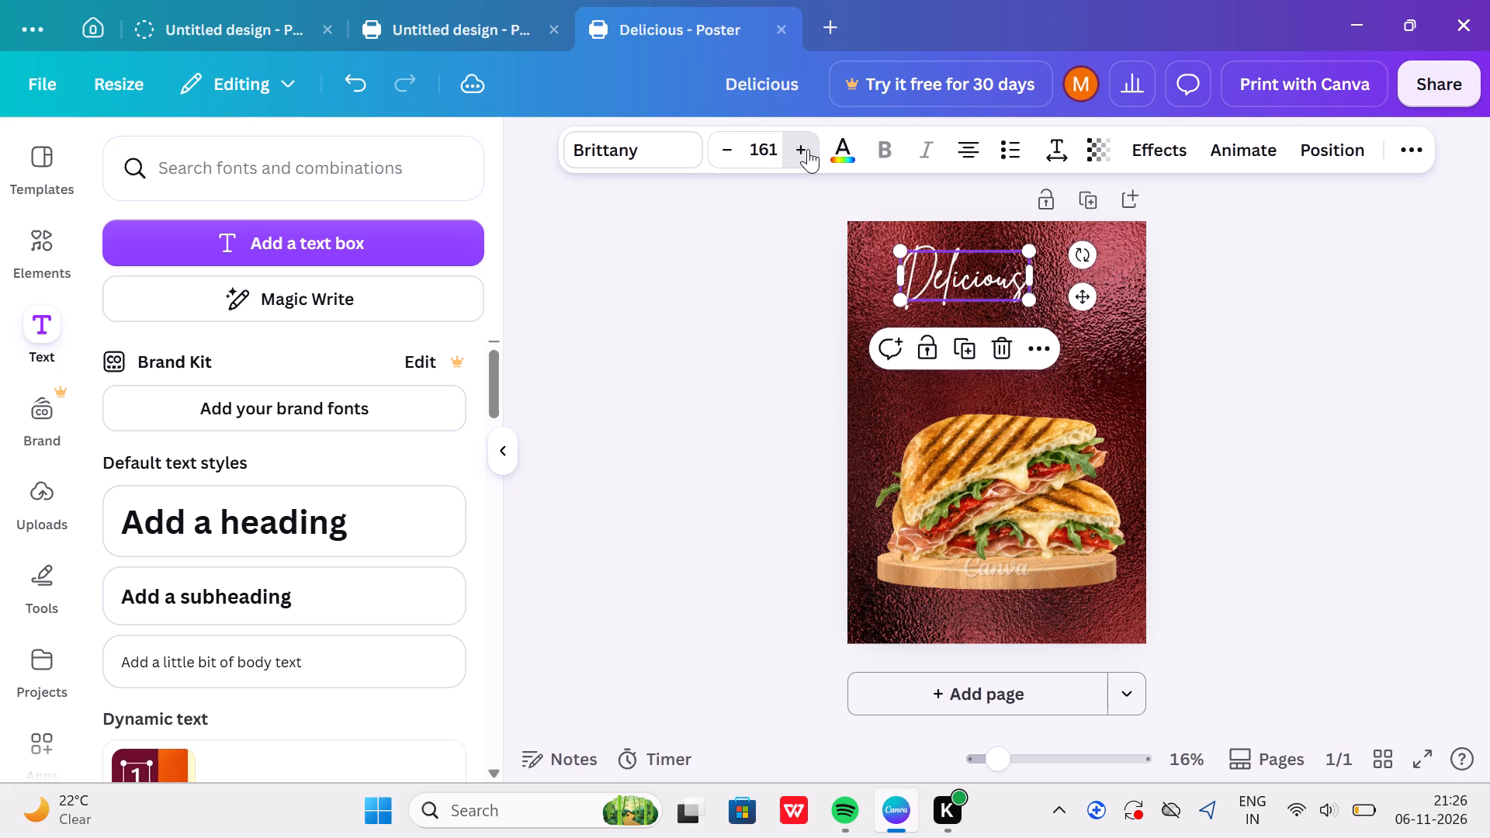
triple_click(808, 149)
double_click(808, 149)
triple_click(808, 149)
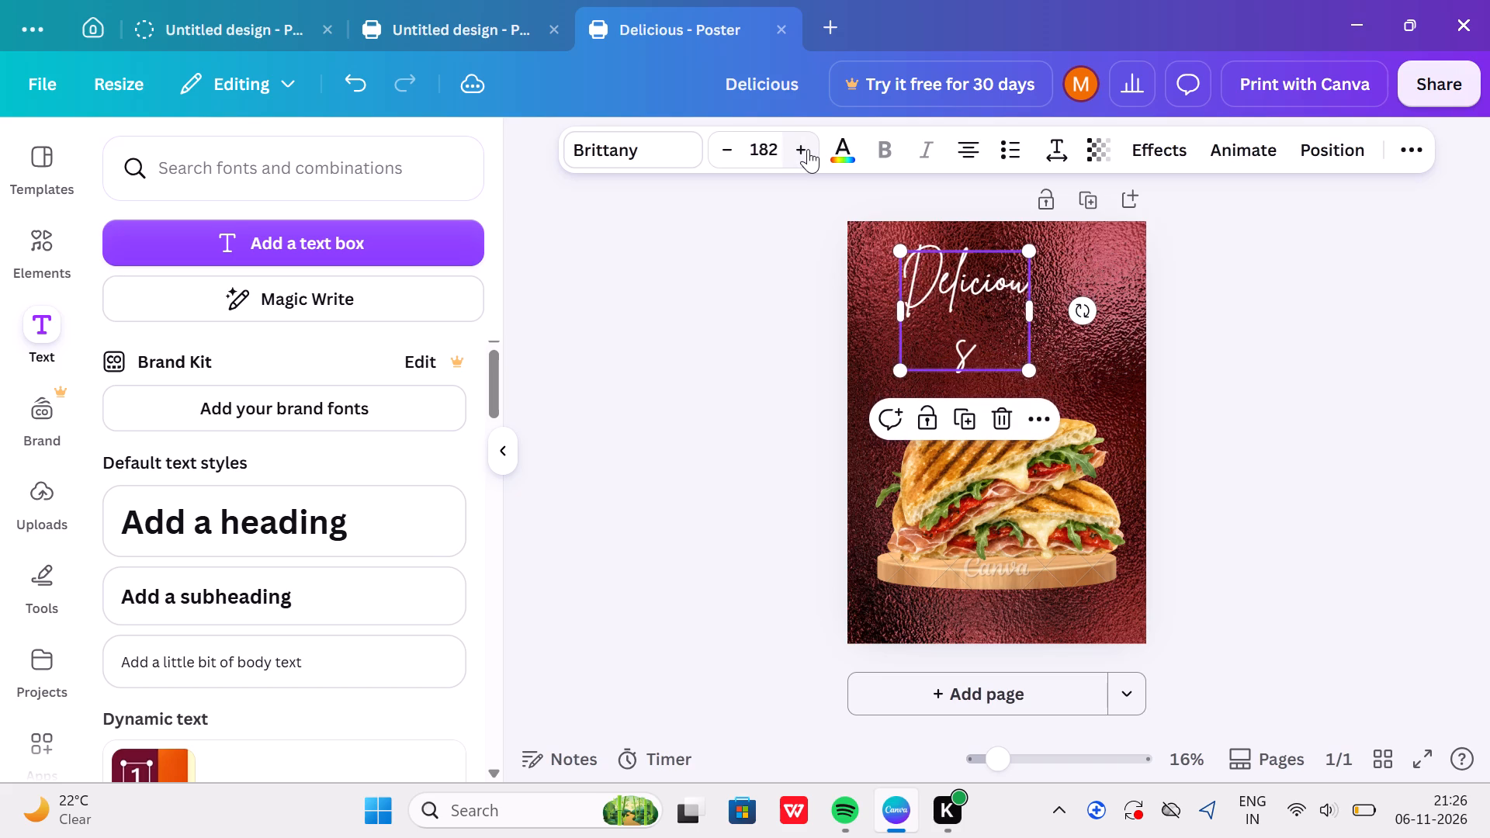
left_click(730, 147)
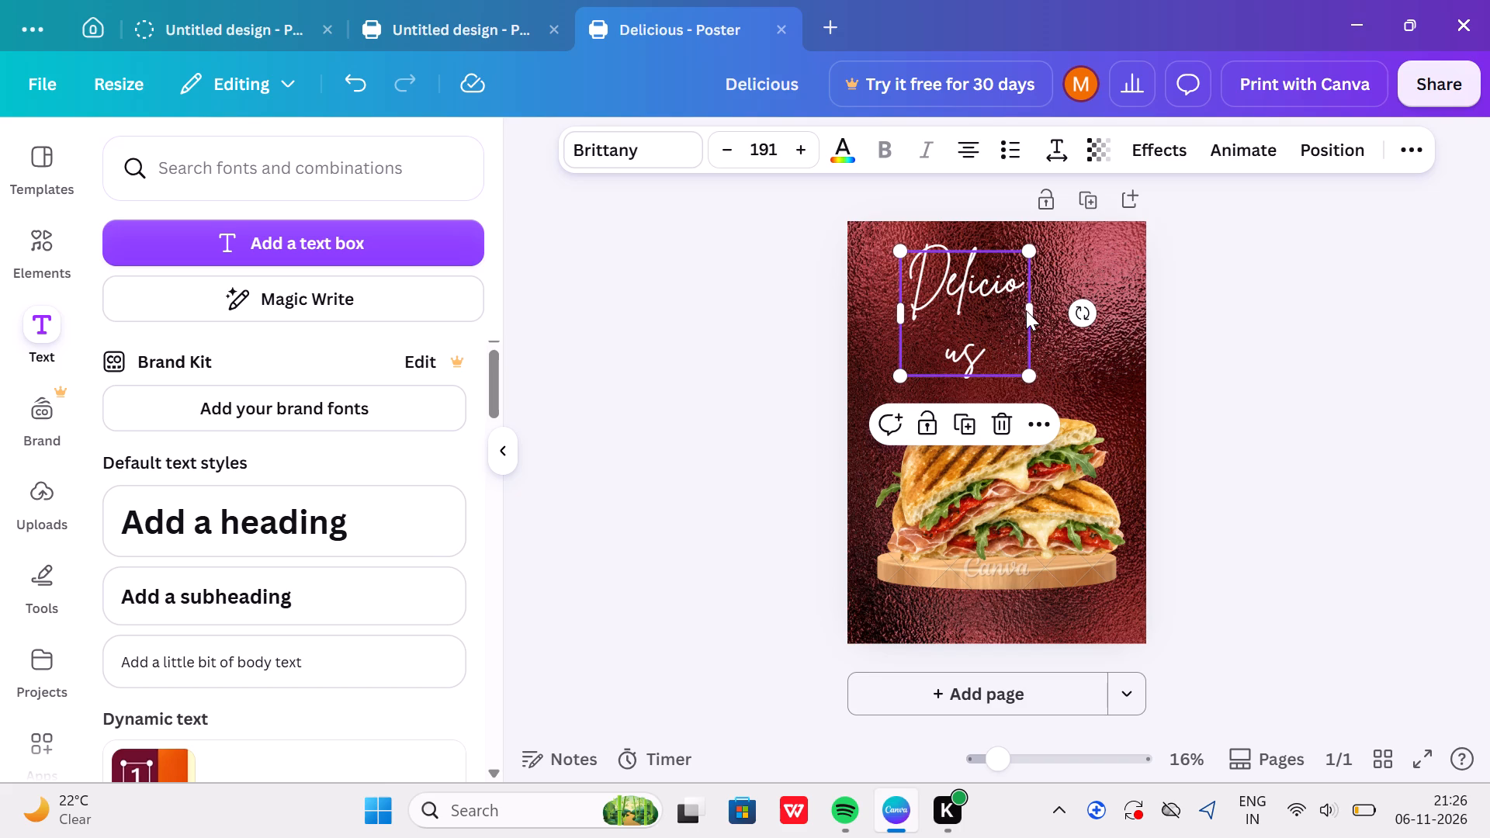
Widen the "Delicious" text box until the whole word fits on one line.
left_click_drag(1037, 310, 1072, 313)
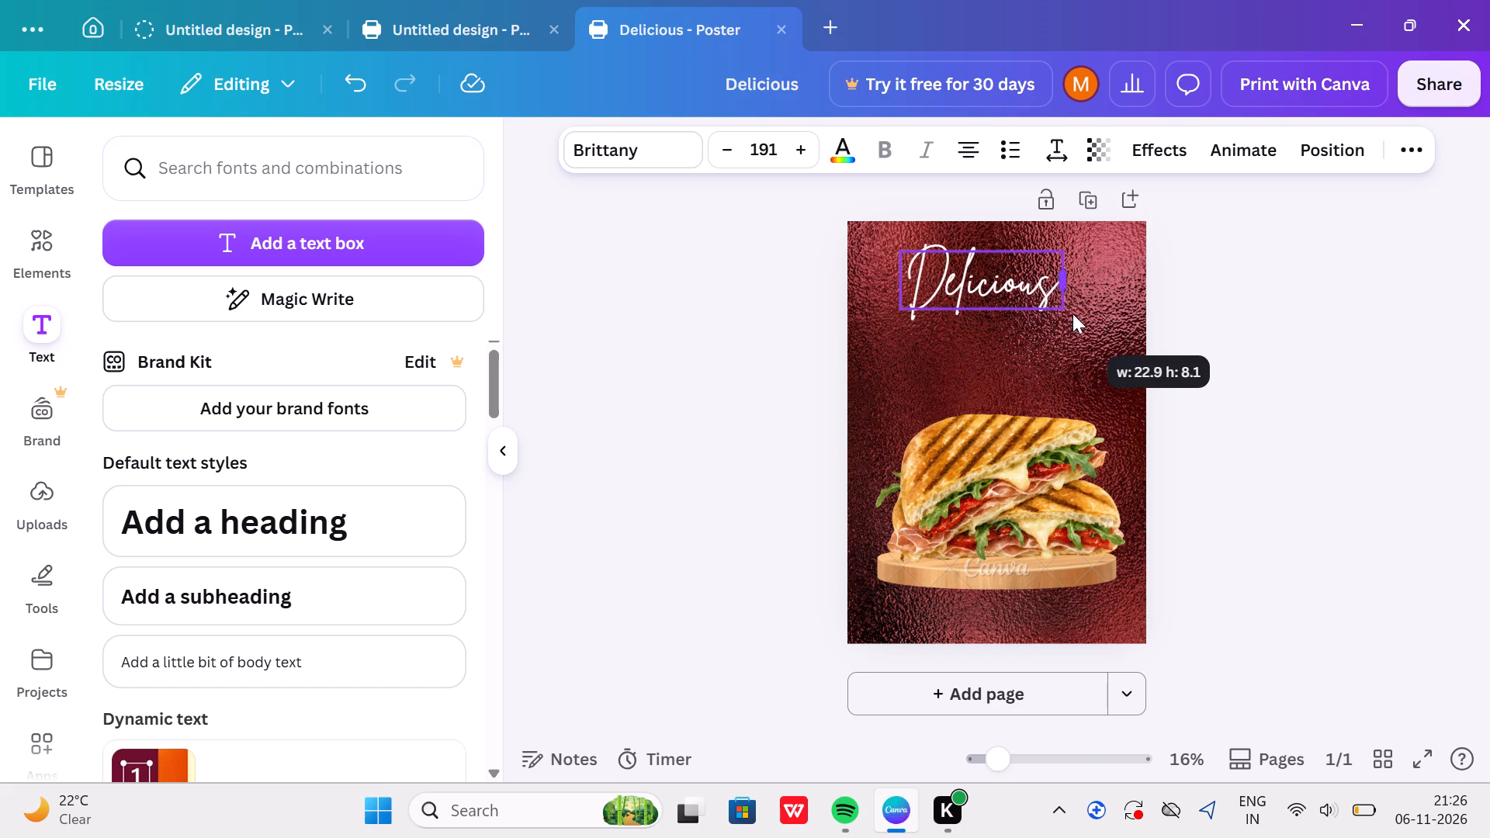
left_click_drag(1072, 313, 1082, 312)
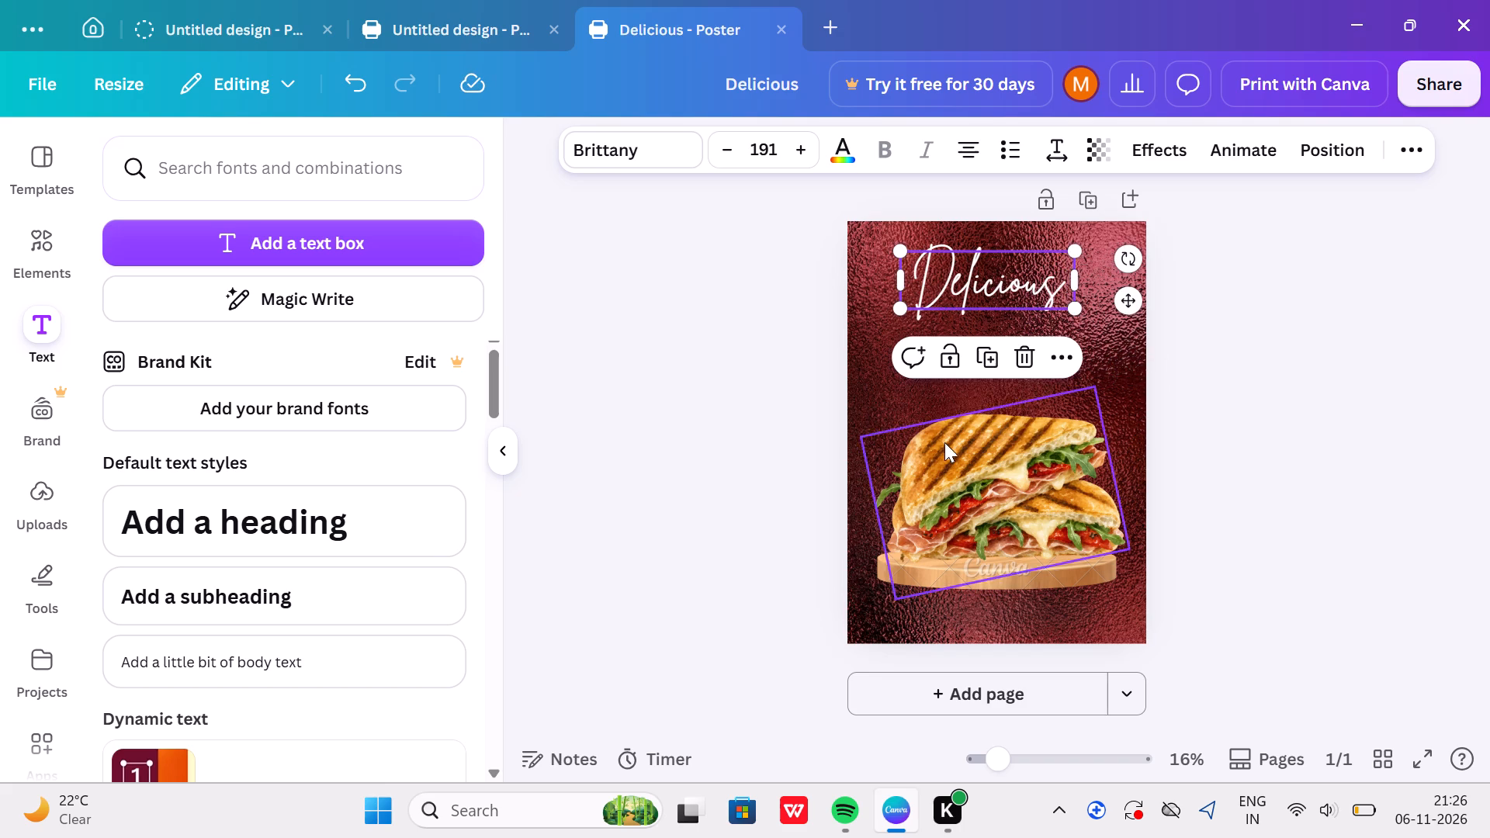
left_click(771, 414)
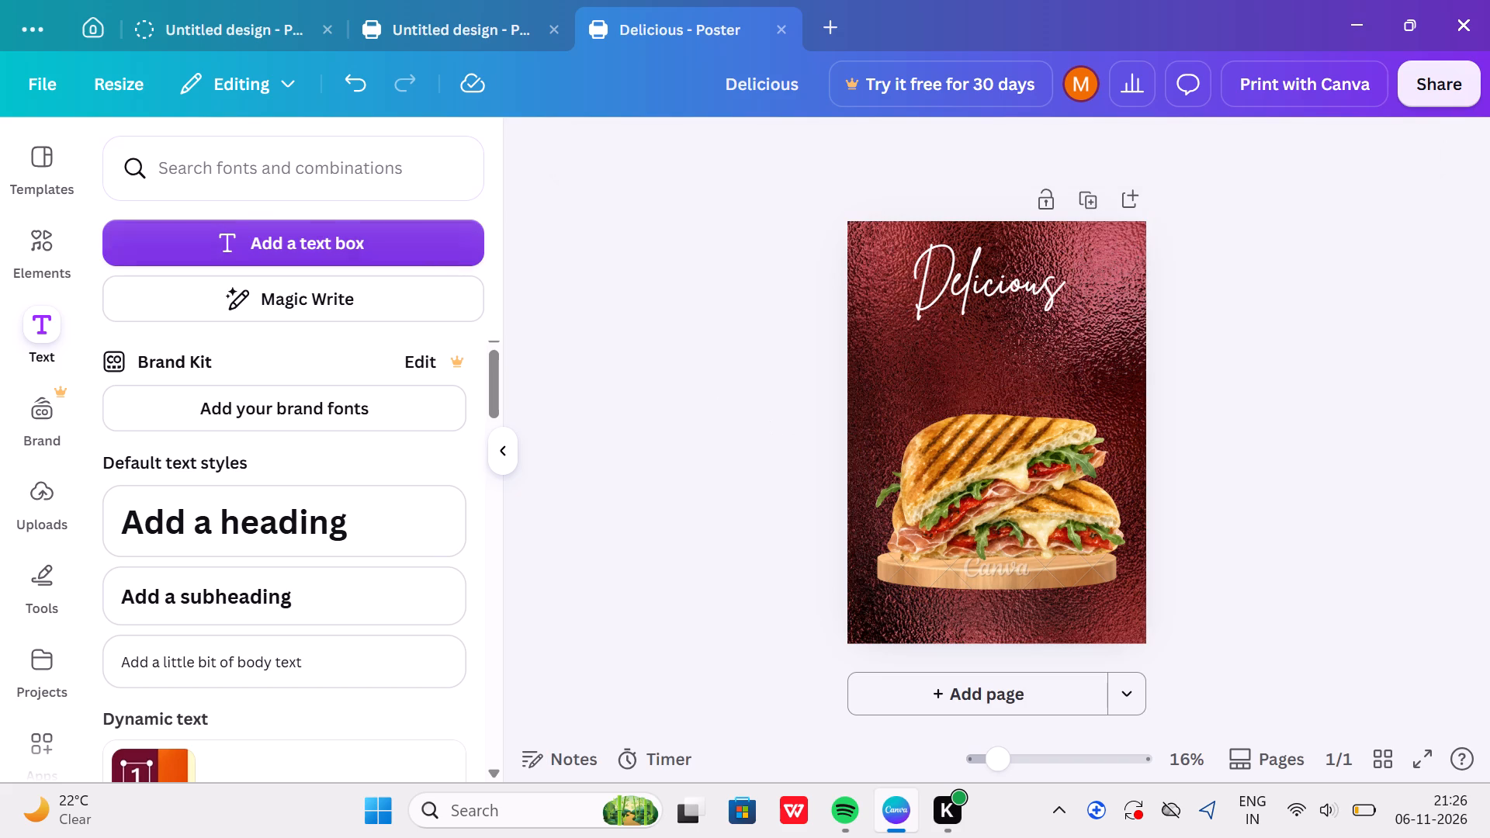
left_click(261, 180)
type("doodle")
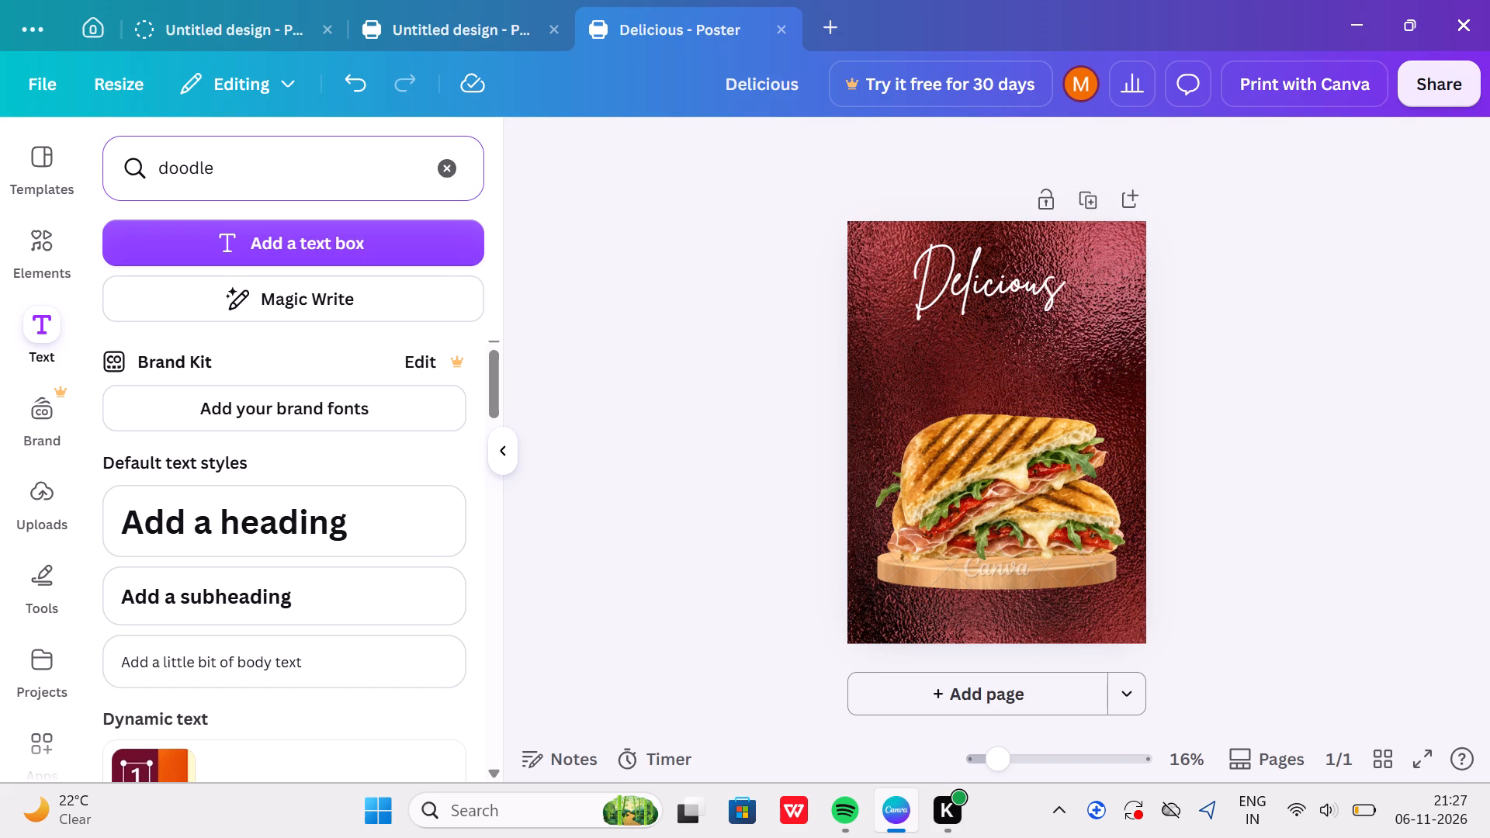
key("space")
Search the design elements for "doodle" graphics and add the black three-stroke accent doodle to the poster.
left_click(39, 252)
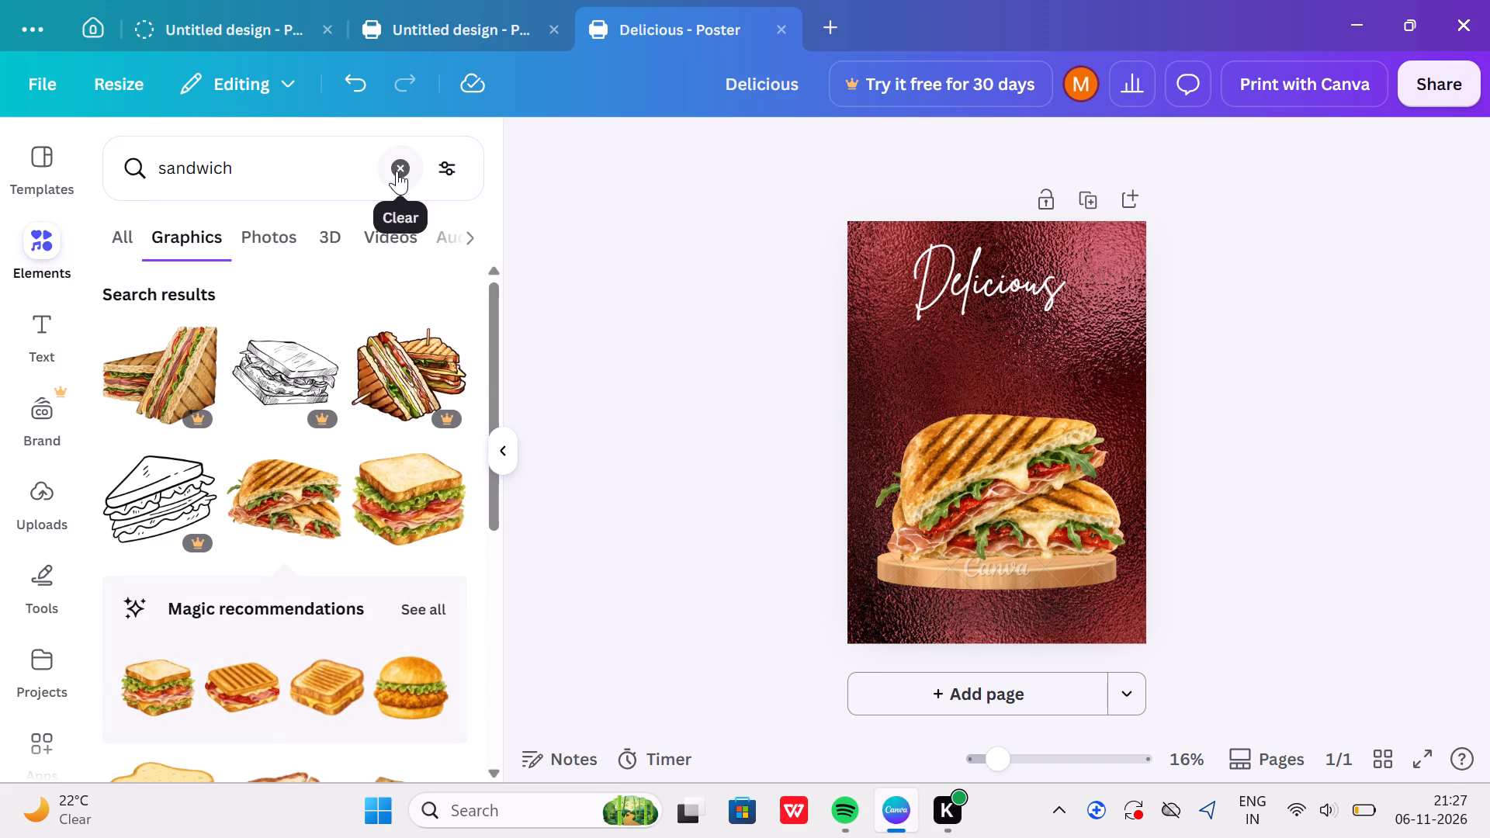
left_click(397, 171)
type("doodle")
key("Return")
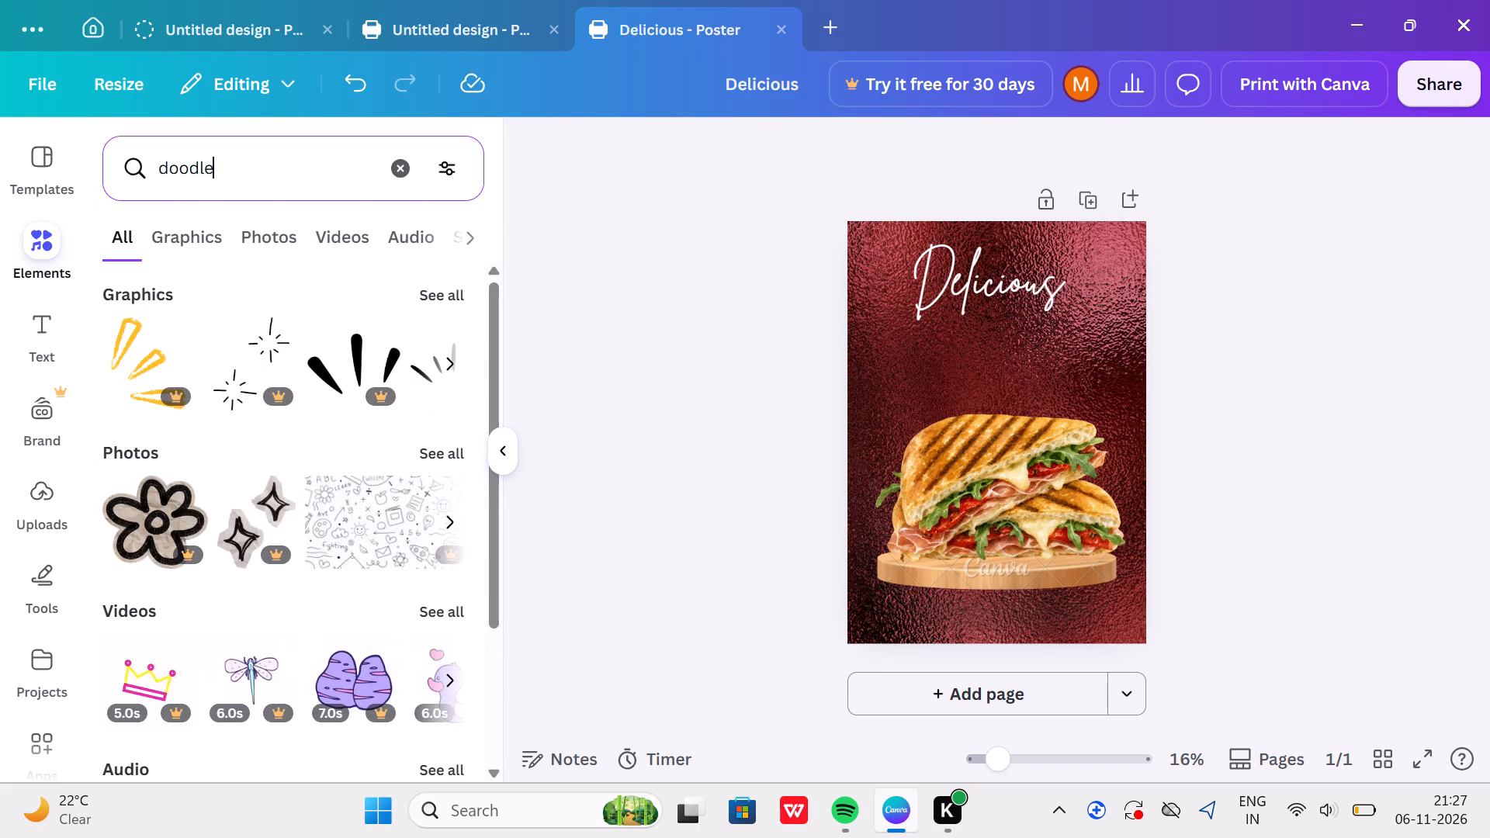
left_click(484, 455)
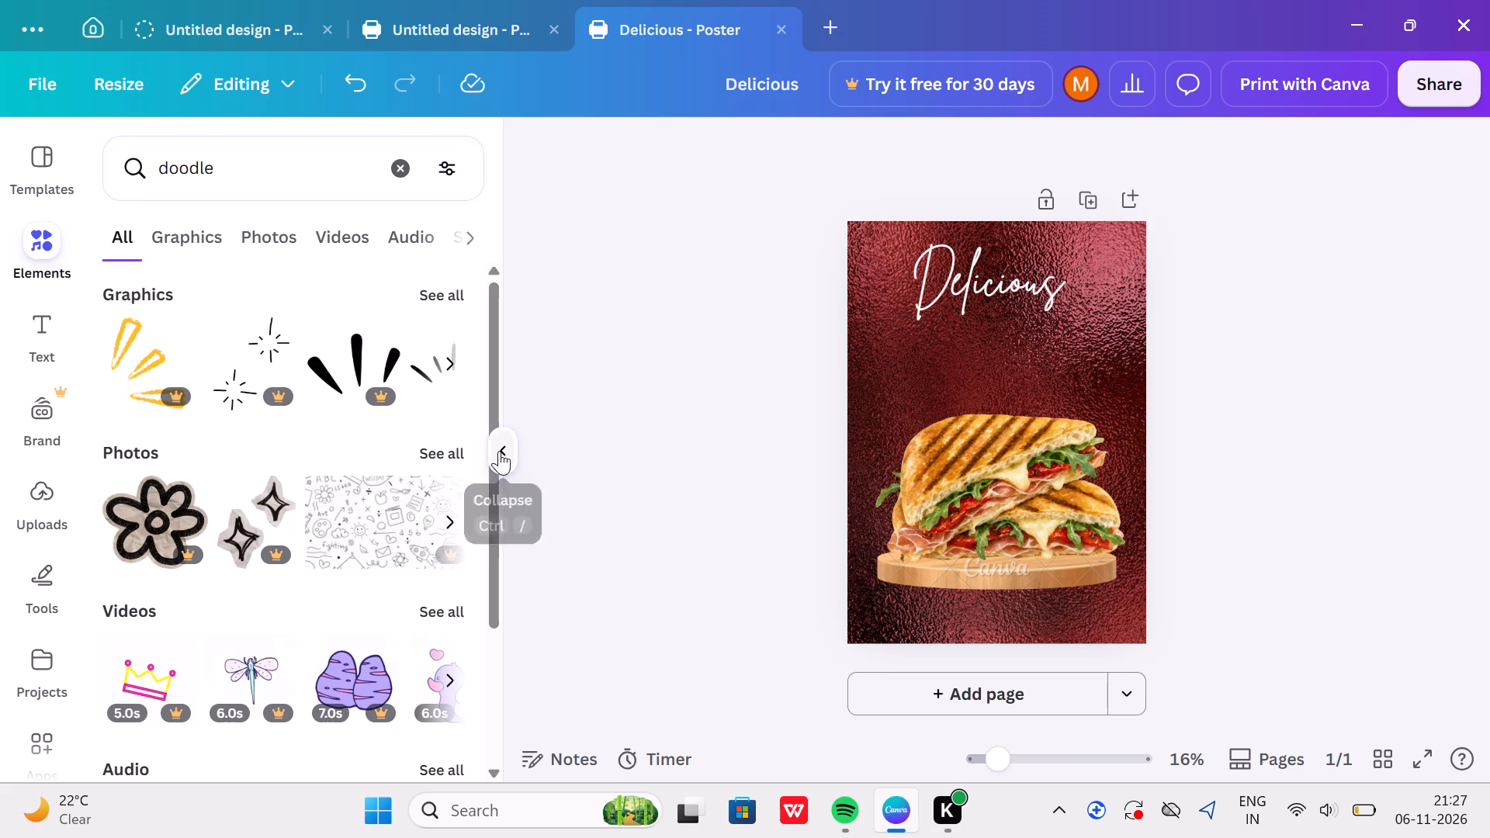
left_click(500, 451)
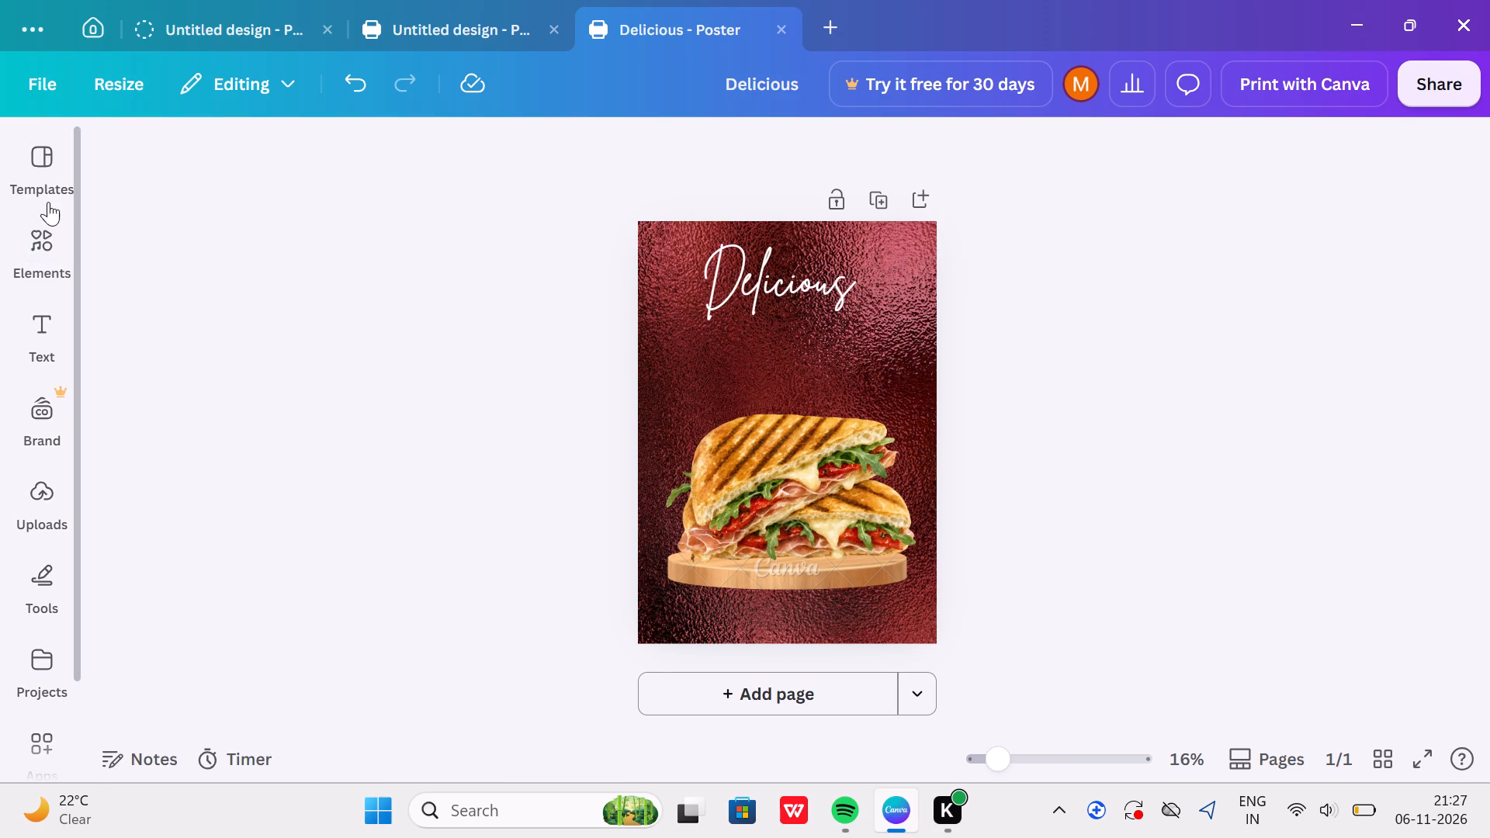
left_click(40, 241)
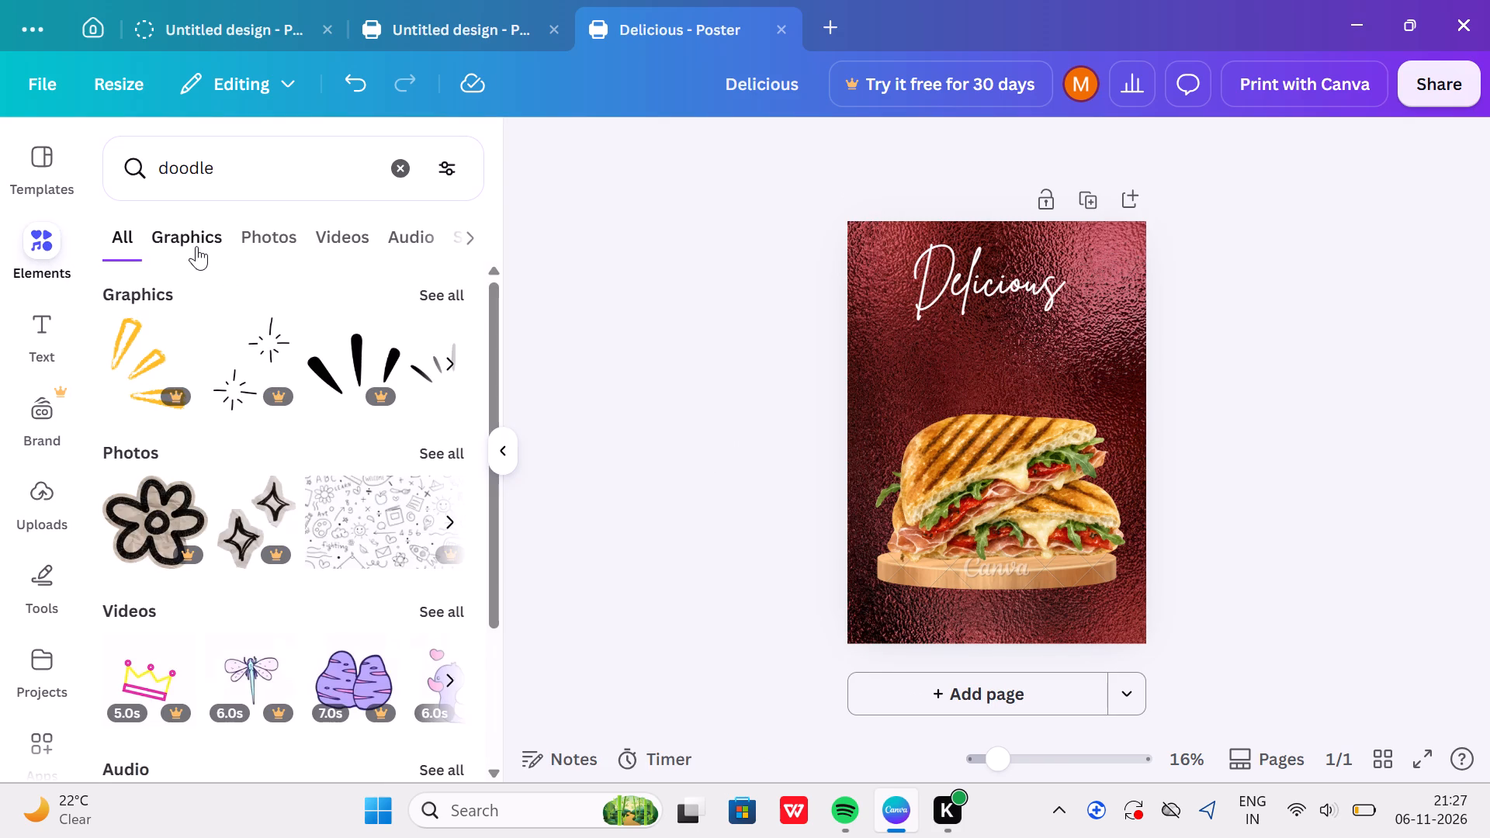
left_click(187, 248)
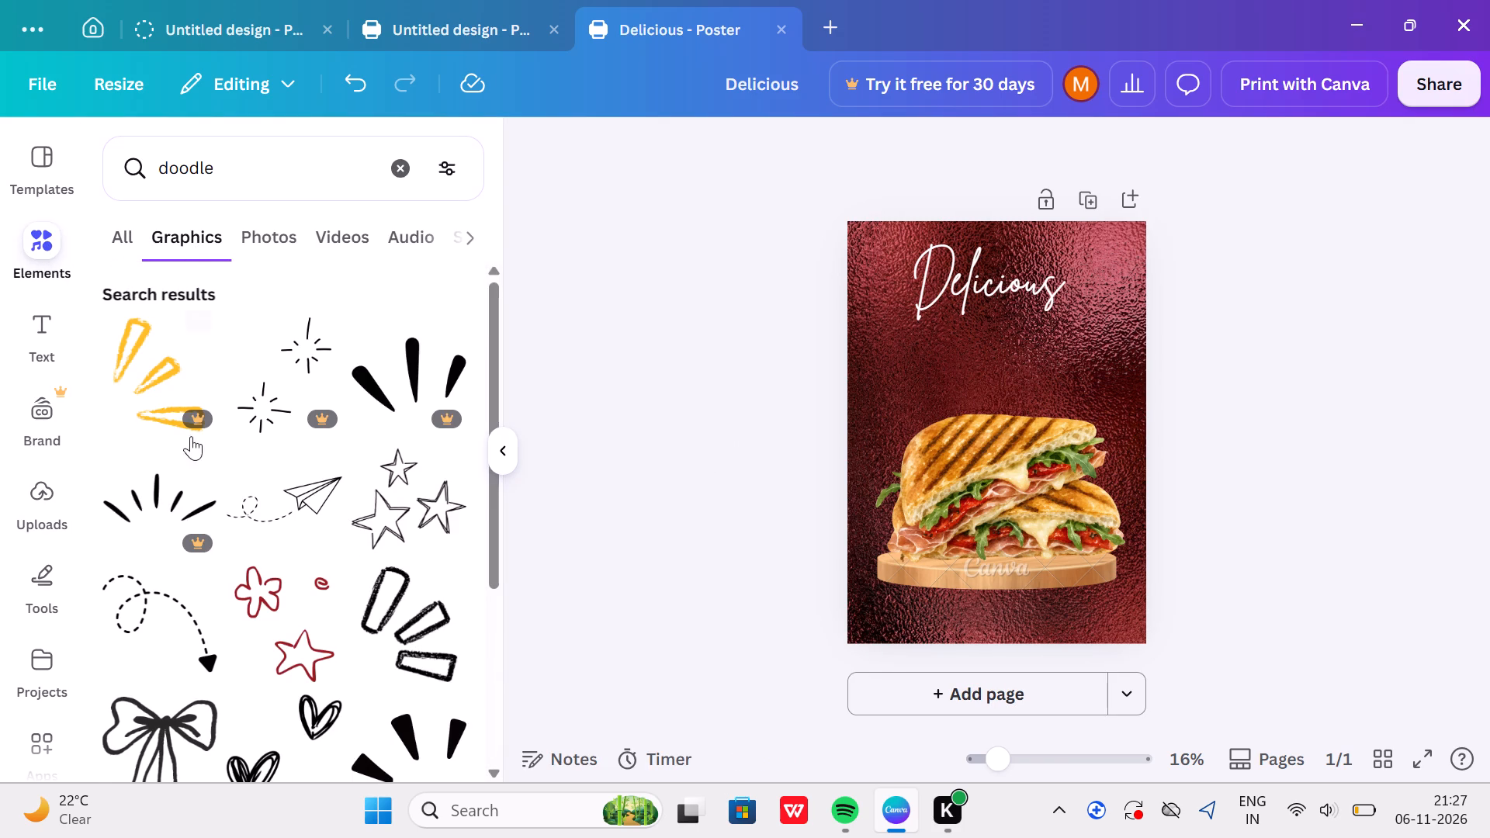
scroll(206, 483, "down", 2)
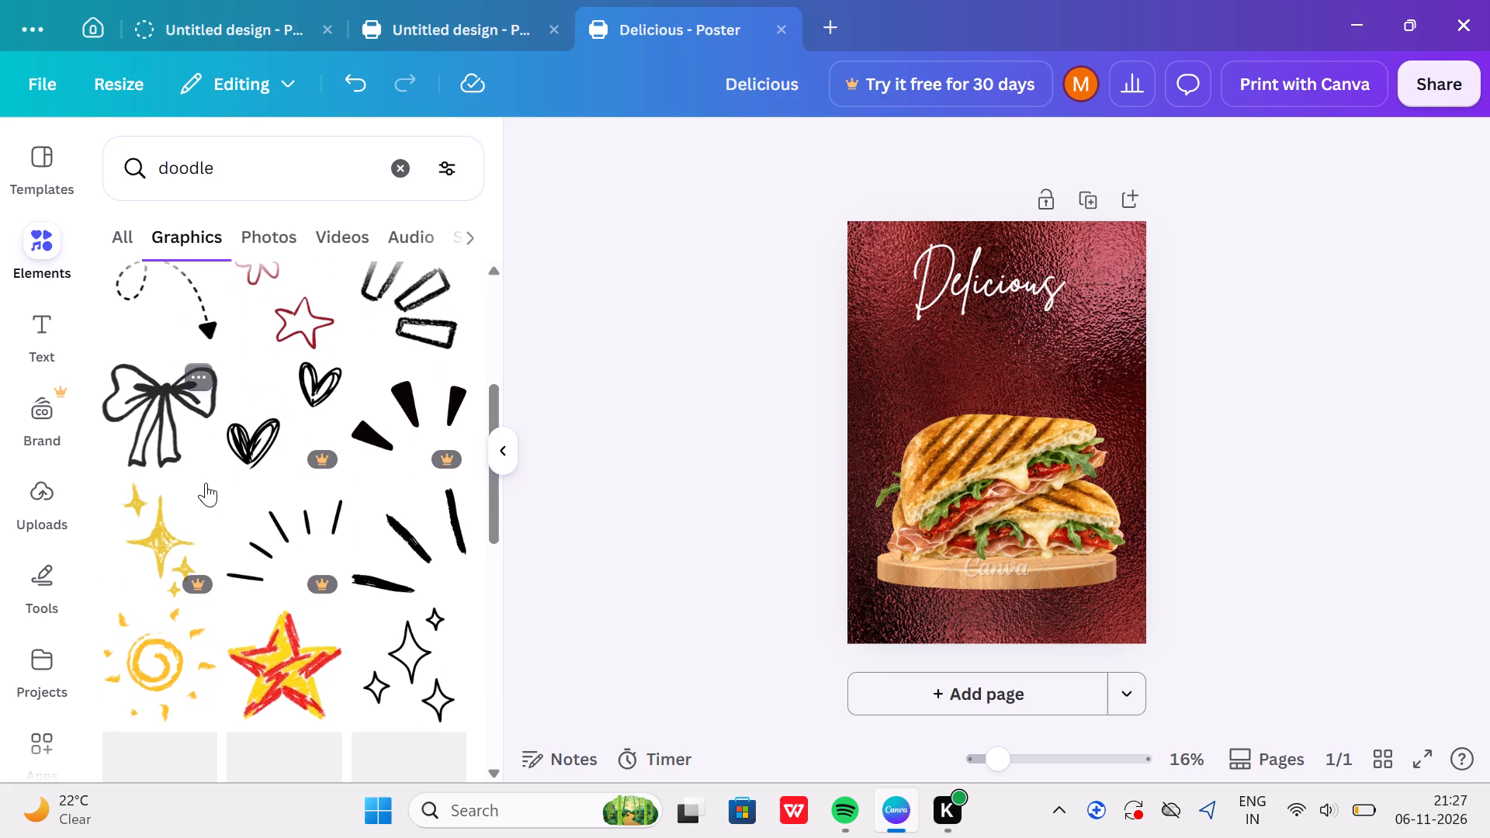
scroll(206, 483, "down", 1)
left_click(412, 544)
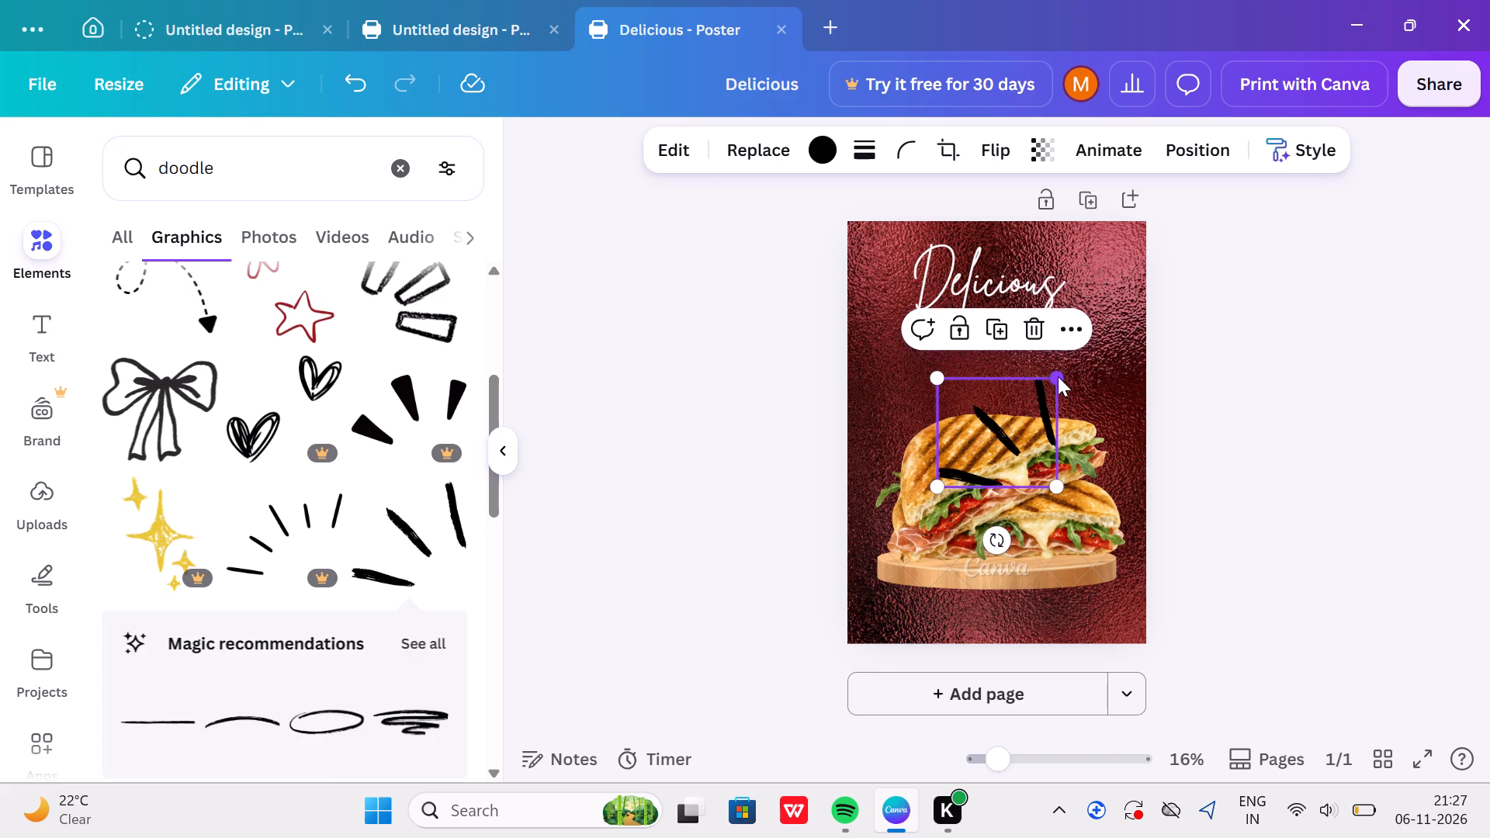
Shrink the black three-stroke doodle and move it just below the last letters of "Delicious".
left_click_drag(1058, 376, 1025, 420)
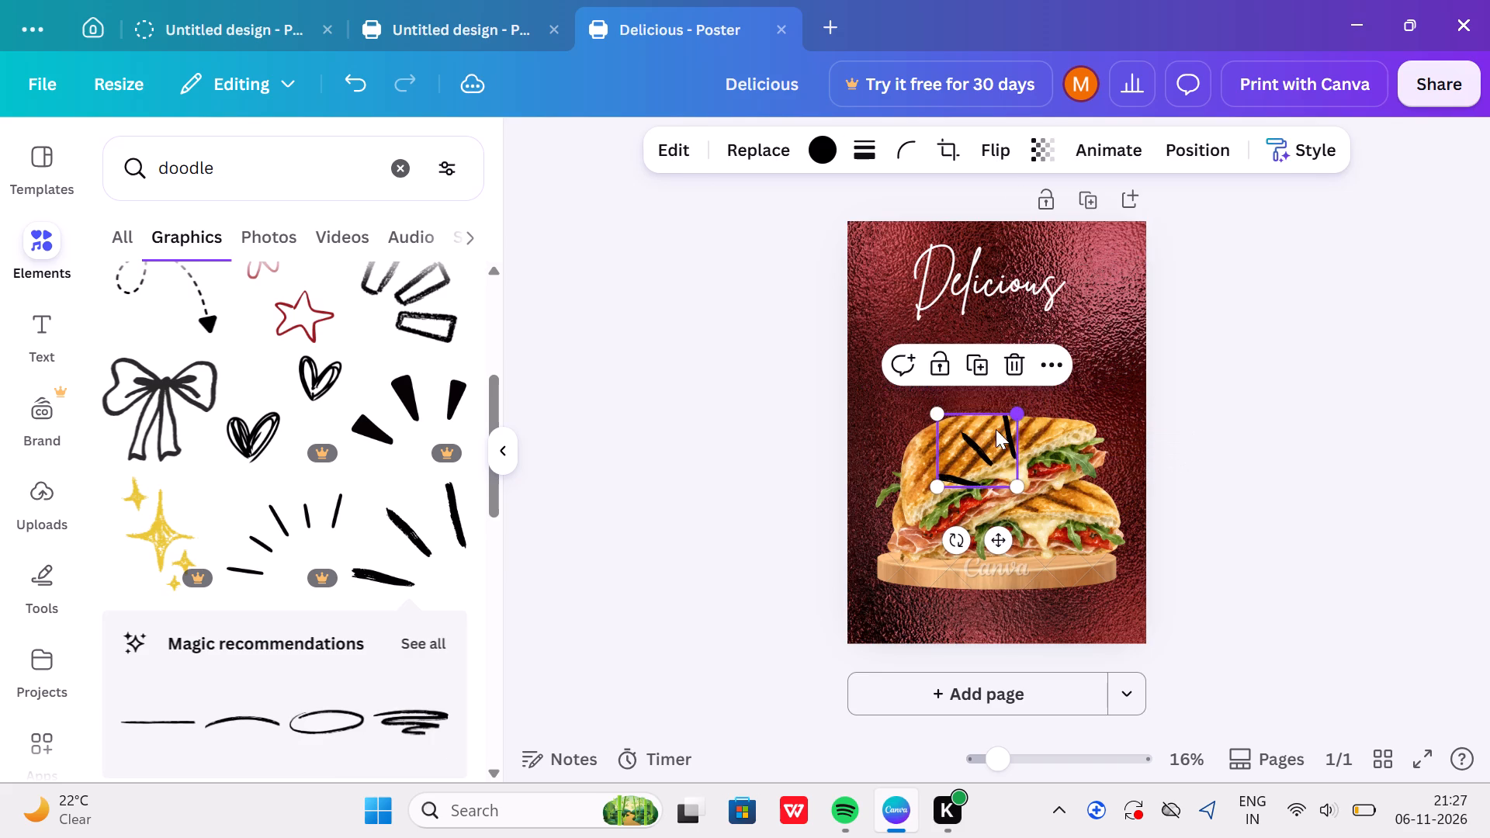
left_click_drag(982, 443, 1051, 327)
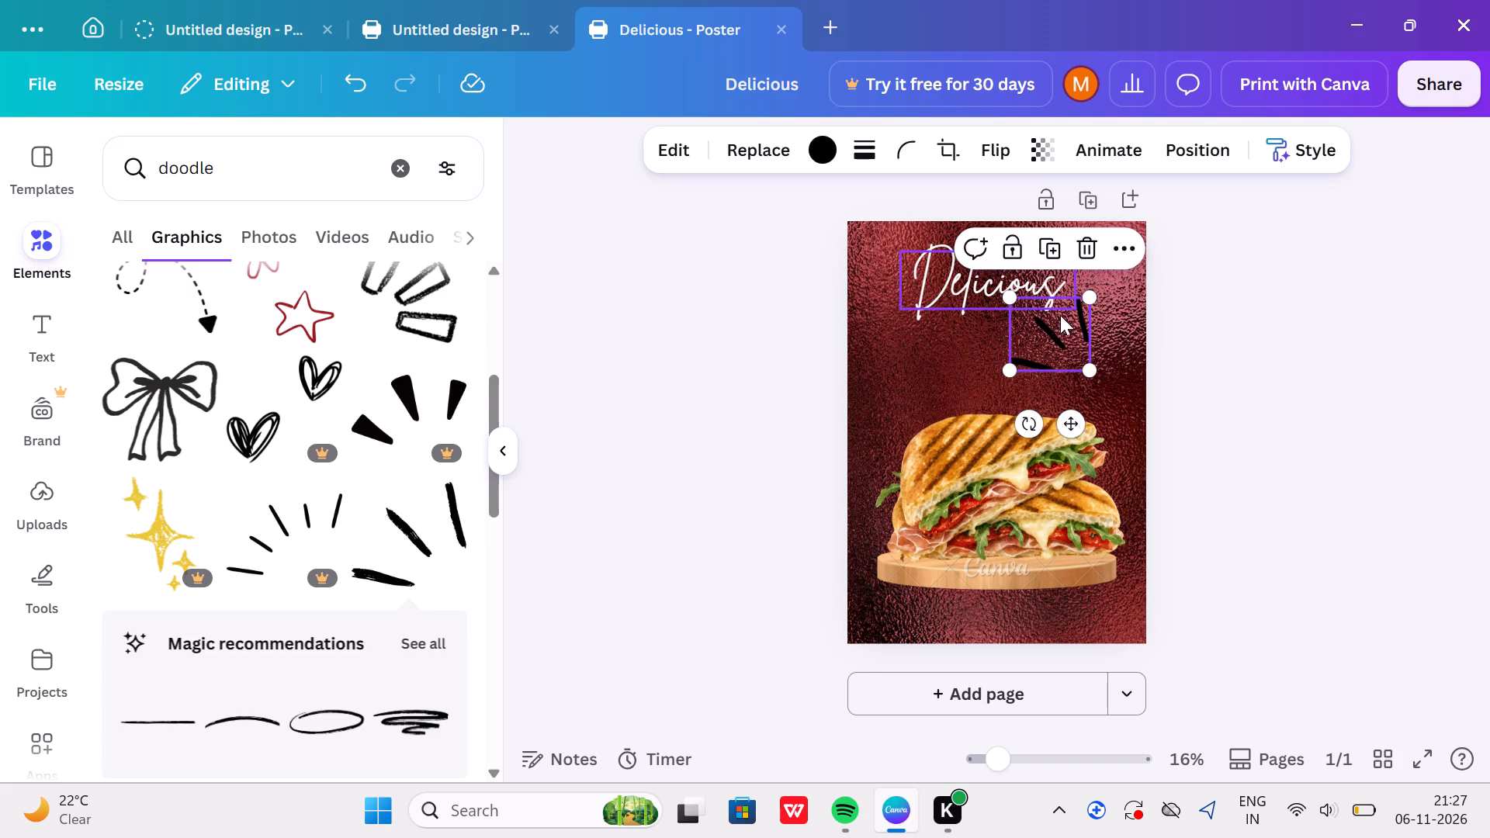
left_click(1058, 325)
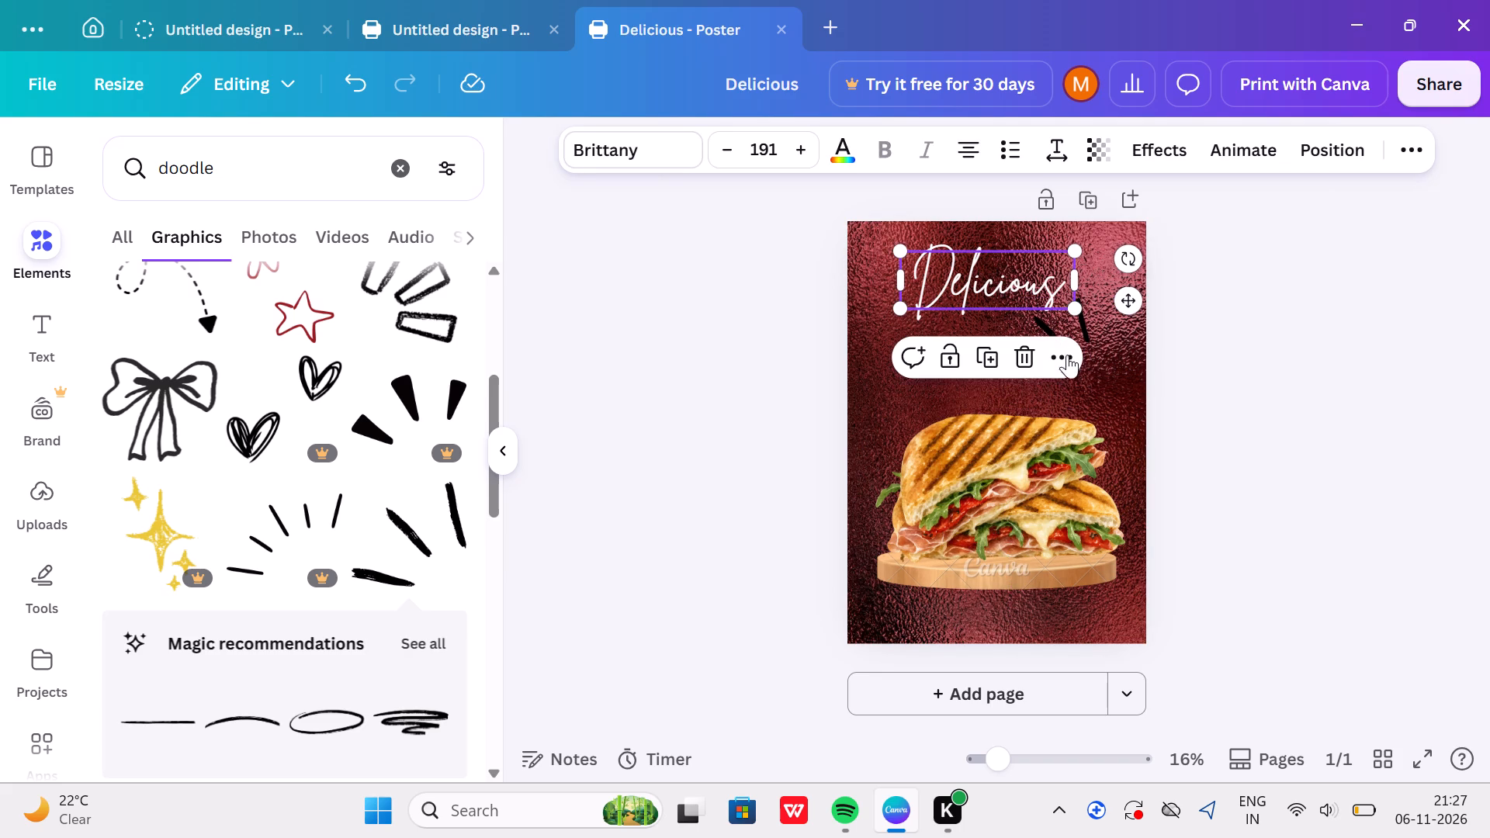
left_click(1111, 383)
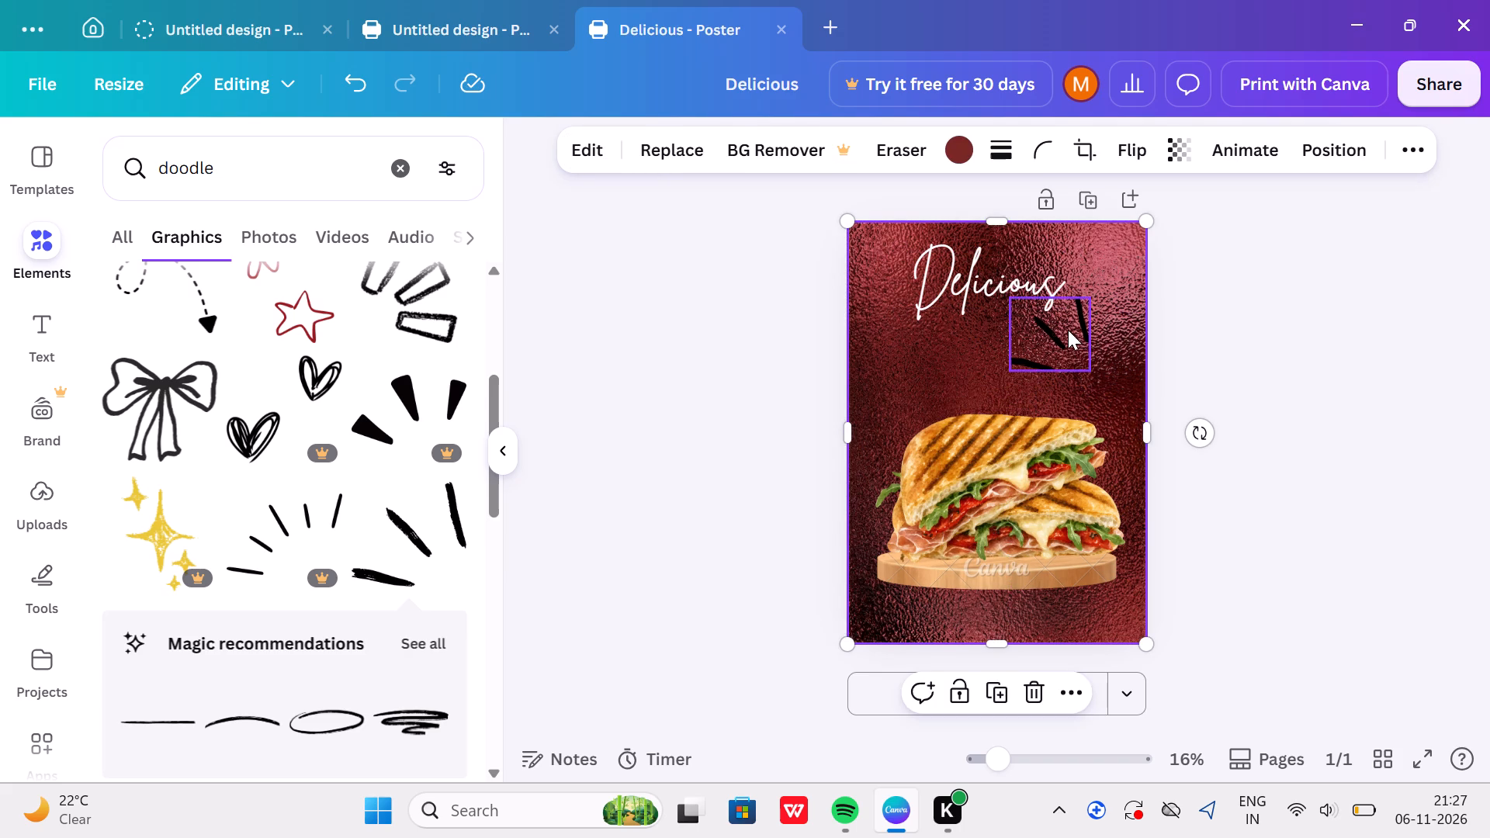
left_click(1068, 330)
Rotate the doodle clockwise until its strokes fan up and outward from the end of the headline.
left_click_drag(1027, 421, 1032, 337)
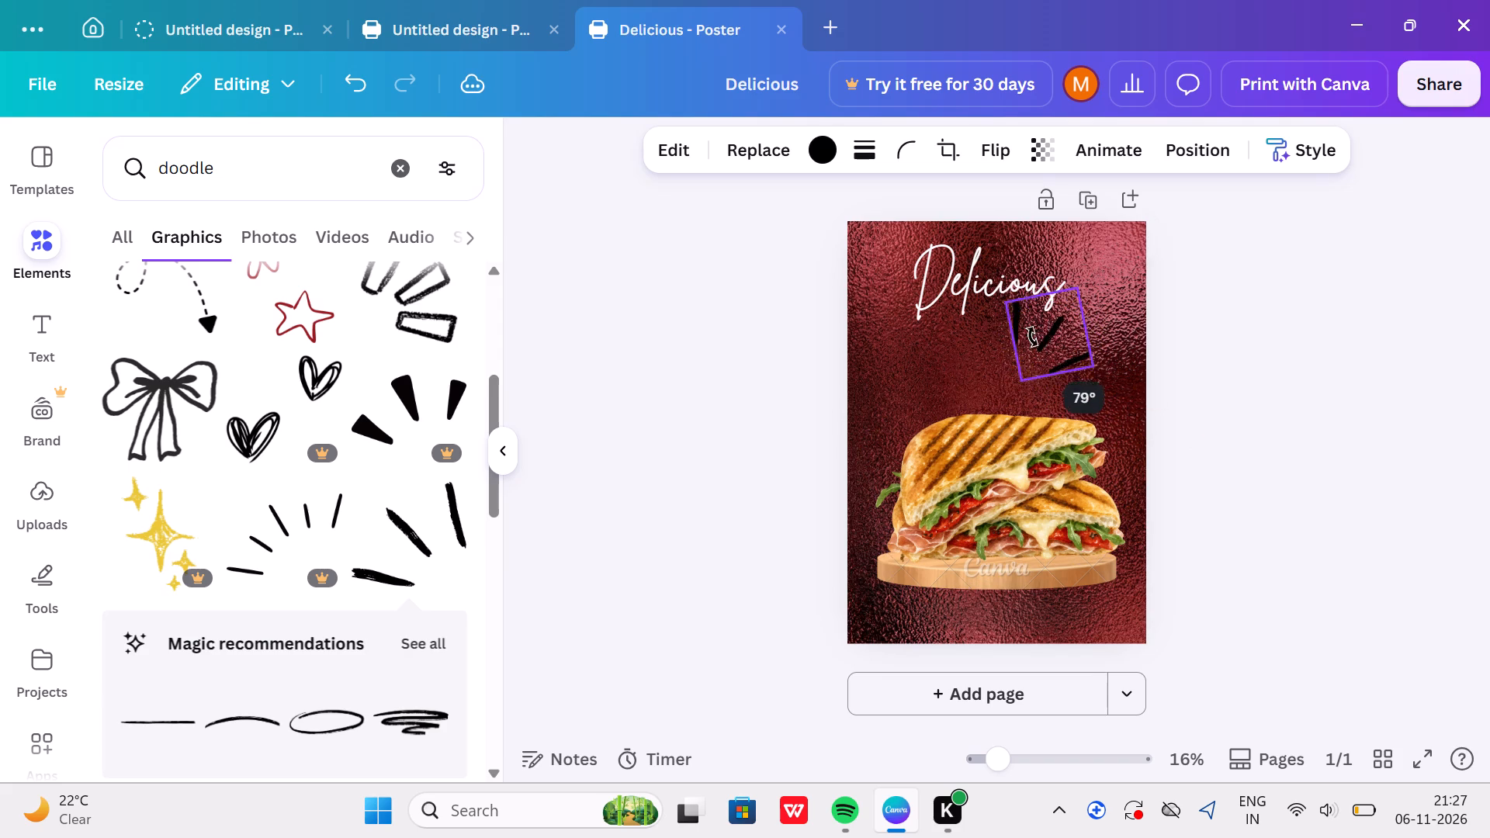
left_click_drag(1032, 337, 1029, 388)
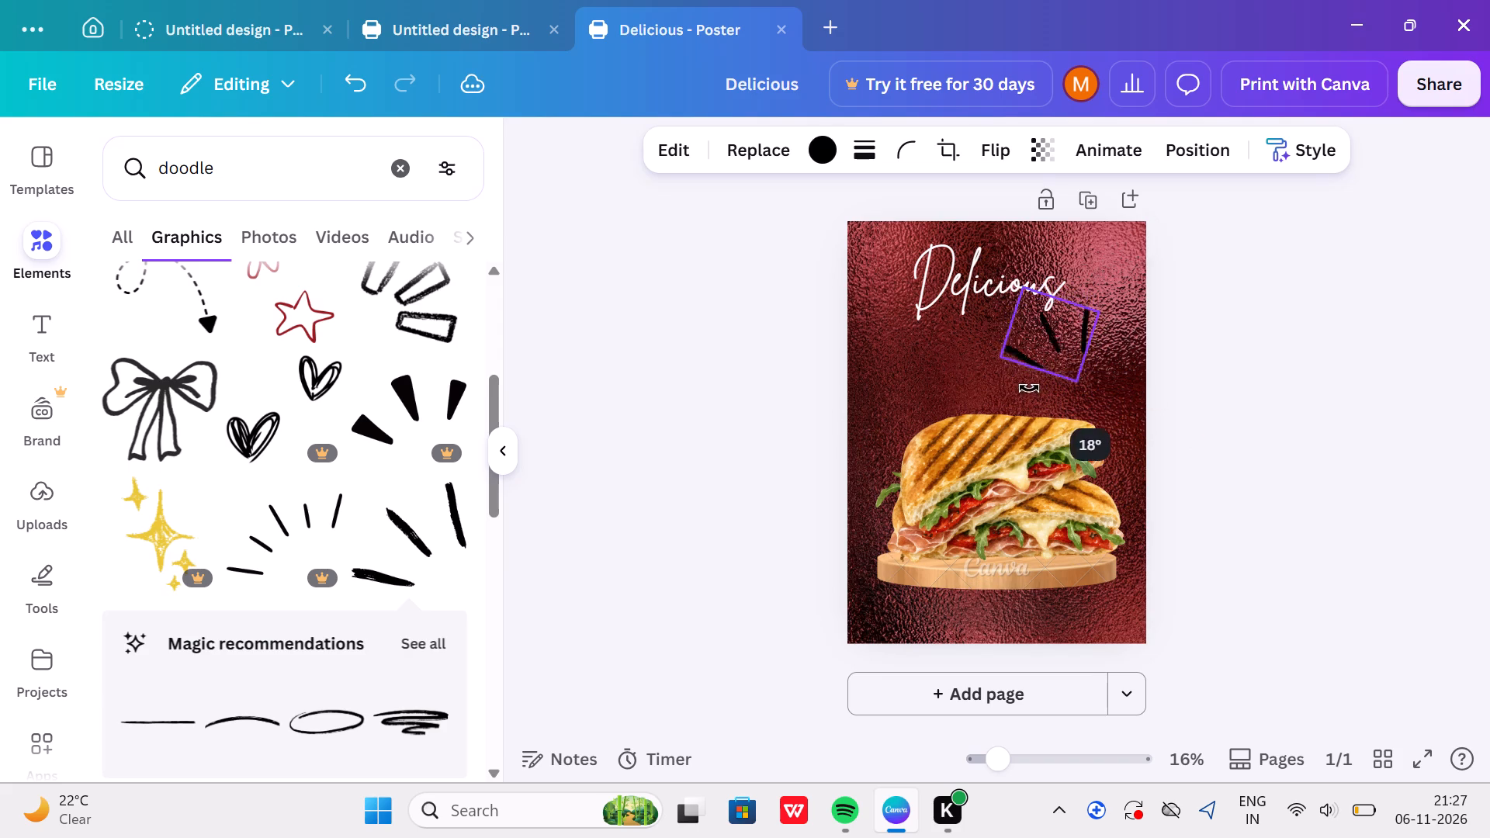
left_click_drag(1029, 388, 940, 345)
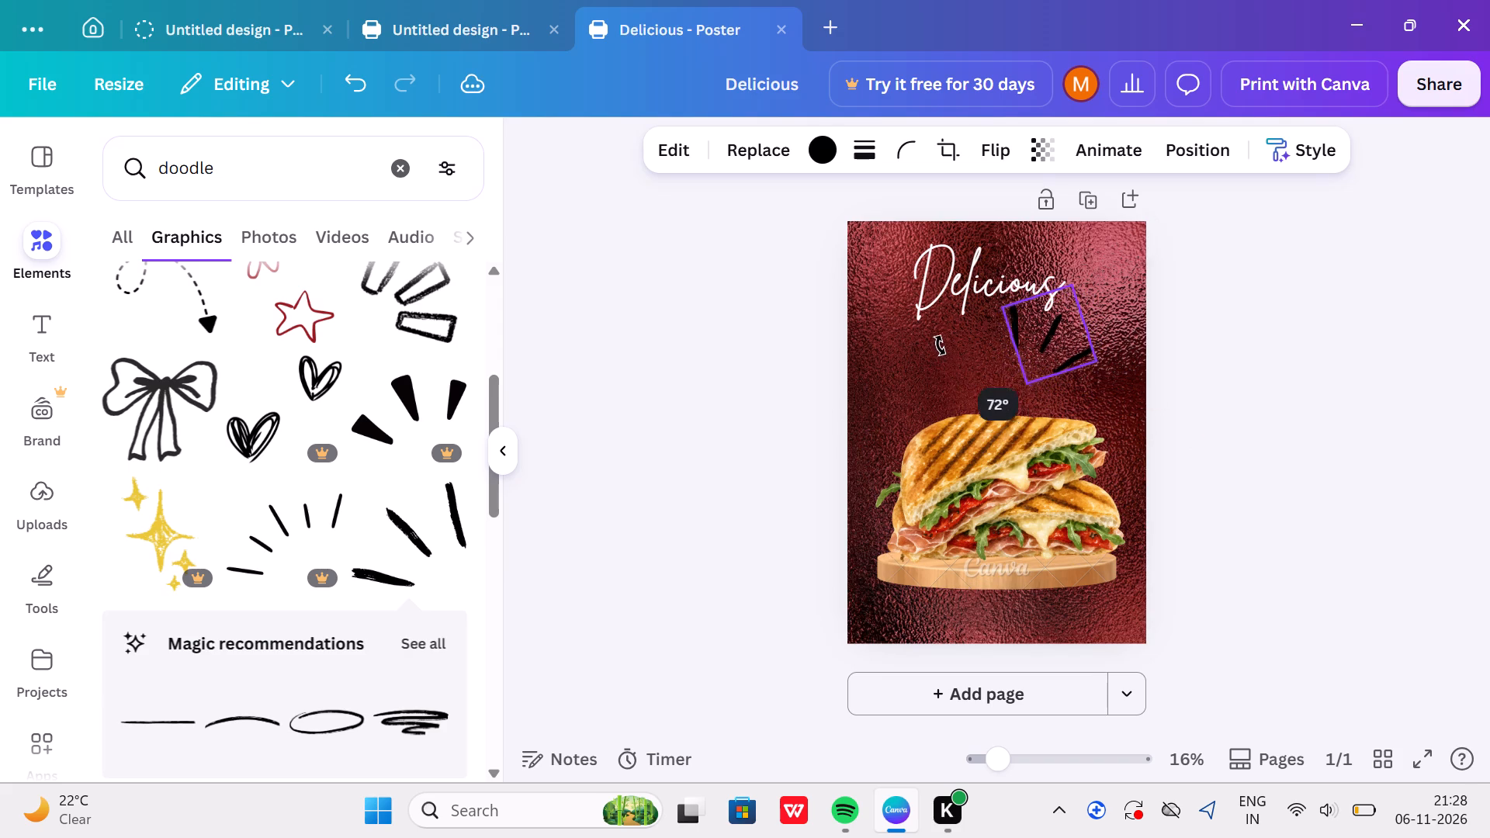
left_click_drag(940, 345, 939, 327)
Move the doodle up beside the final "s" of "Delicious" and shrink it to fit near the poster's corner.
left_click_drag(1061, 324, 1102, 251)
left_click_drag(1115, 223, 1108, 237)
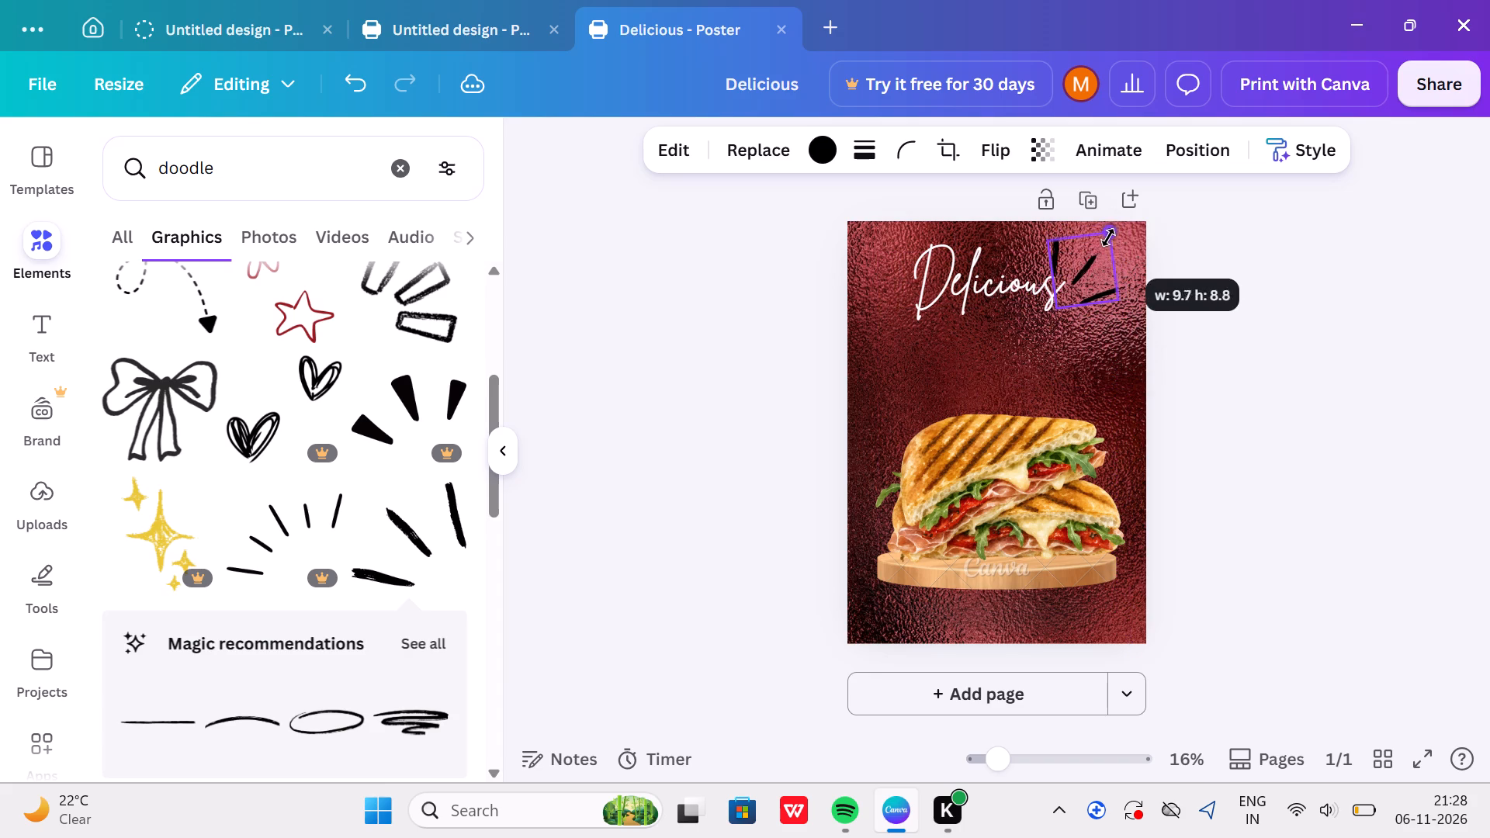
left_click_drag(1108, 237, 1104, 244)
left_click_drag(1083, 275, 1093, 258)
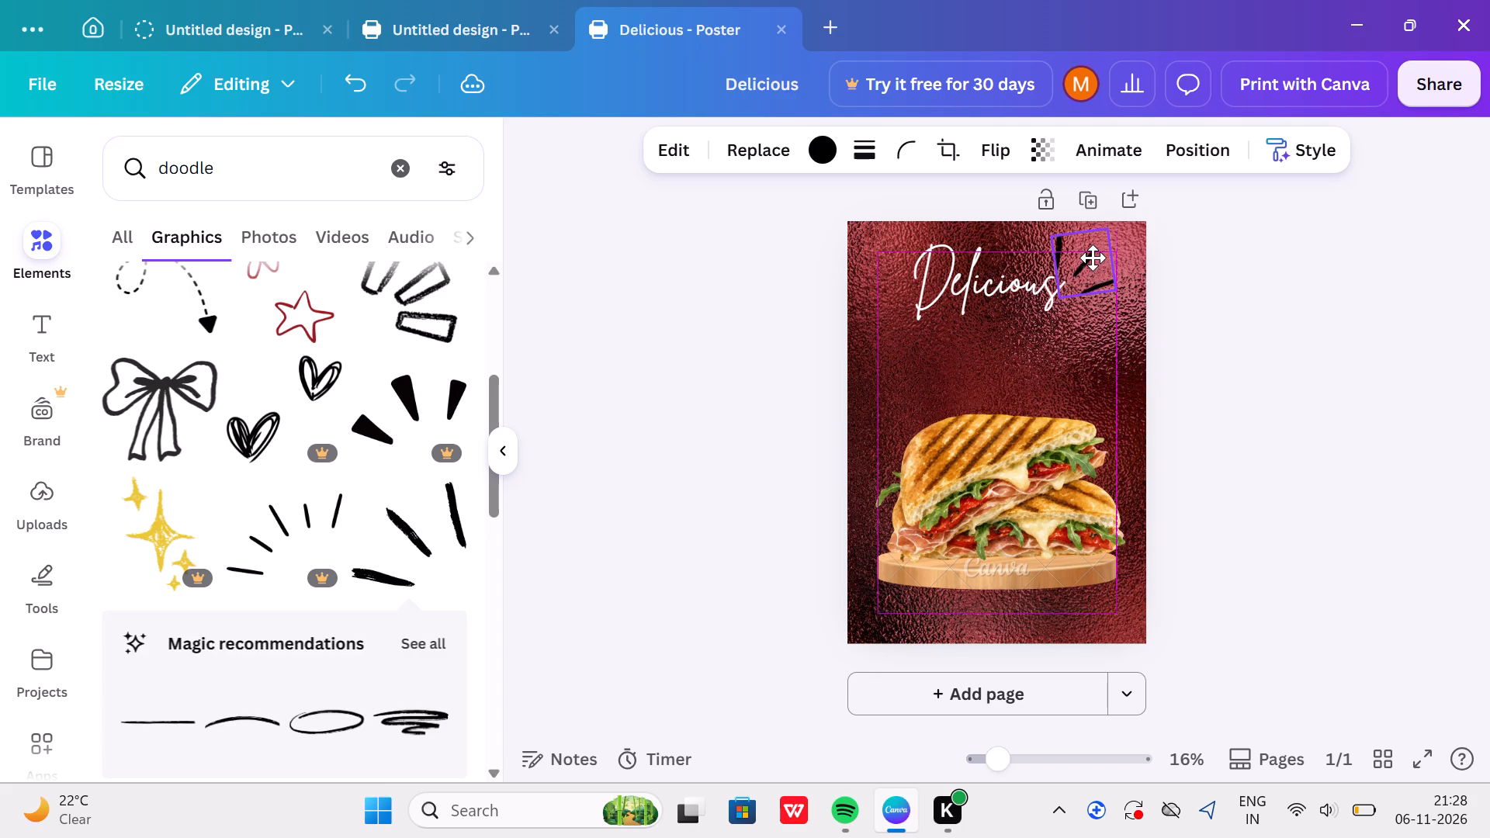
left_click_drag(1093, 258, 1097, 260)
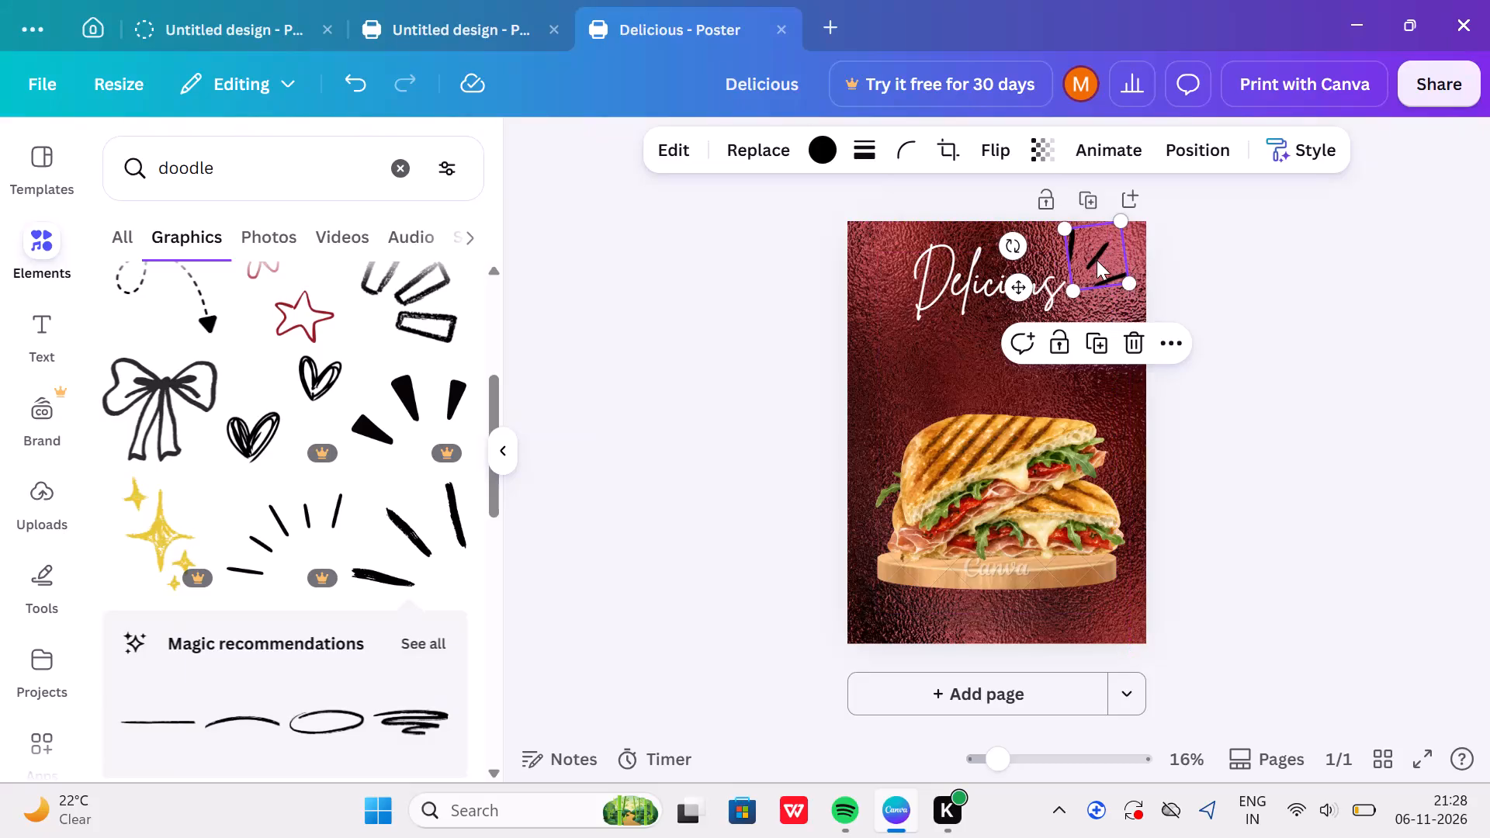
Rotate the doodle slightly until its frame is square to the page, and fine-tune its position beside the final "s".
left_click_drag(1011, 249, 1011, 246)
left_click_drag(1011, 246, 1011, 239)
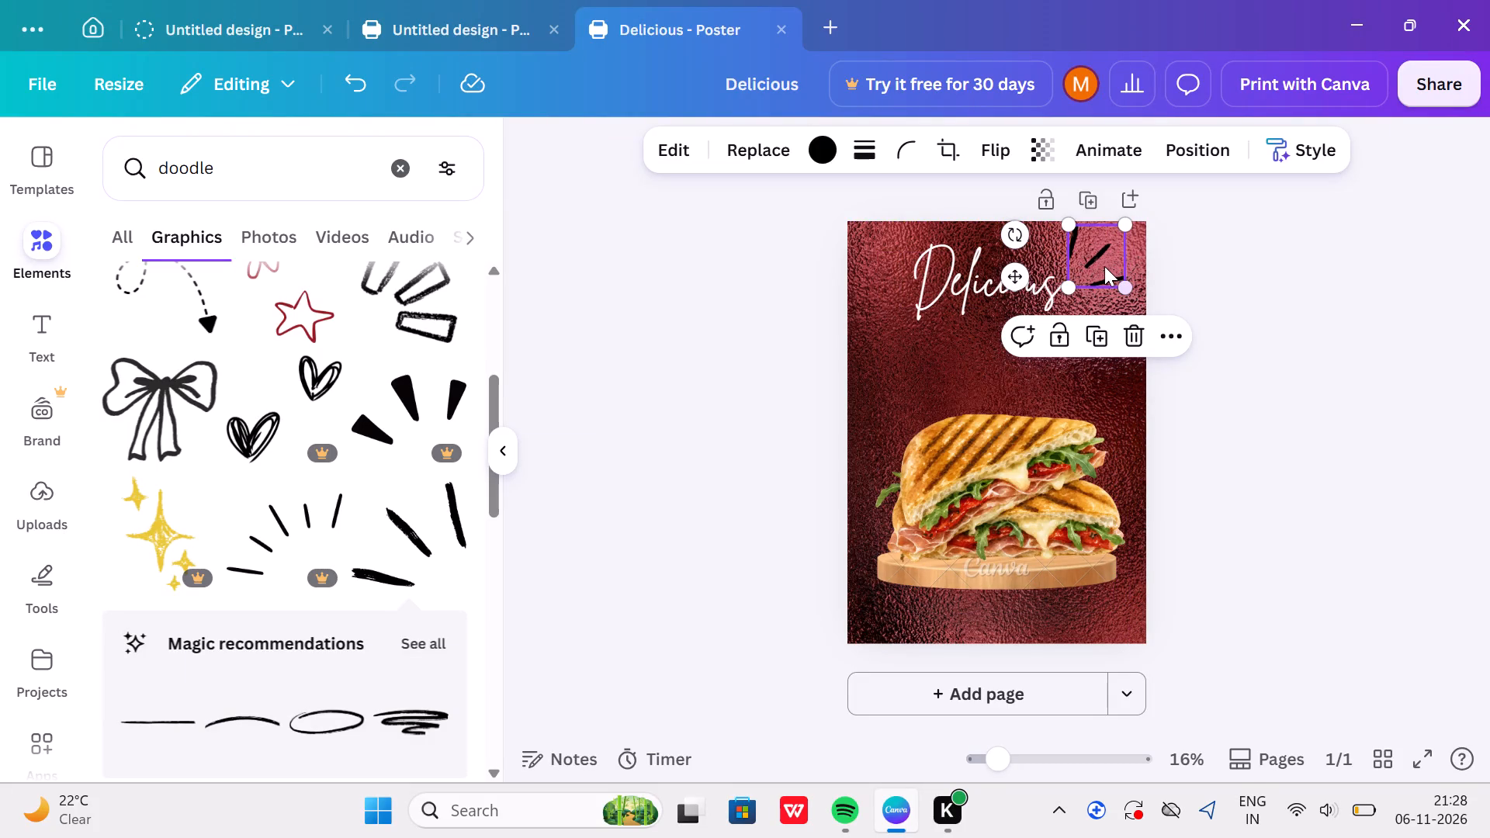
left_click(1104, 266)
left_click_drag(1104, 266, 1113, 272)
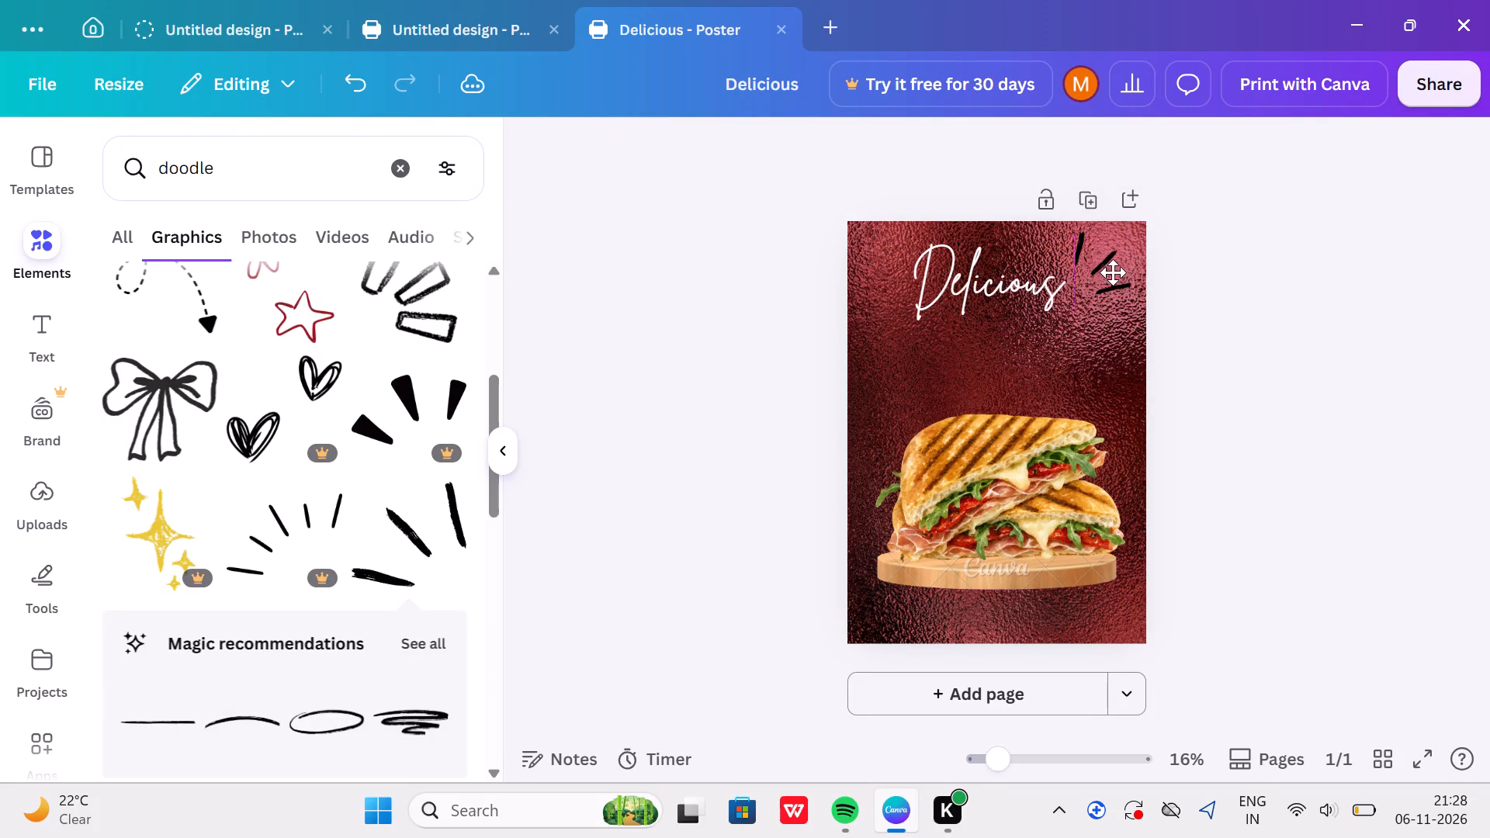
left_click_drag(1113, 272, 1100, 272)
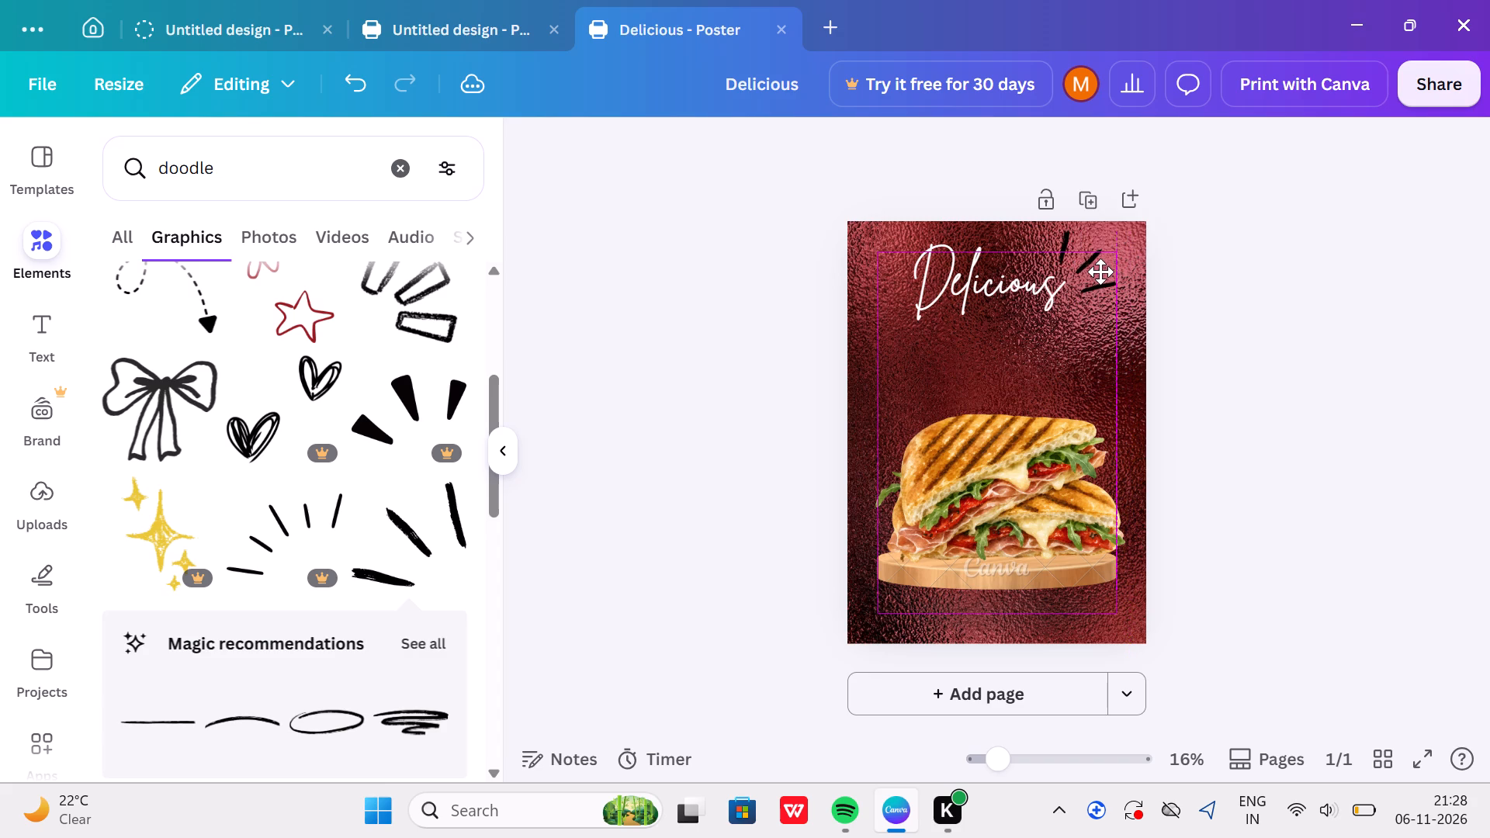
left_click_drag(1100, 272, 1106, 273)
left_click(1106, 273)
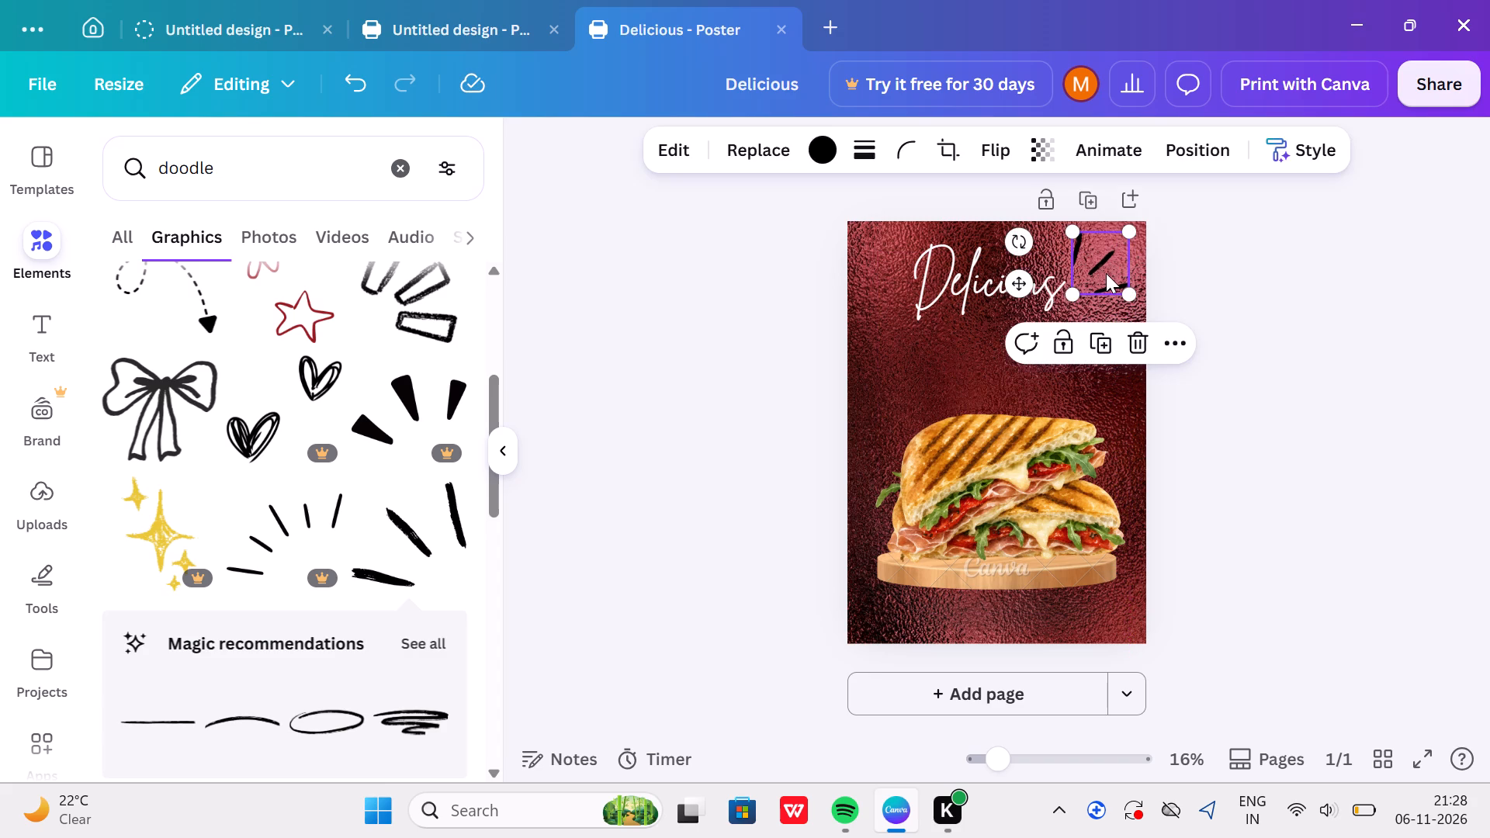
Duplicate the doodle, move the copy below the start of "Delicious", and rotate it so its strokes fan toward the poster's left edge.
key("ctrl+c")
key("ctrl+v")
left_click_drag(1106, 273, 1051, 308)
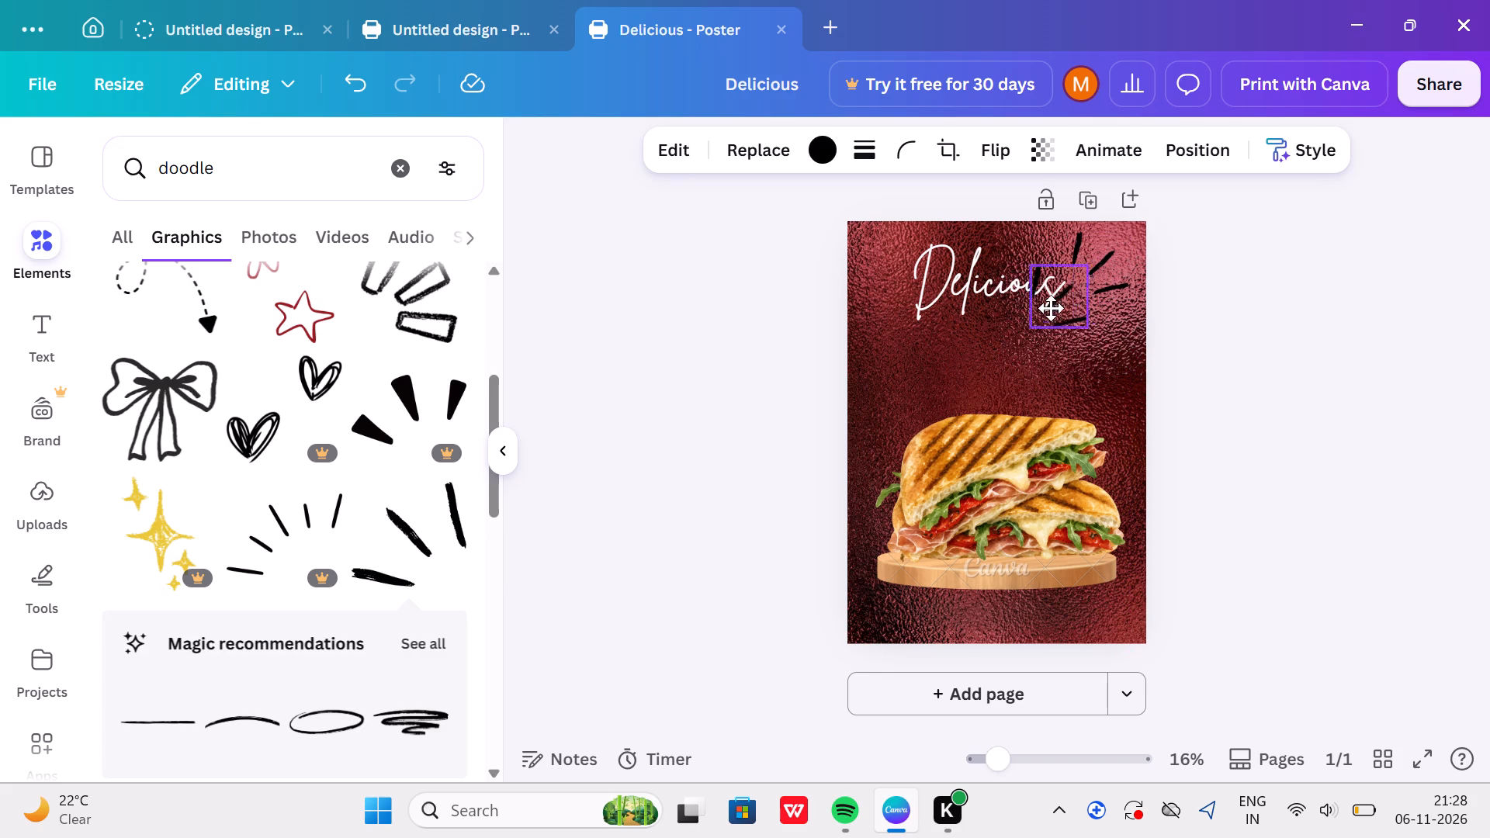
left_click_drag(1051, 308, 954, 363)
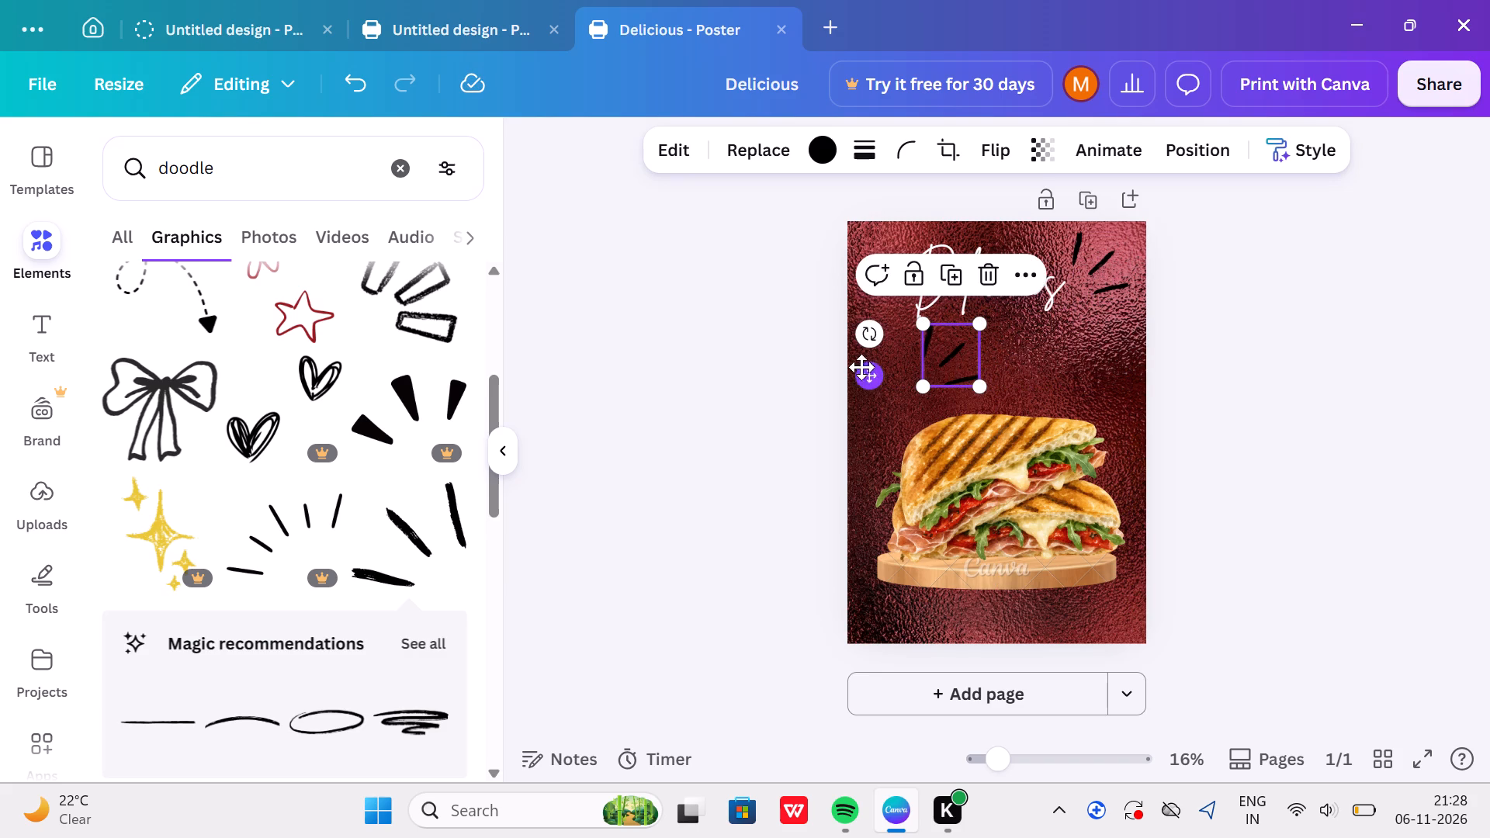
left_click_drag(864, 334, 986, 310)
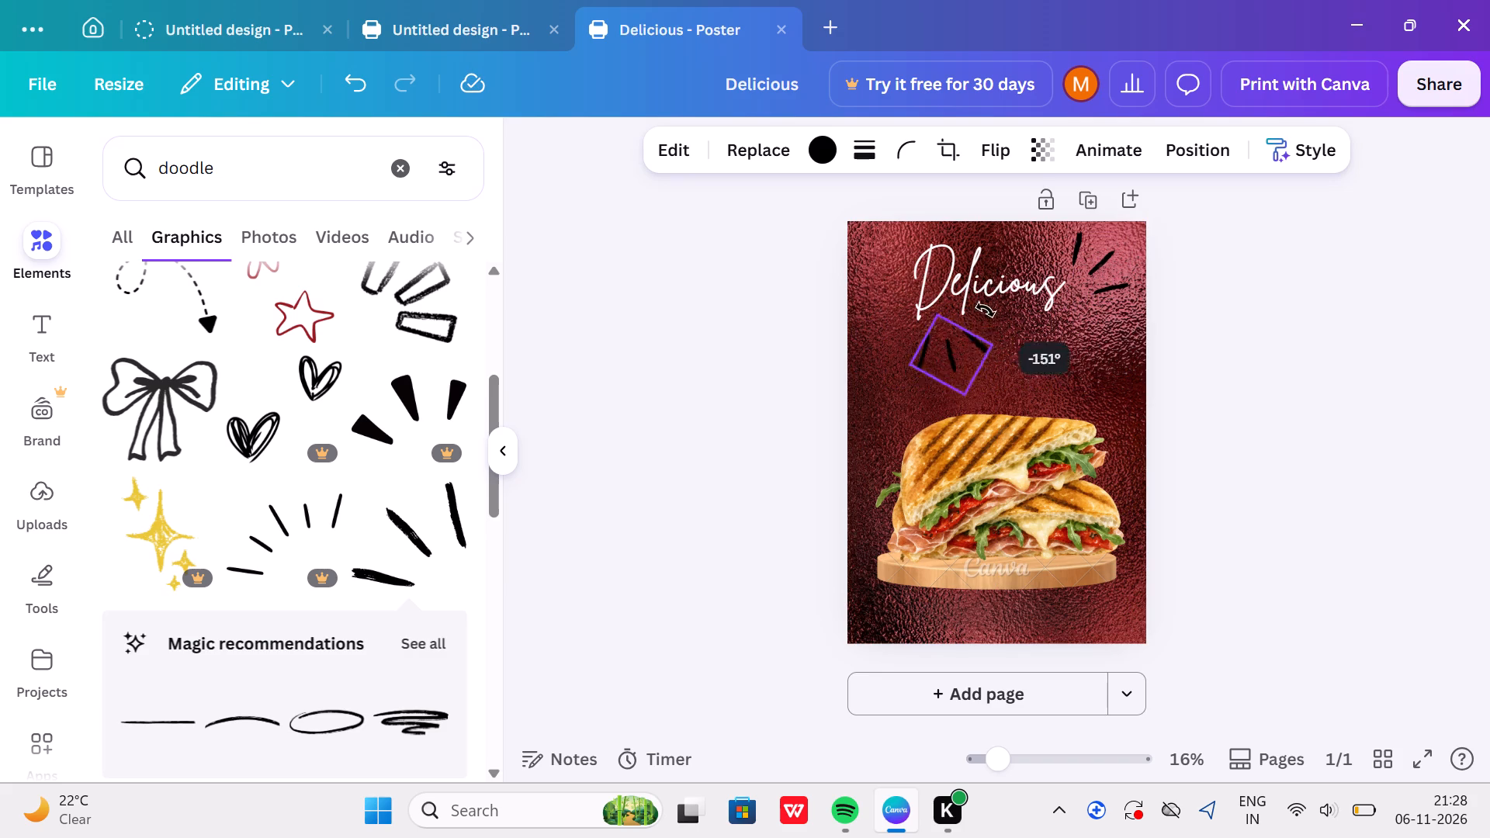
left_click_drag(986, 310, 953, 393)
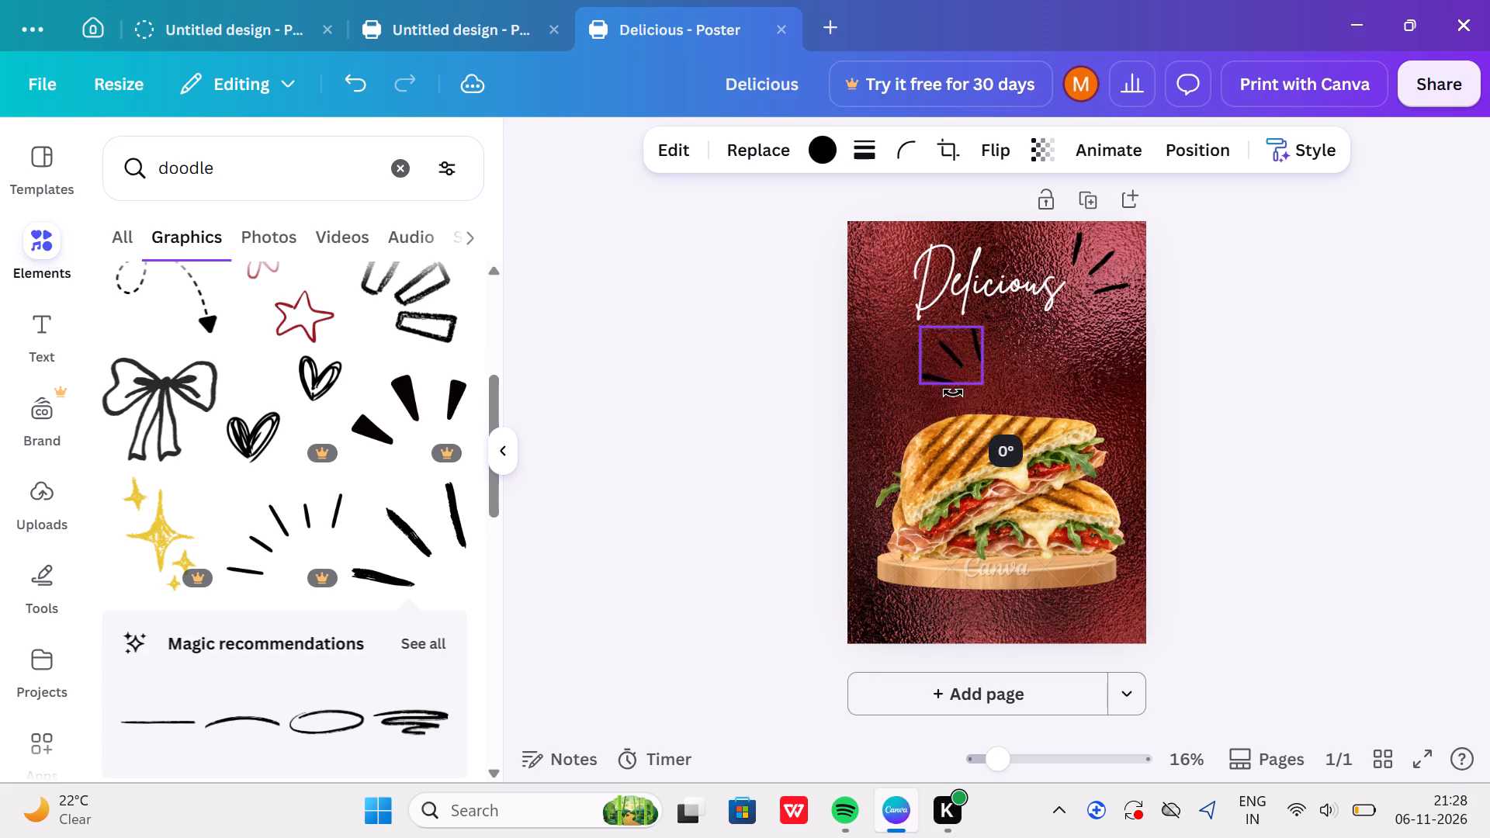
left_click_drag(953, 393, 962, 393)
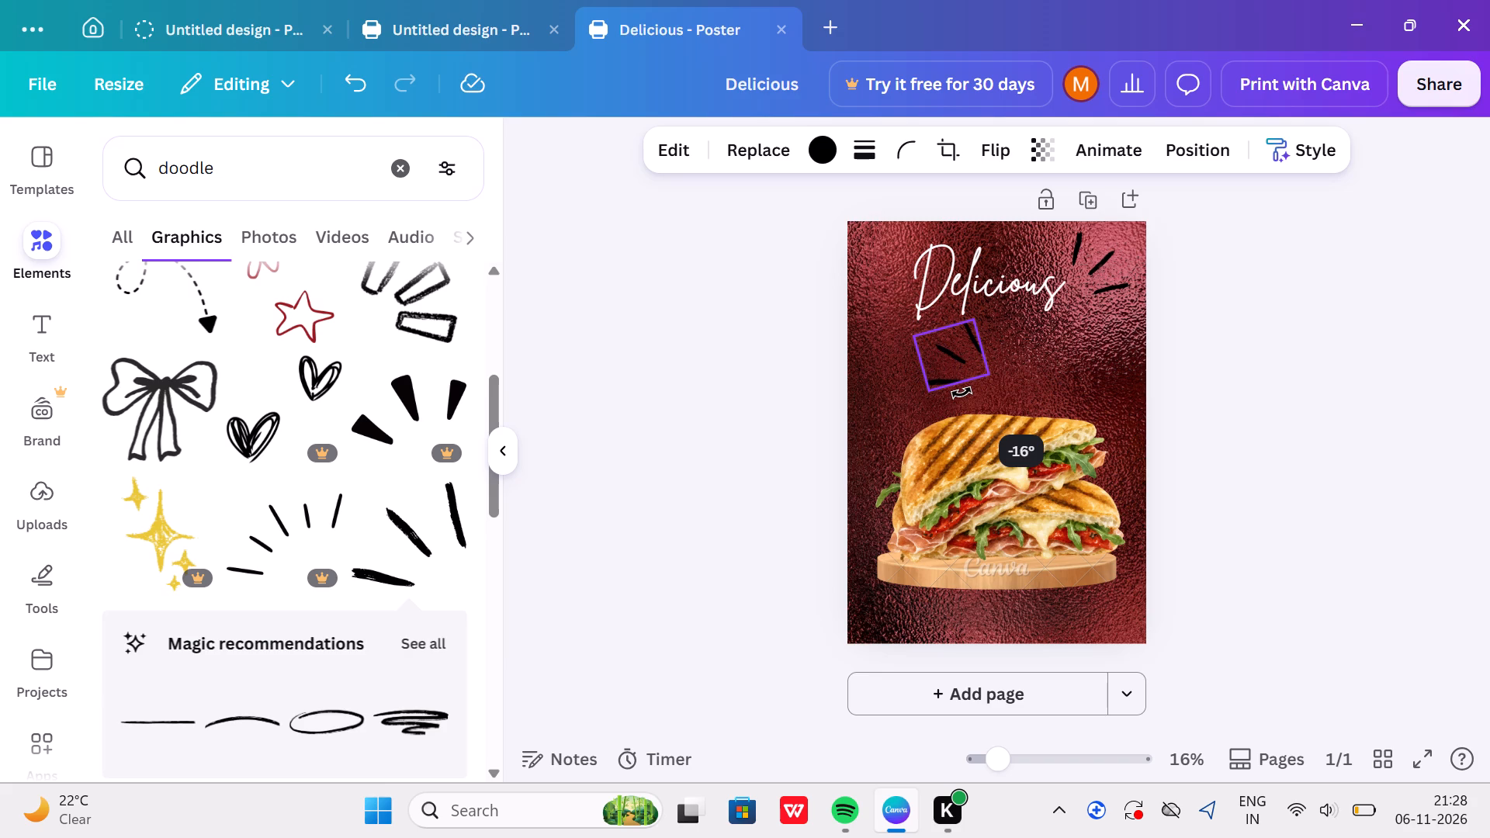
left_click_drag(962, 393, 988, 395)
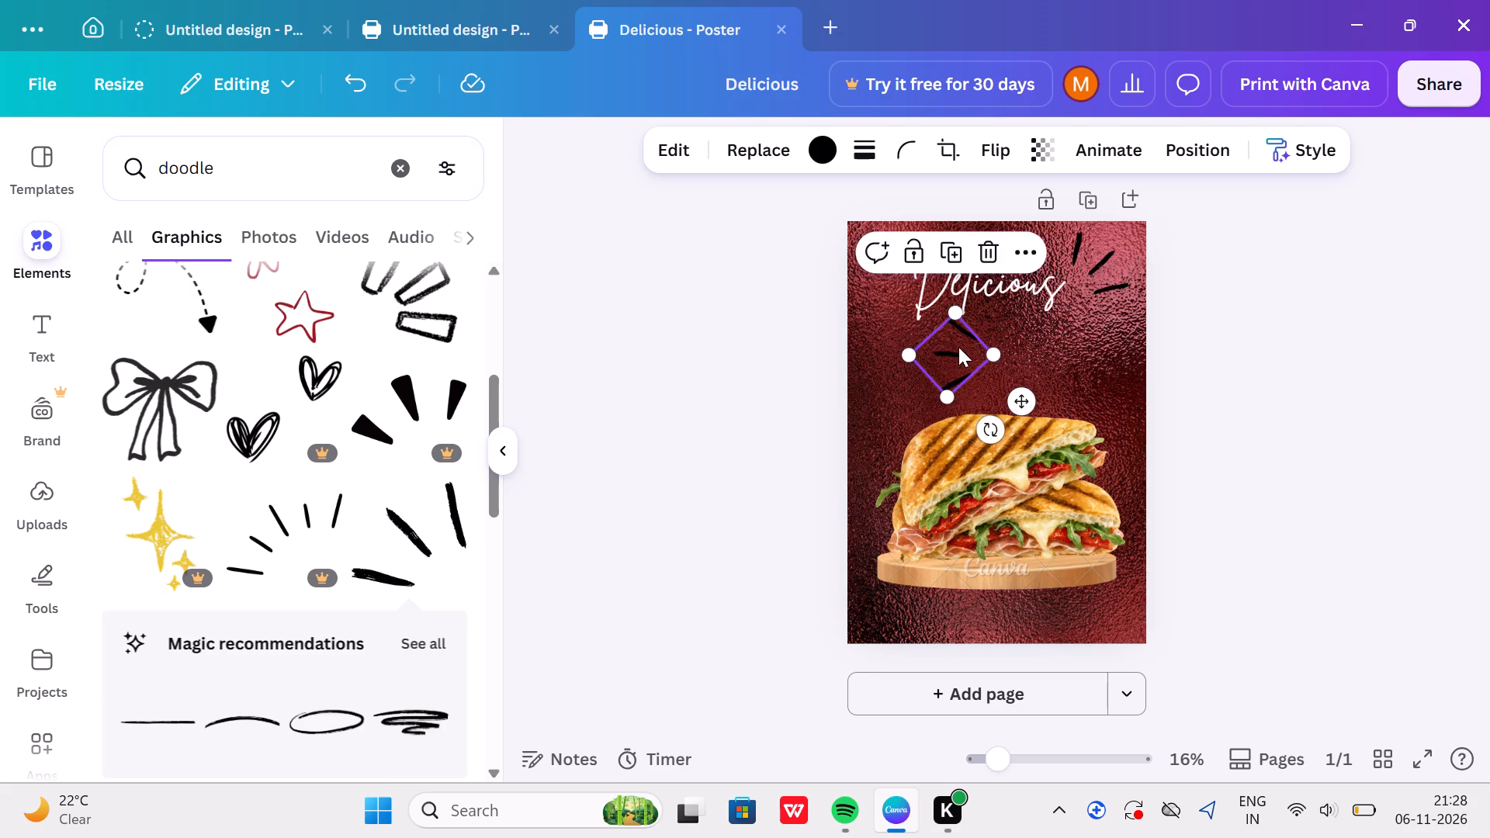
Place the copied doodle beside the "D" of "Delicious" and adjust its angle so the strokes radiate away from the word.
left_click_drag(958, 347, 879, 306)
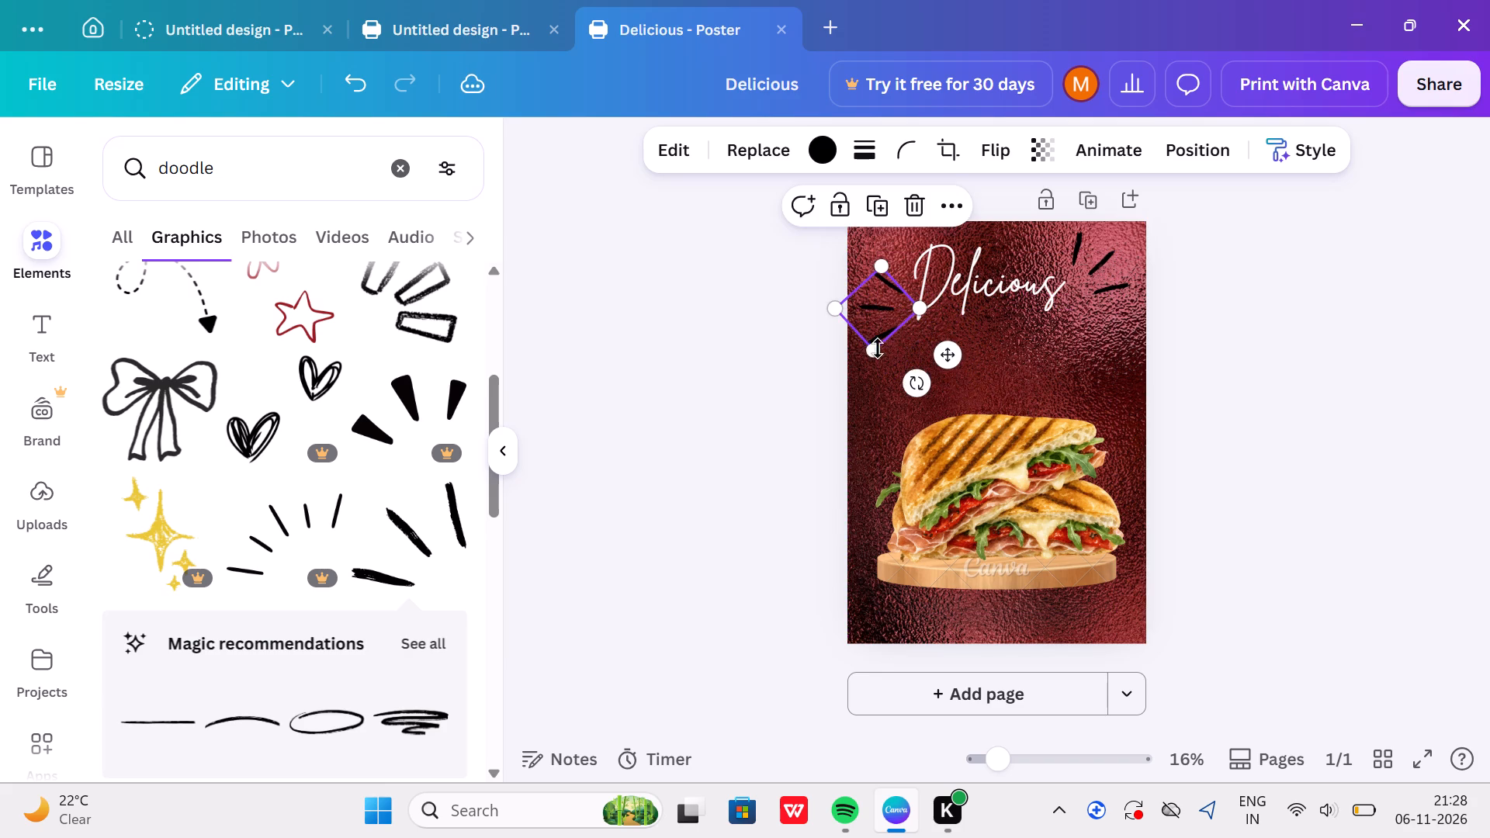
left_click_drag(918, 384, 942, 385)
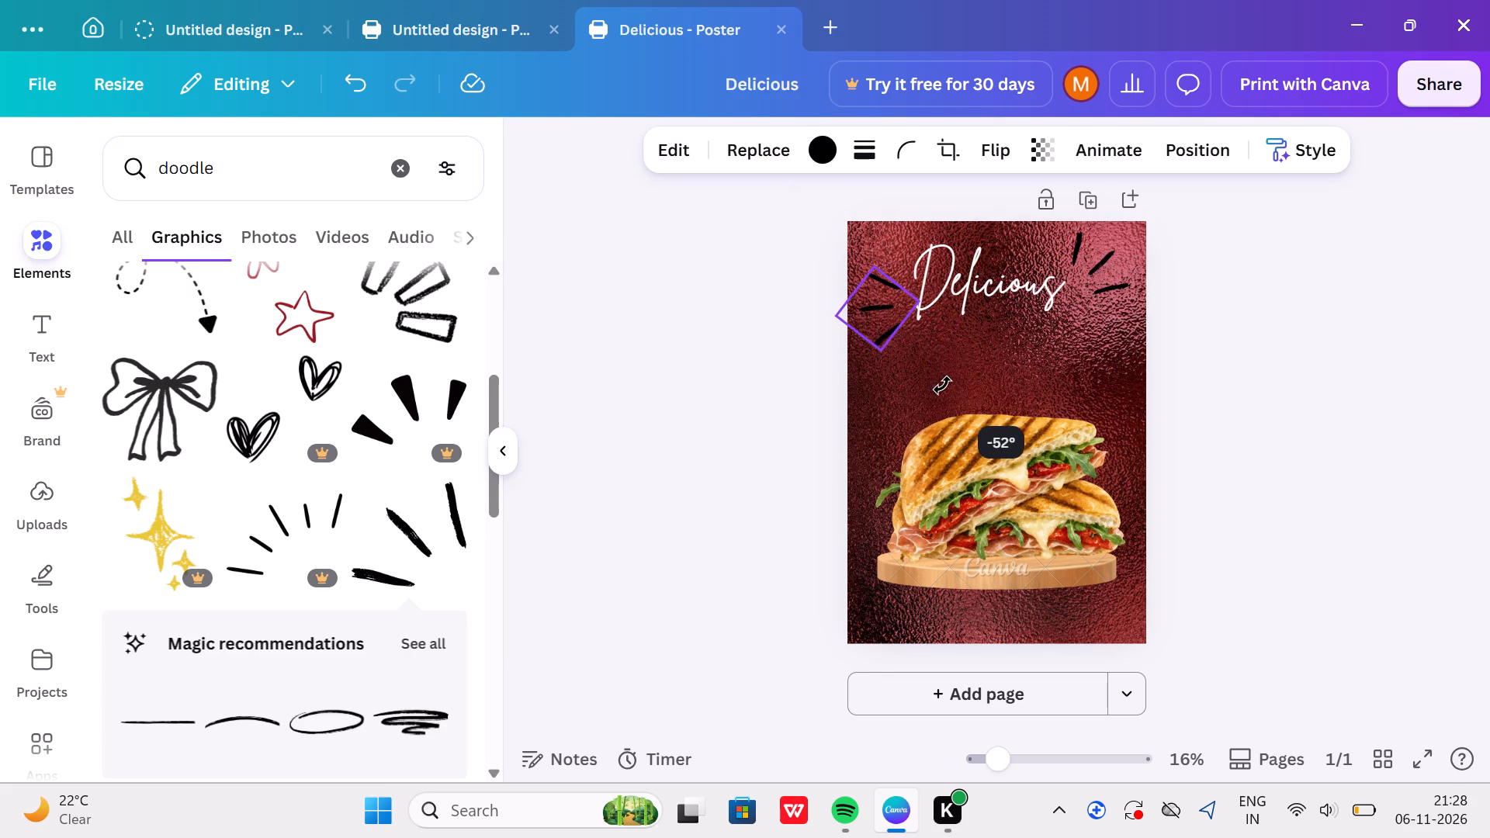
left_click_drag(942, 385, 951, 385)
left_click_drag(880, 305, 885, 325)
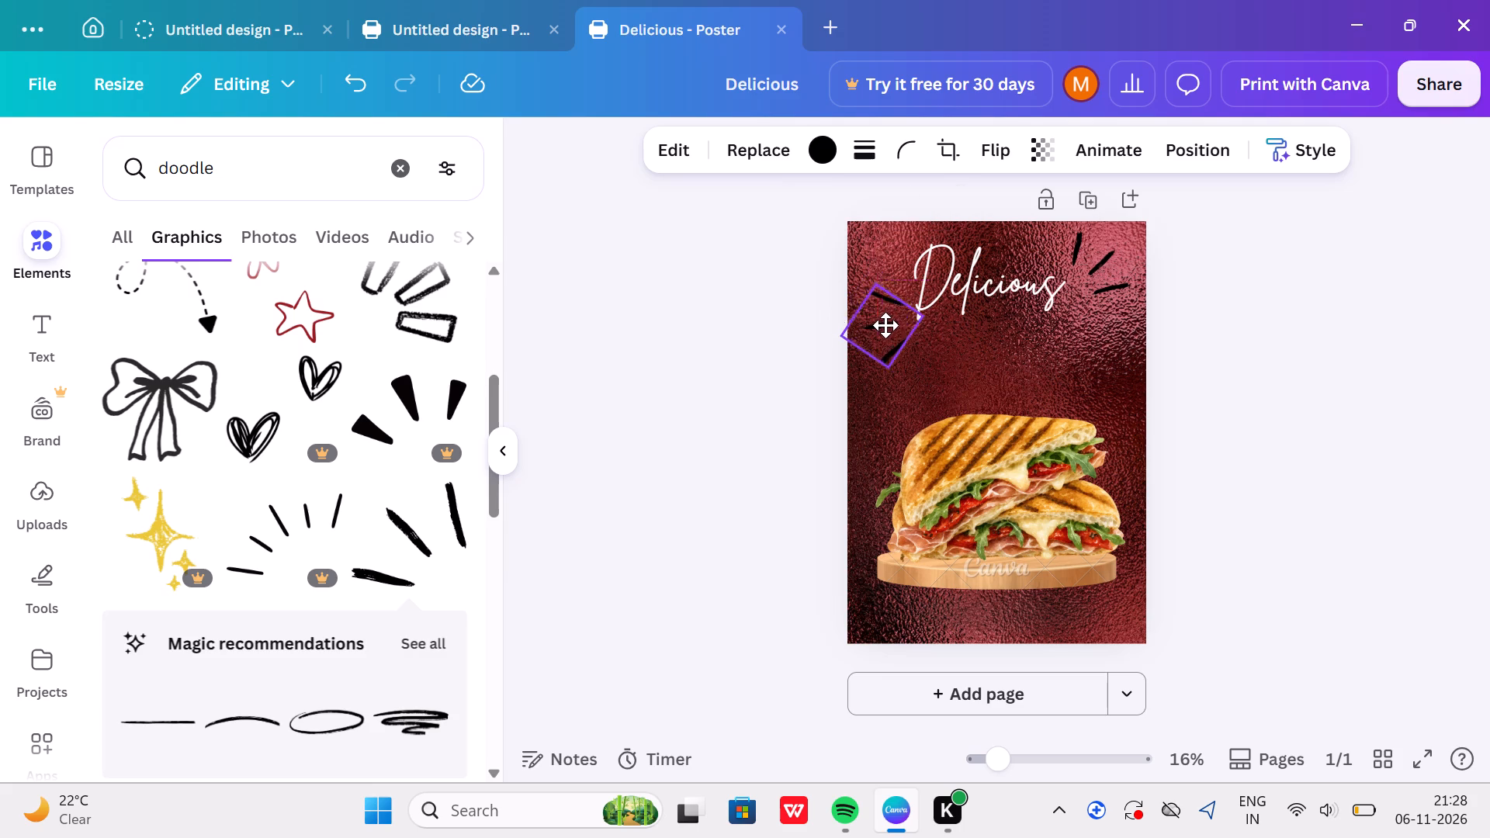
left_click_drag(885, 325, 882, 315)
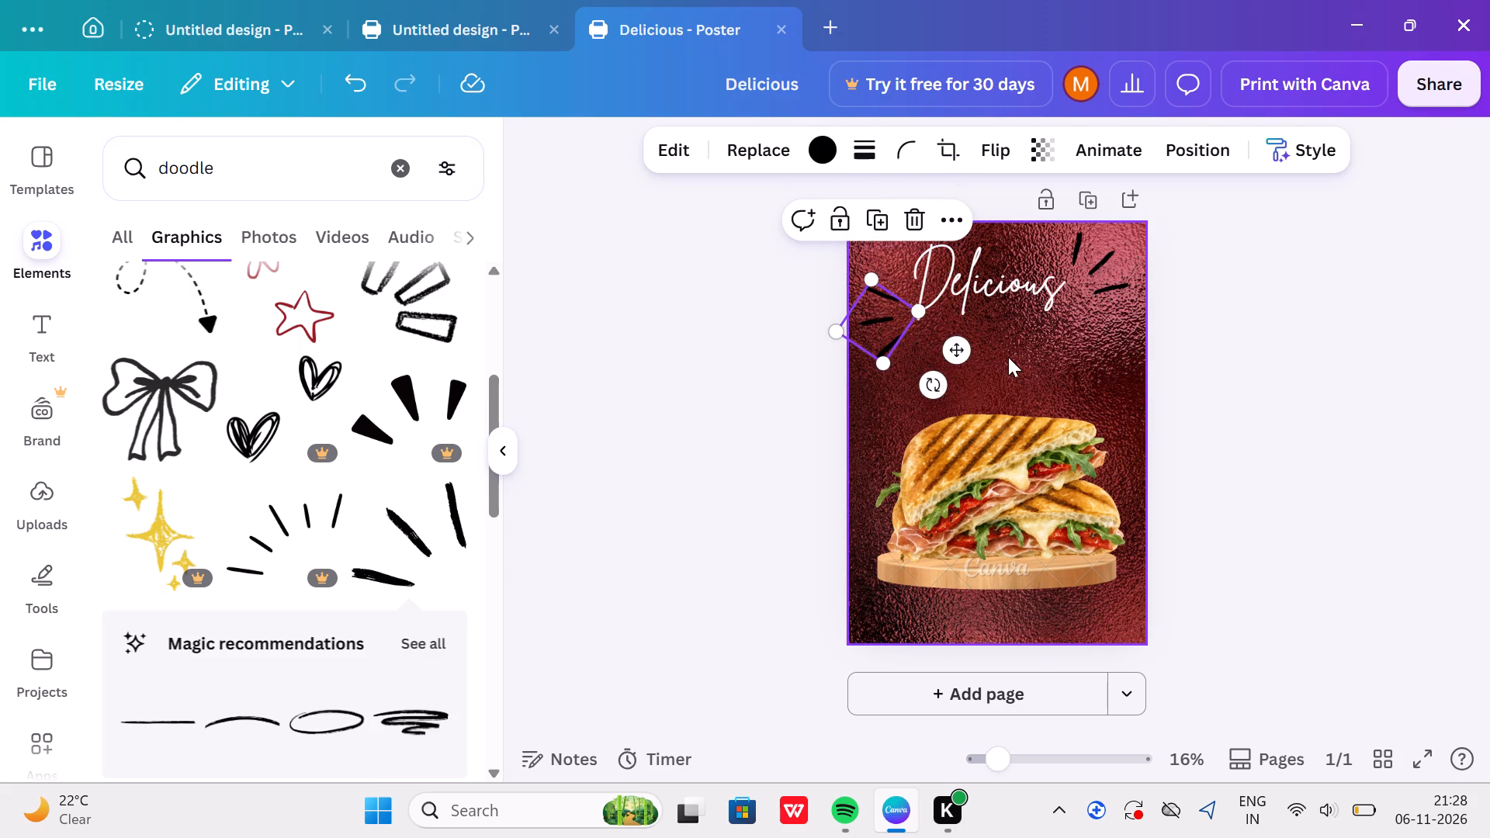
Recolour both three-stroke doodles around "Delicious" white (#ffffff) and deselect everything.
left_click(824, 156)
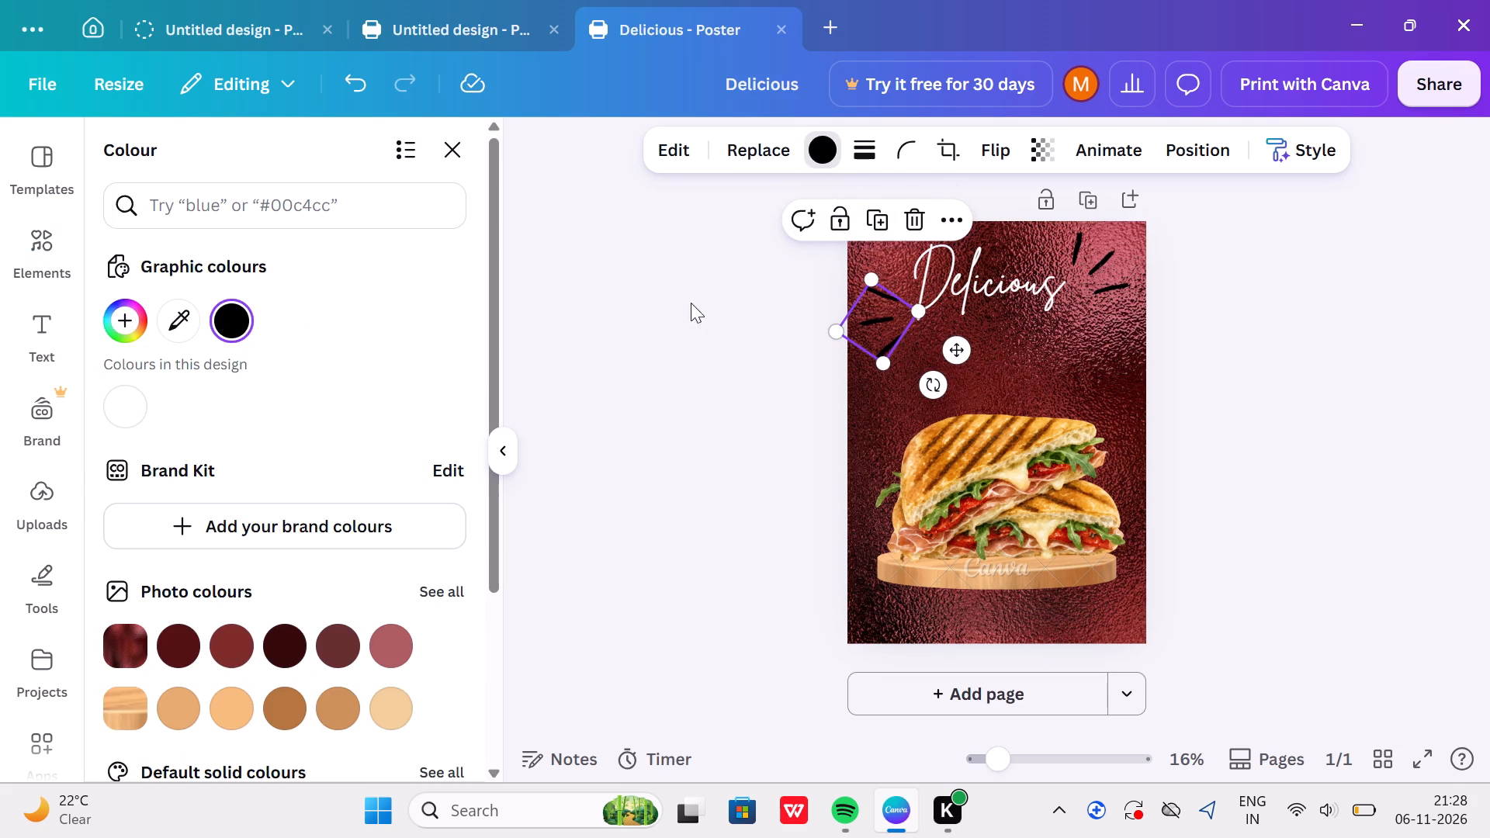
scroll(248, 635, "down", 1)
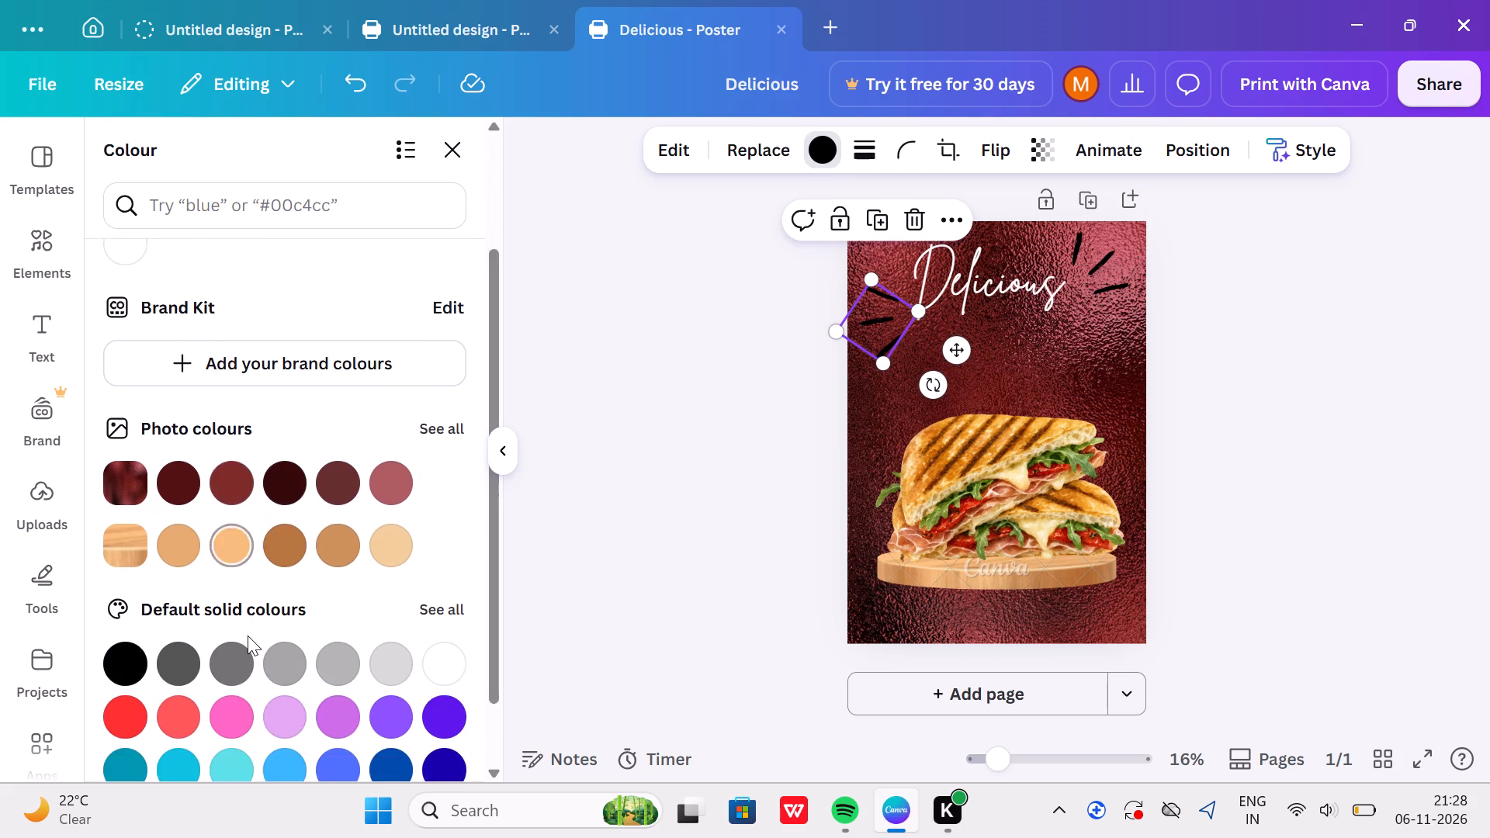
scroll(248, 635, "down", 1)
left_click(435, 641)
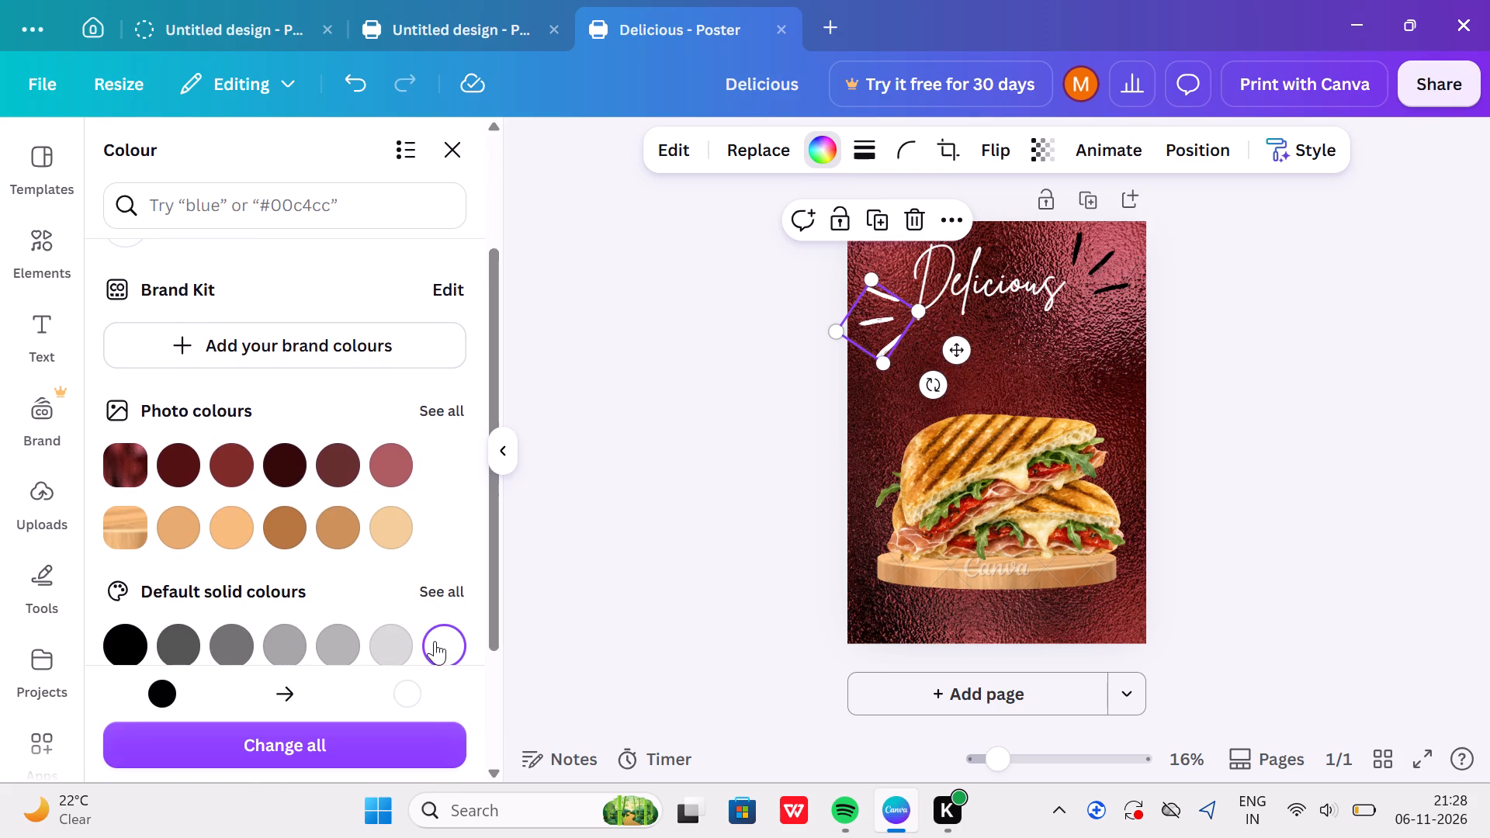
left_click(1083, 265)
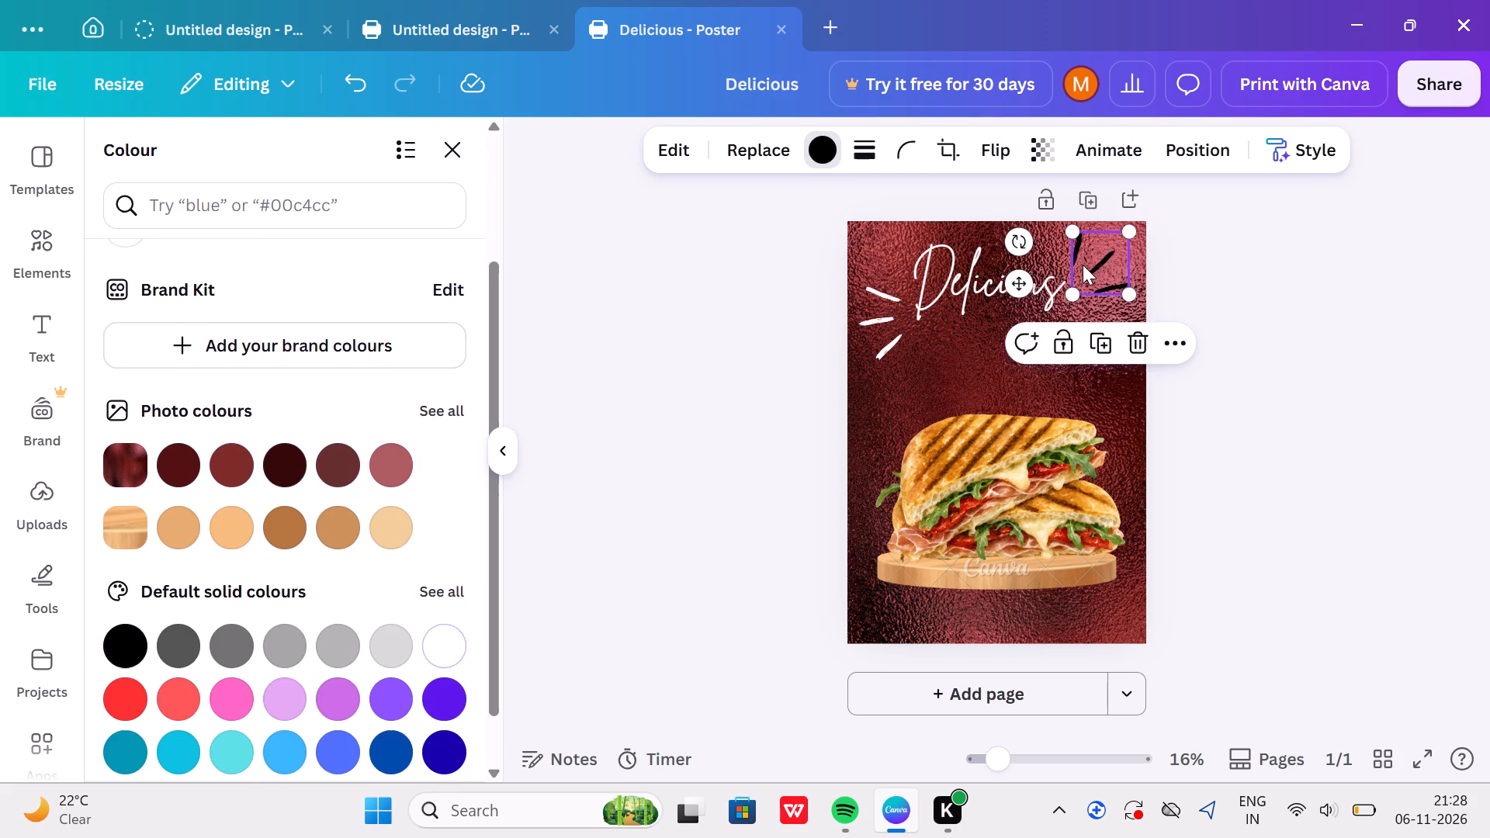
left_click(431, 634)
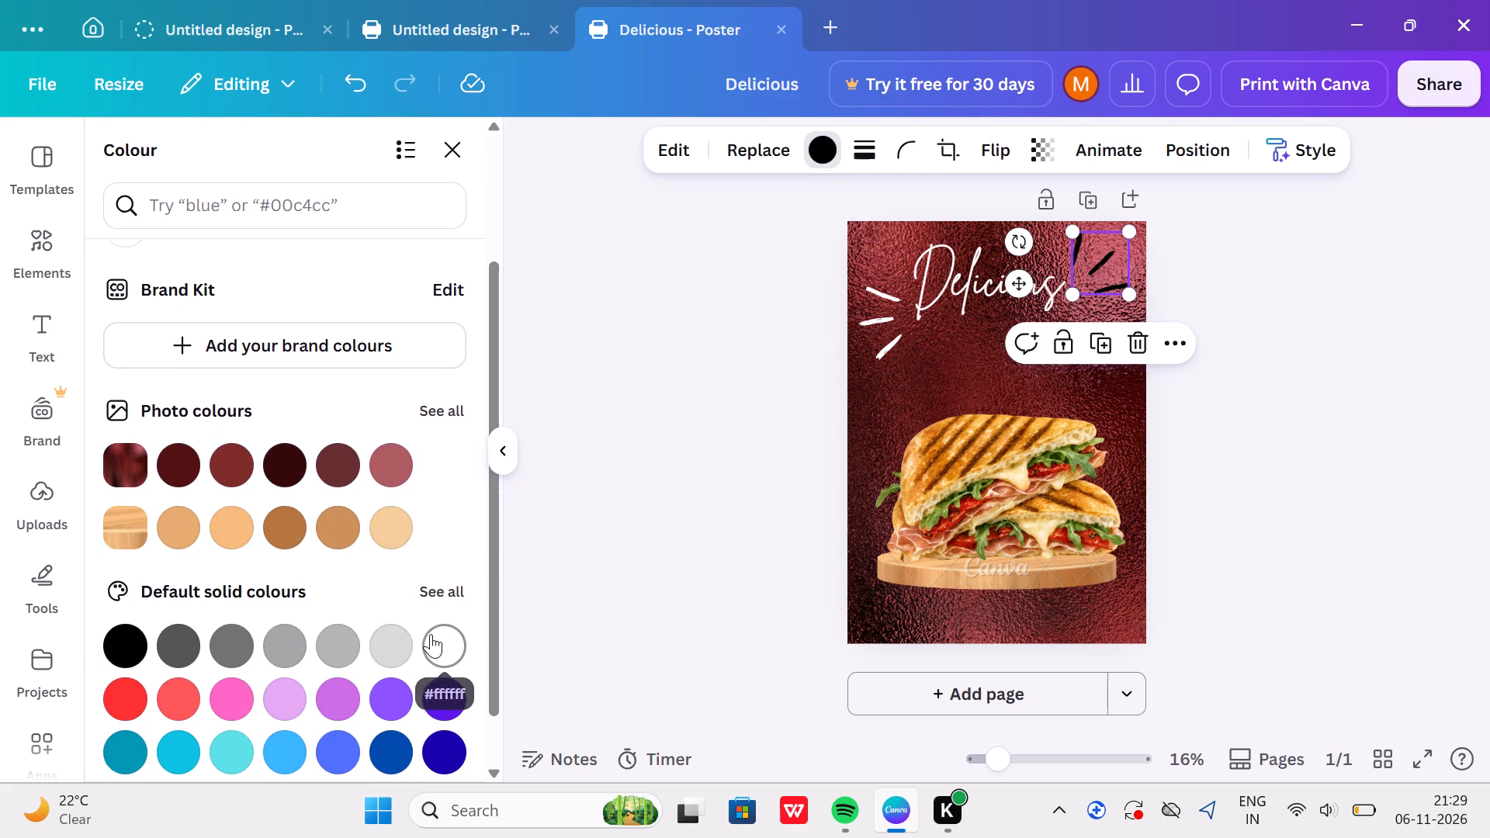
left_click(874, 459)
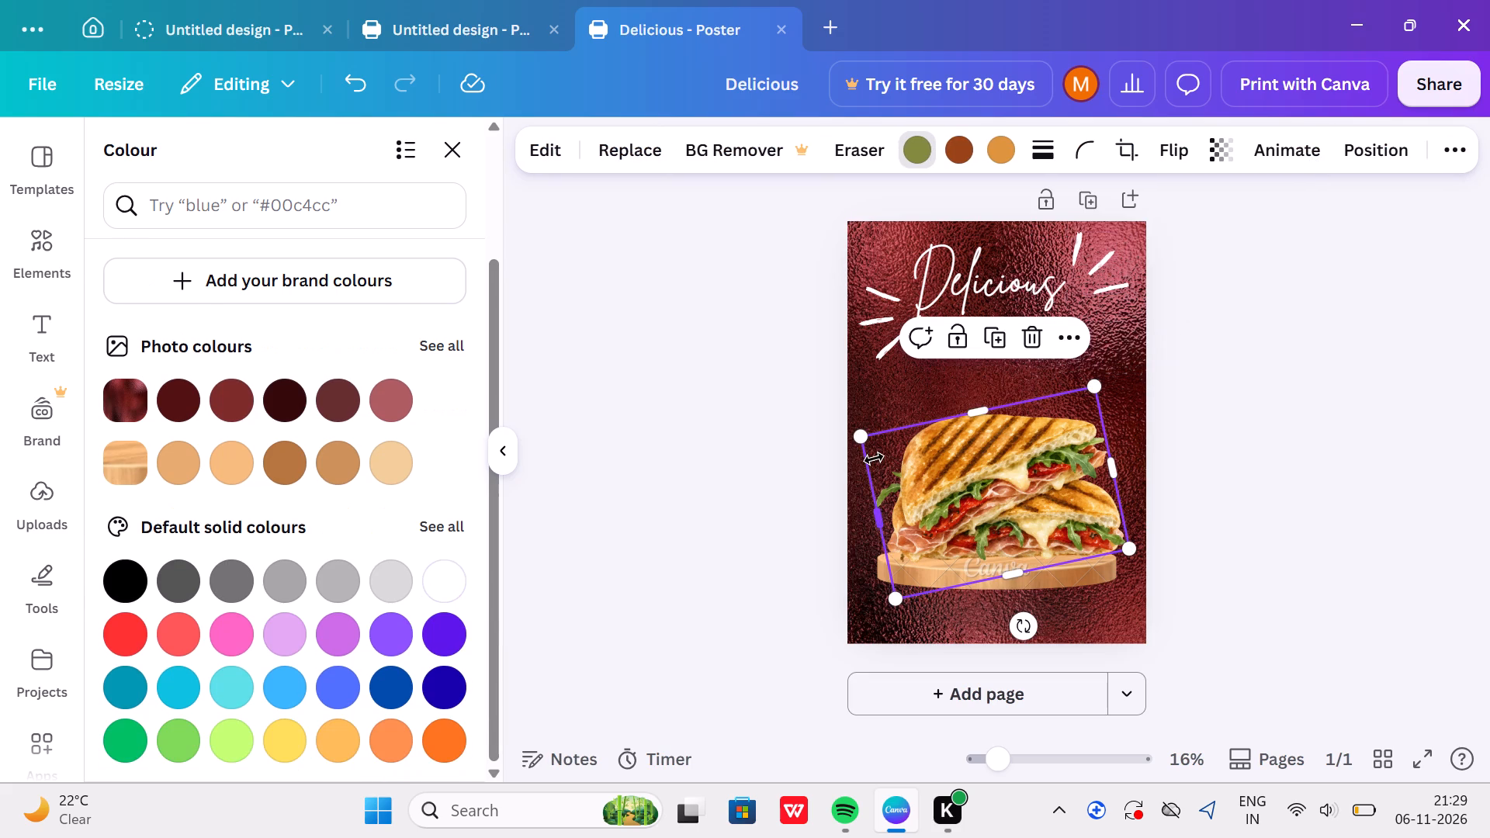
left_click(759, 421)
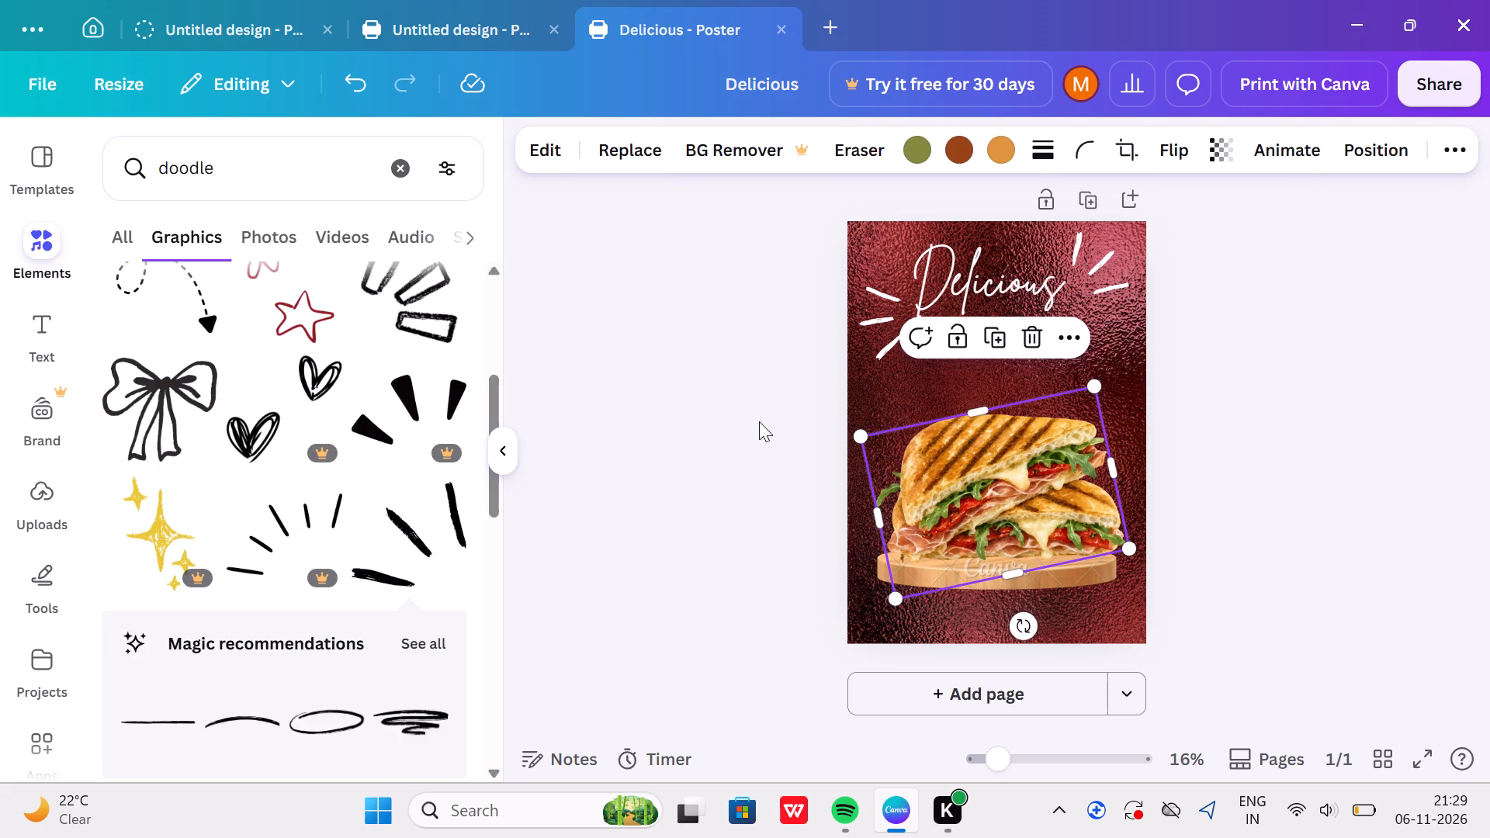
left_click(1269, 359)
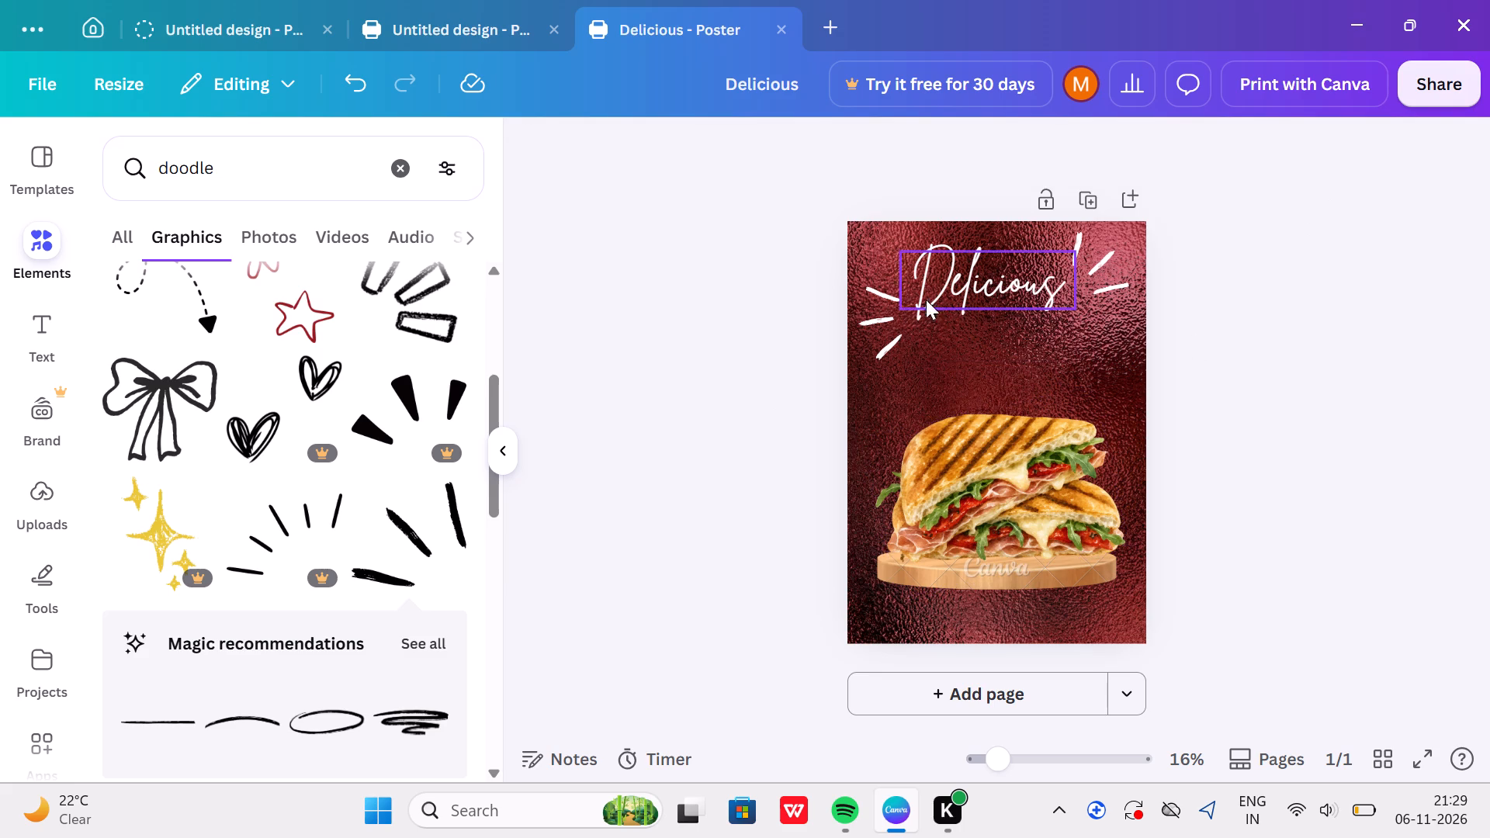
Move the doodle beside the "D" up into the poster's upper-left corner and rotate it to about -29°, fanning outward from the word.
left_click(892, 327)
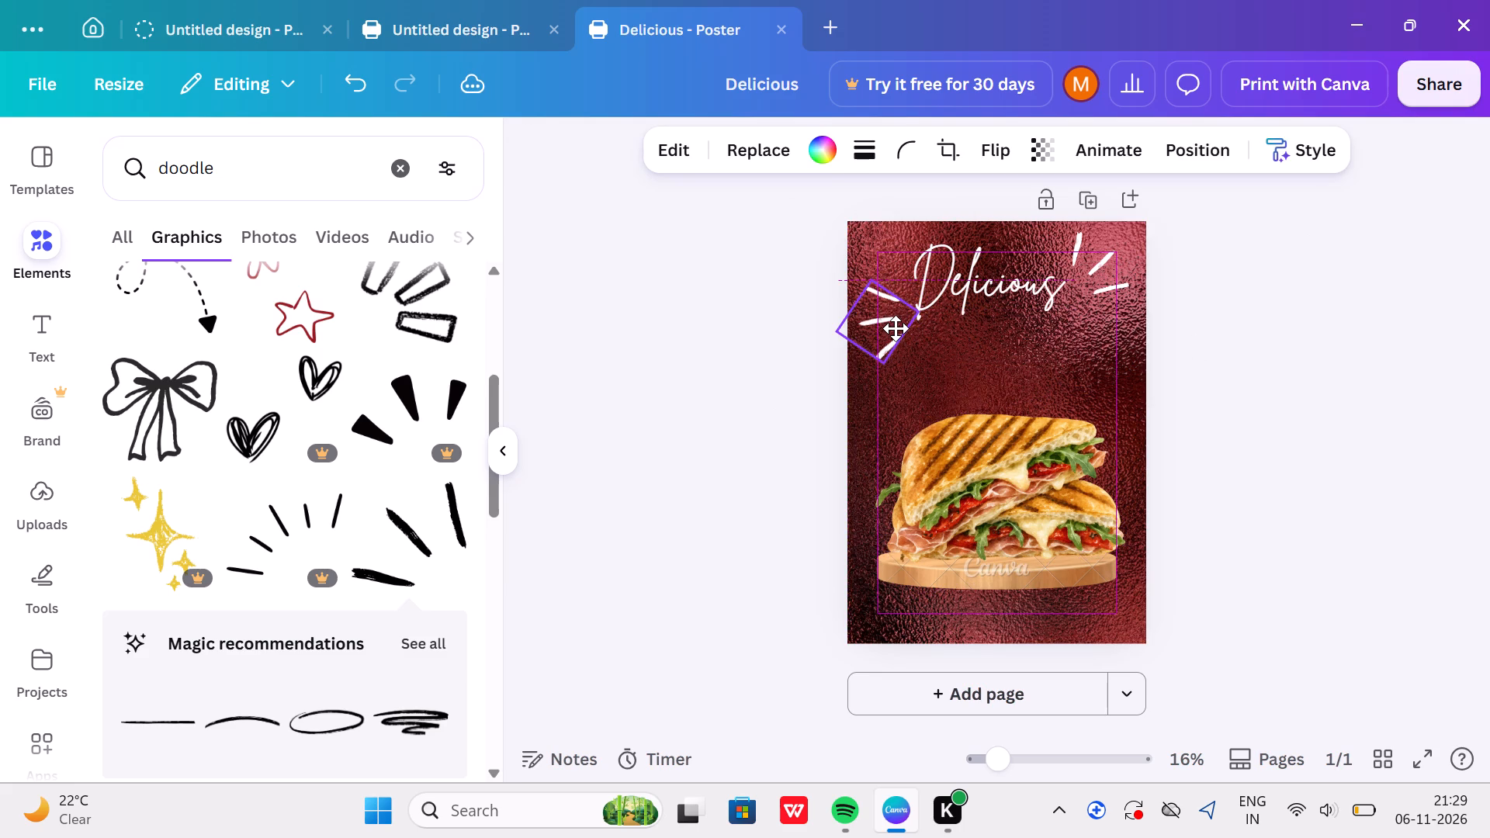
left_click_drag(896, 328, 881, 274)
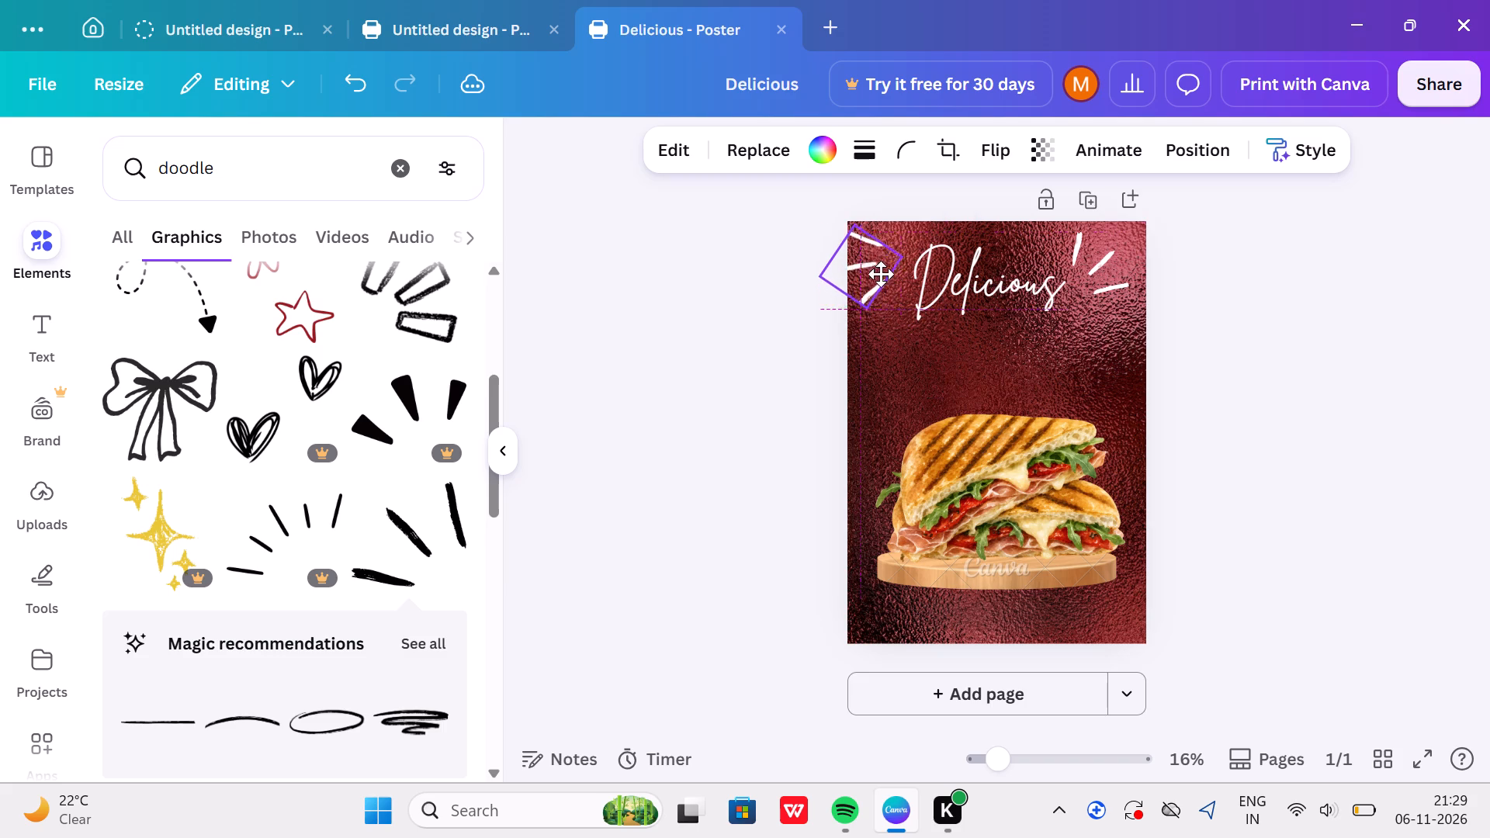
left_click_drag(881, 274, 888, 255)
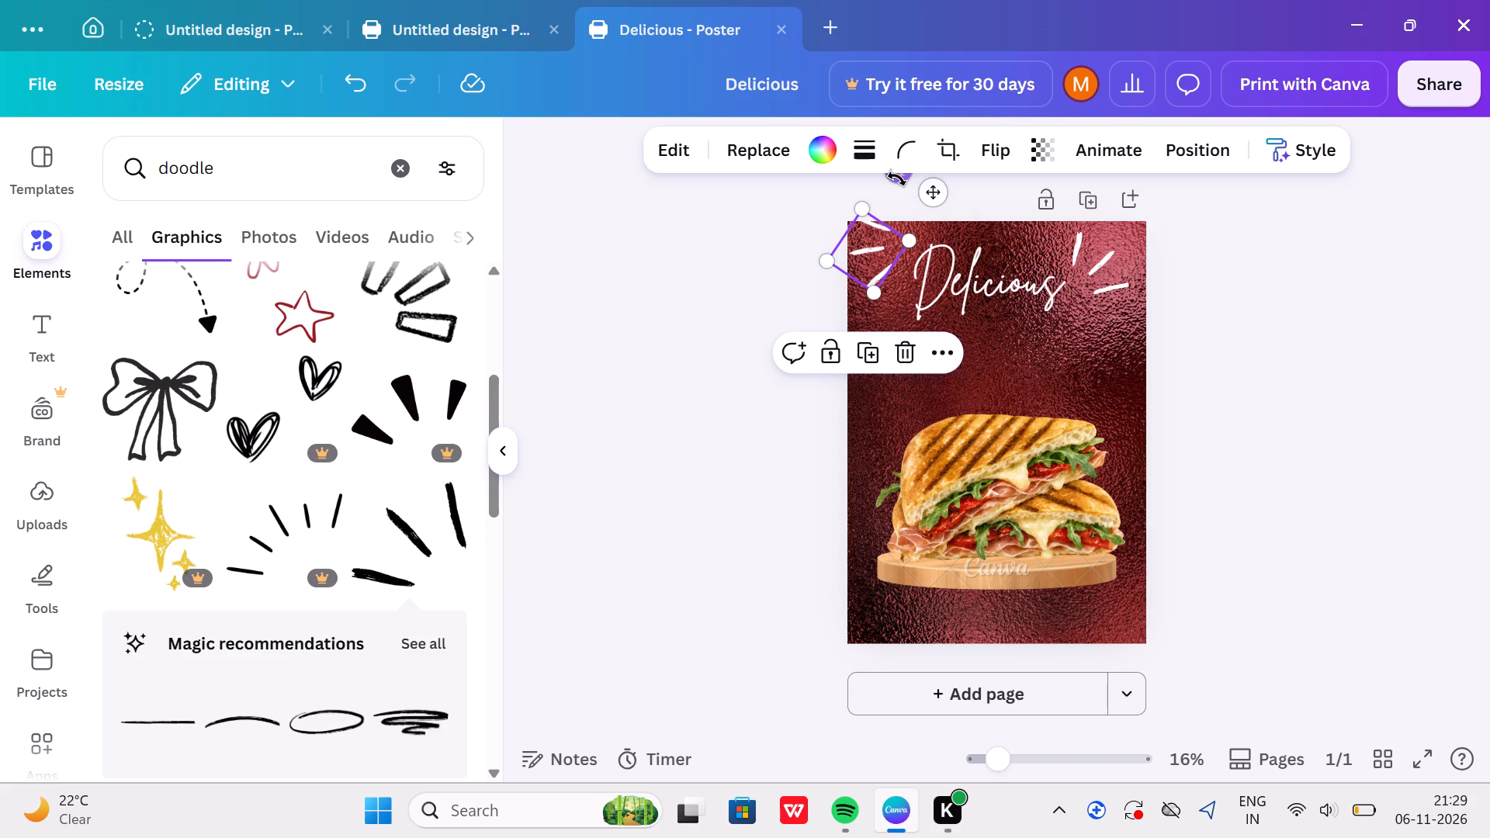
left_click_drag(897, 178, 910, 209)
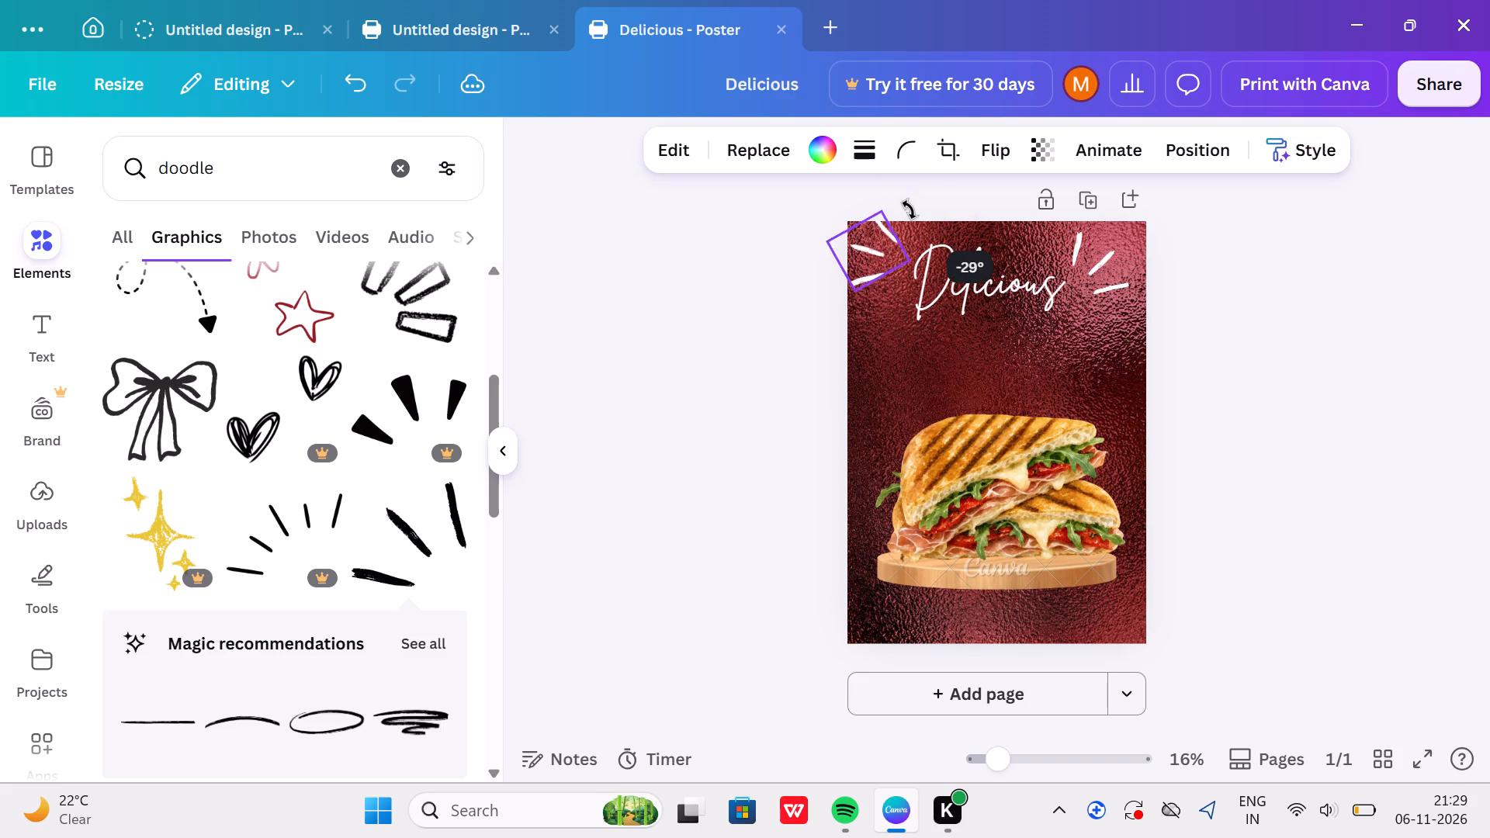
left_click_drag(910, 209, 910, 210)
left_click_drag(868, 255, 878, 255)
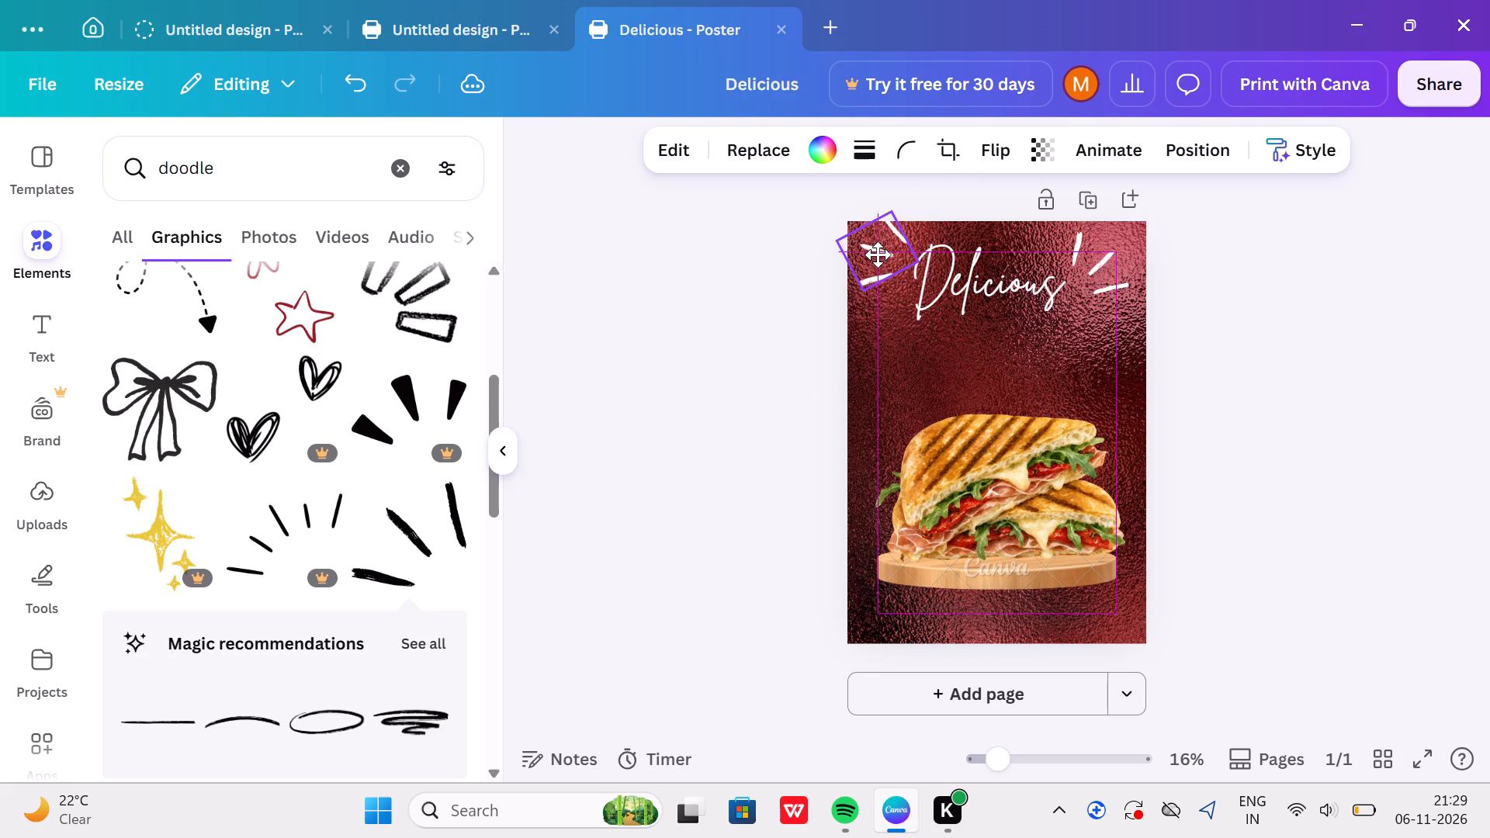
left_click_drag(878, 255, 878, 255)
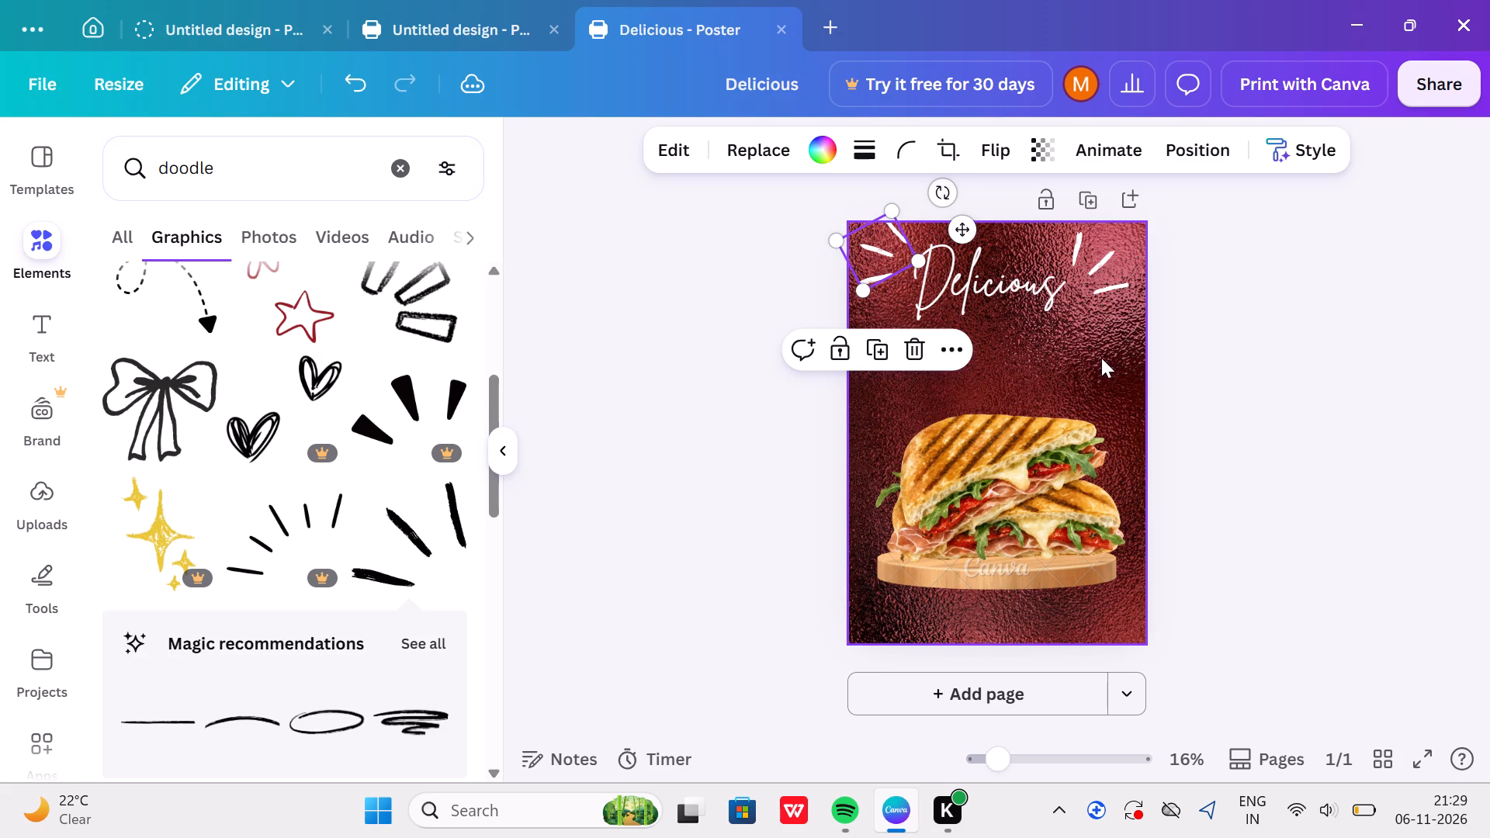
left_click(1101, 358)
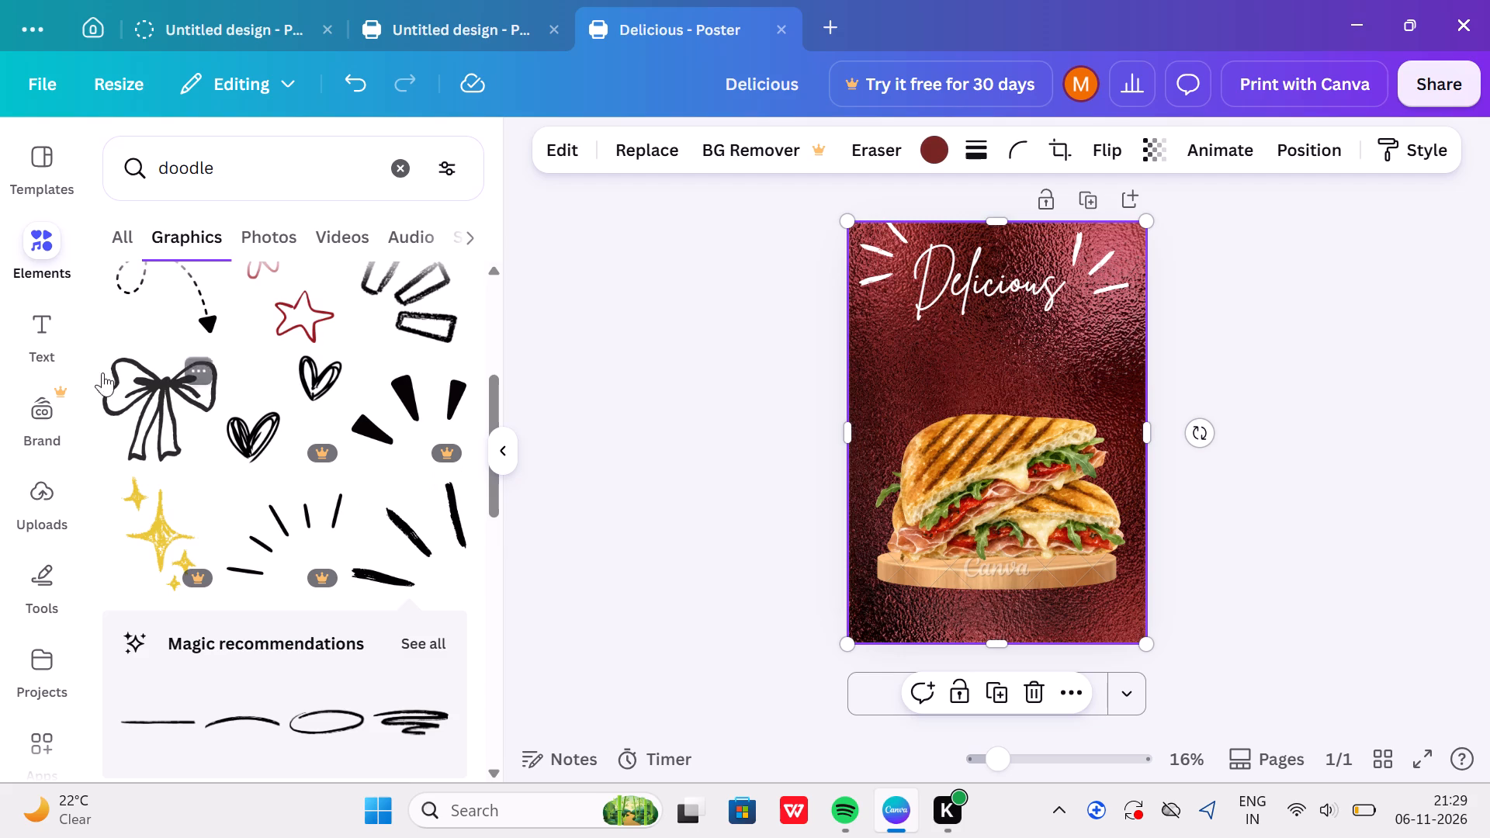
Add a heading to the poster with the text "SANDWICH".
left_click(45, 342)
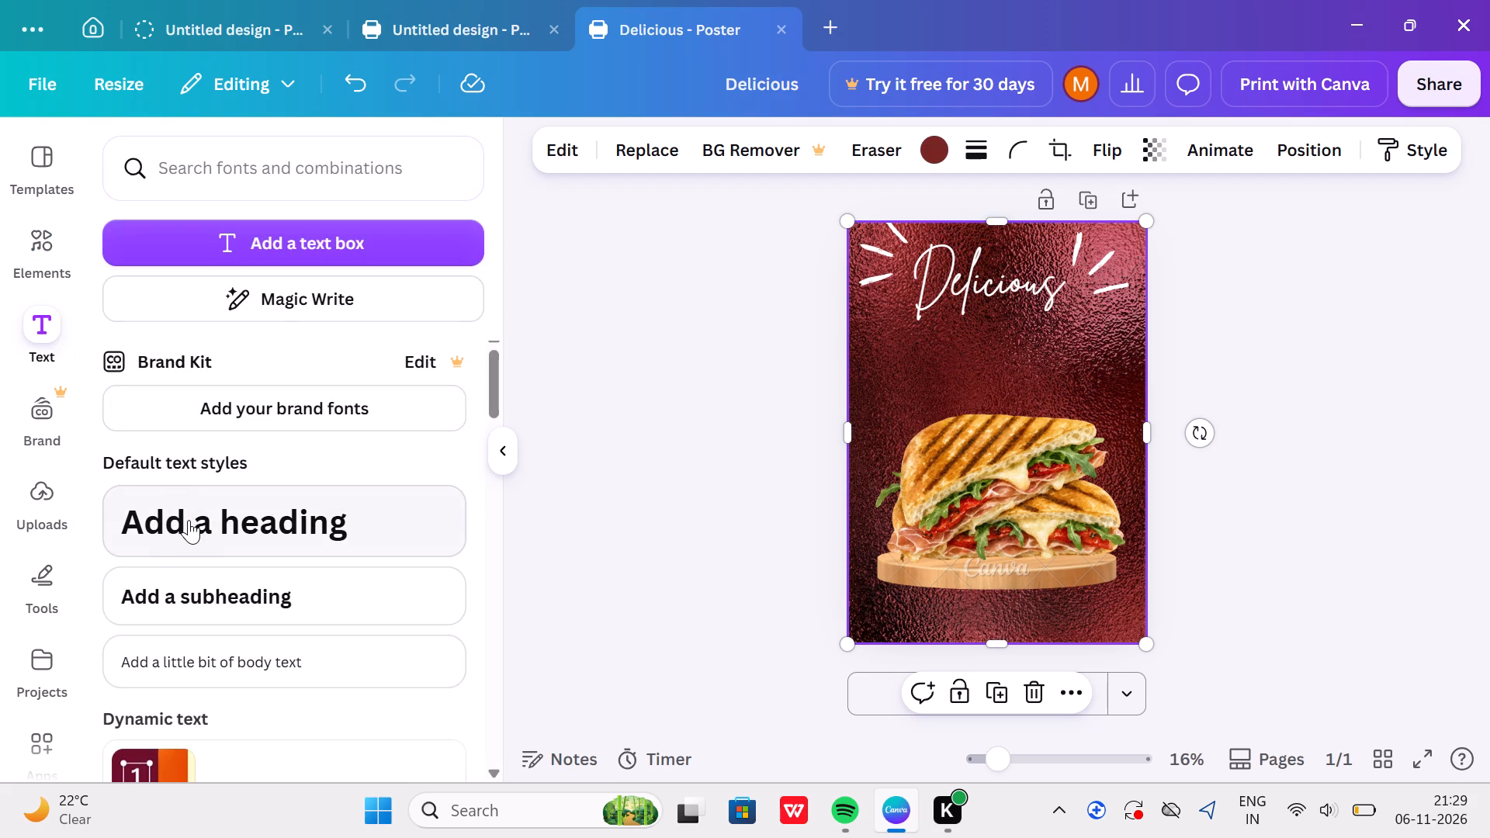
left_click(189, 523)
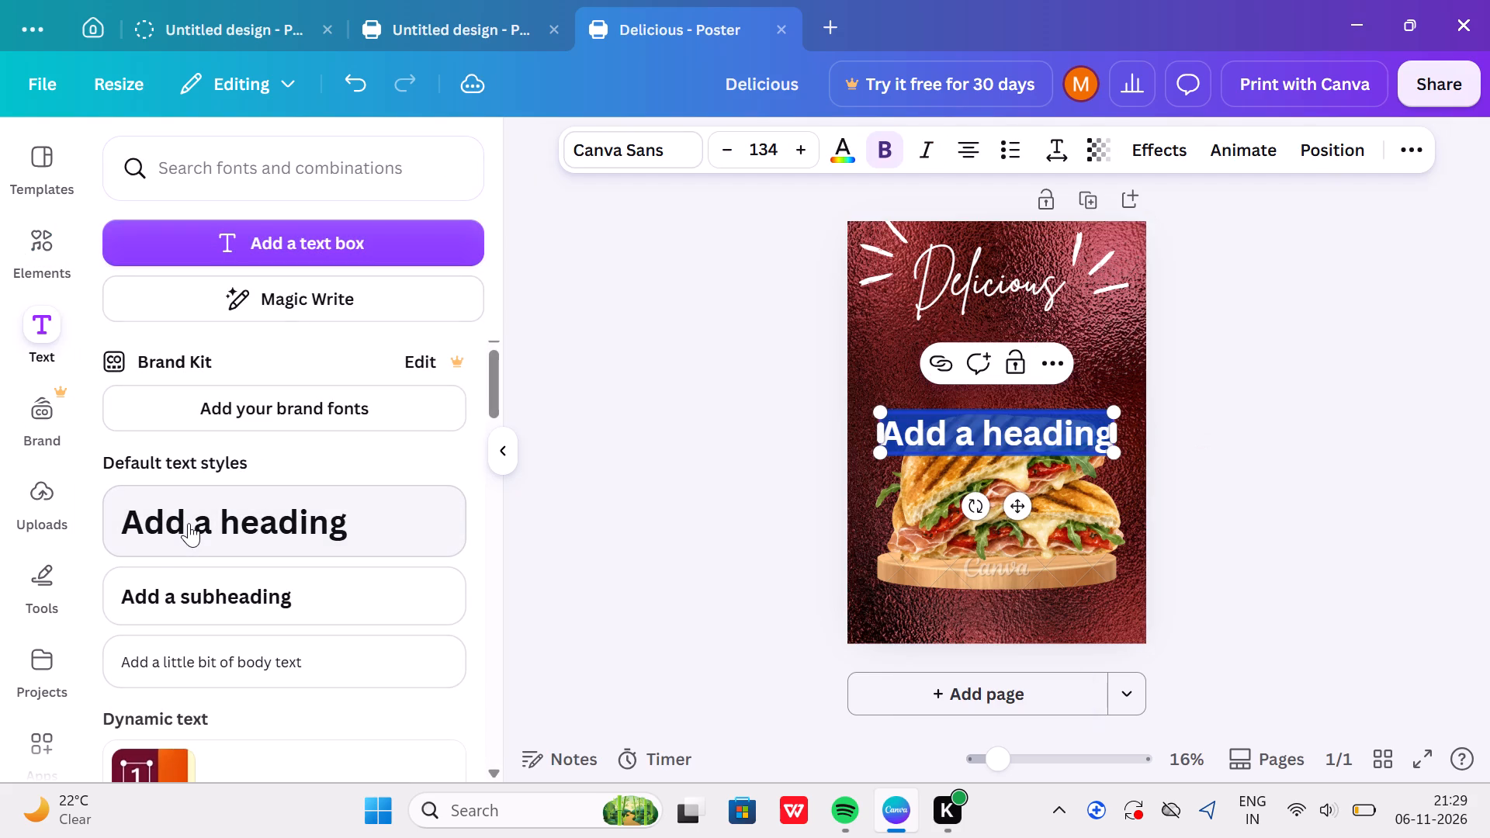
type("SANDWICH")
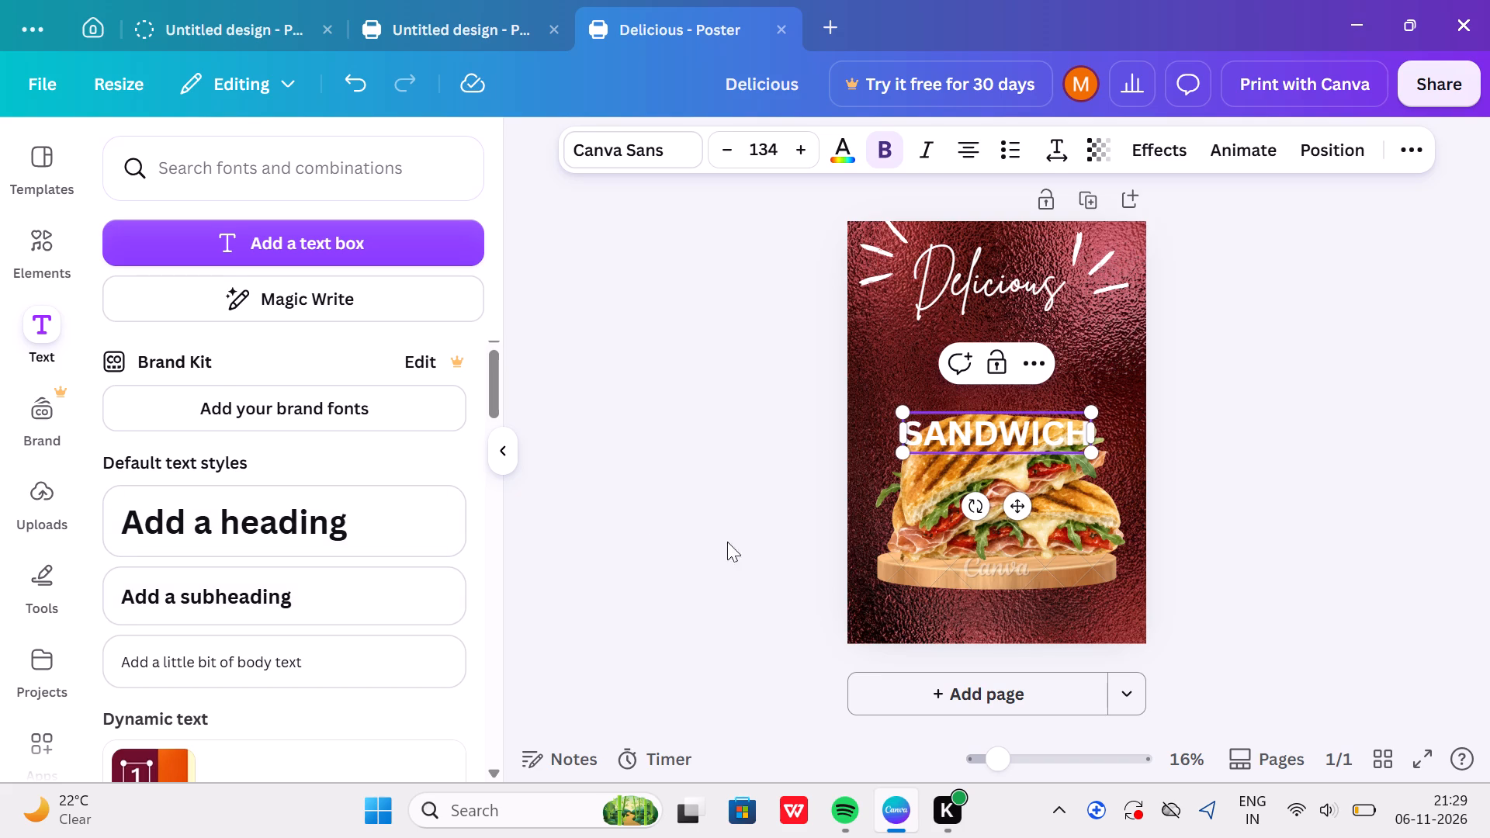
Increase the "SANDWICH" heading's font size to 166.
triple_click(807, 141)
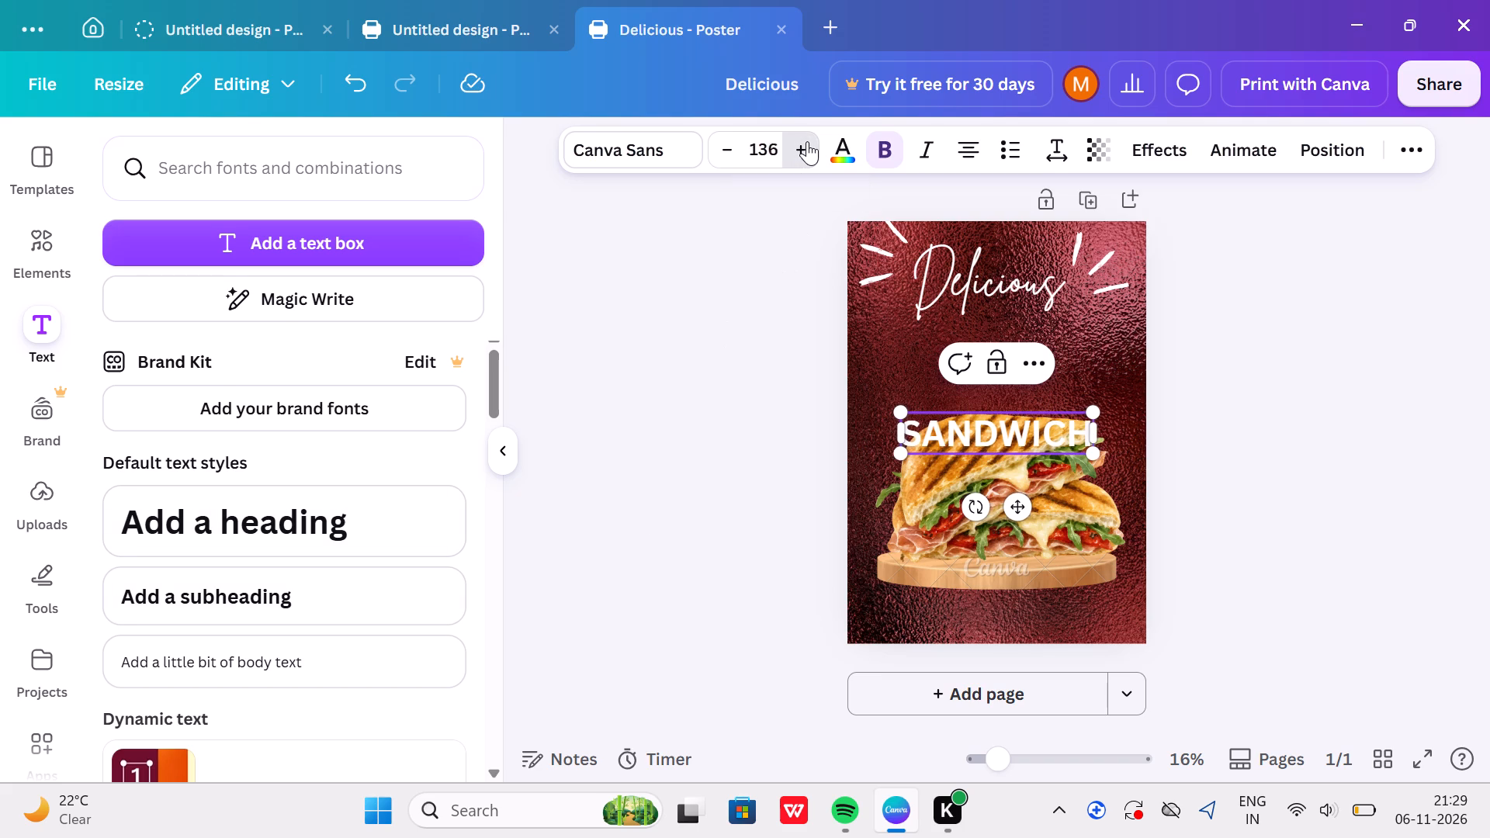
triple_click(807, 141)
triple_click(807, 141)
triple_click(807, 141)
triple_click(807, 141)
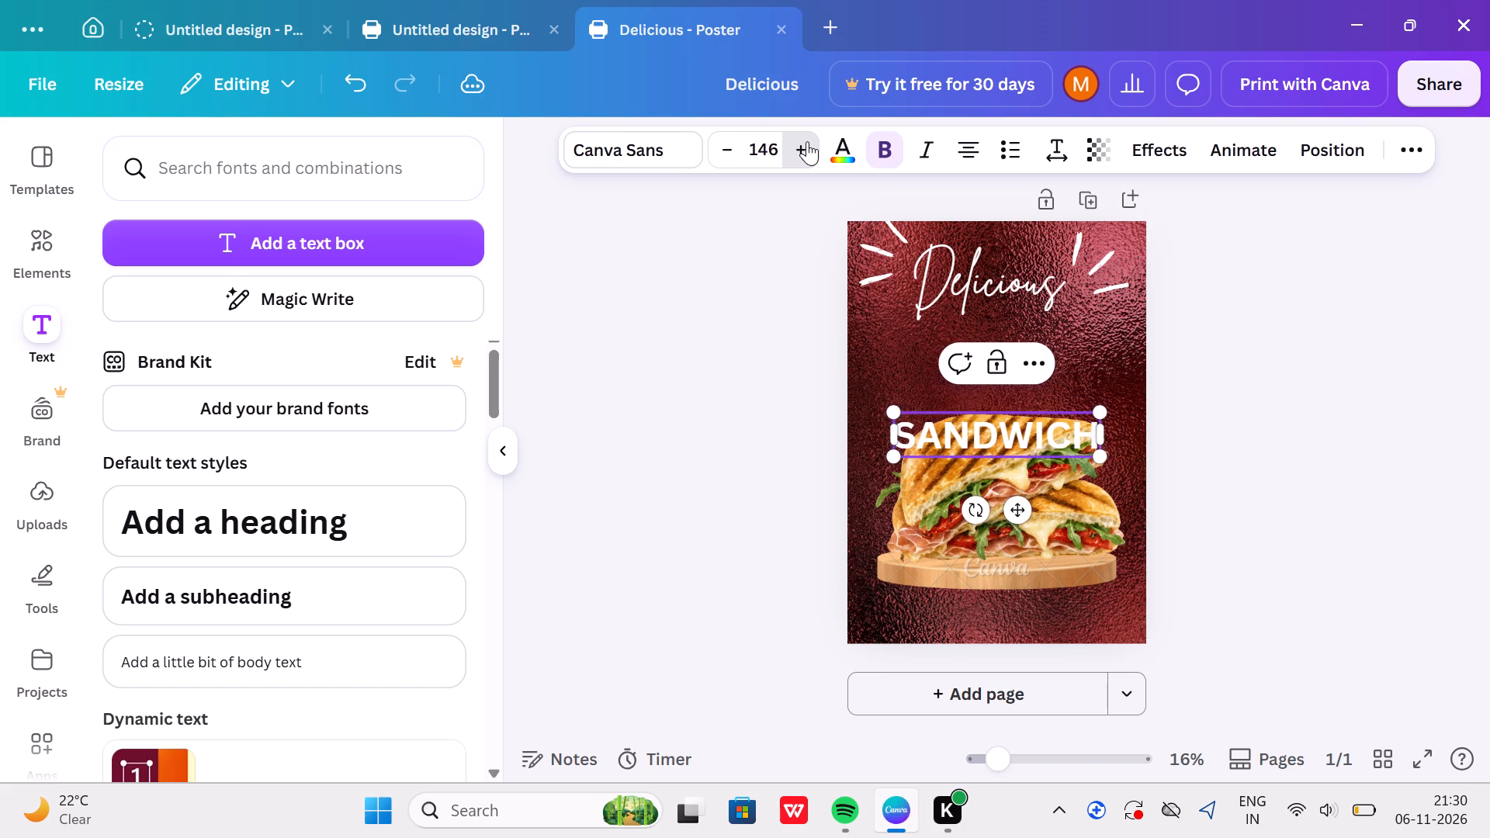
triple_click(807, 141)
triple_click(807, 141)
triple_click(807, 141)
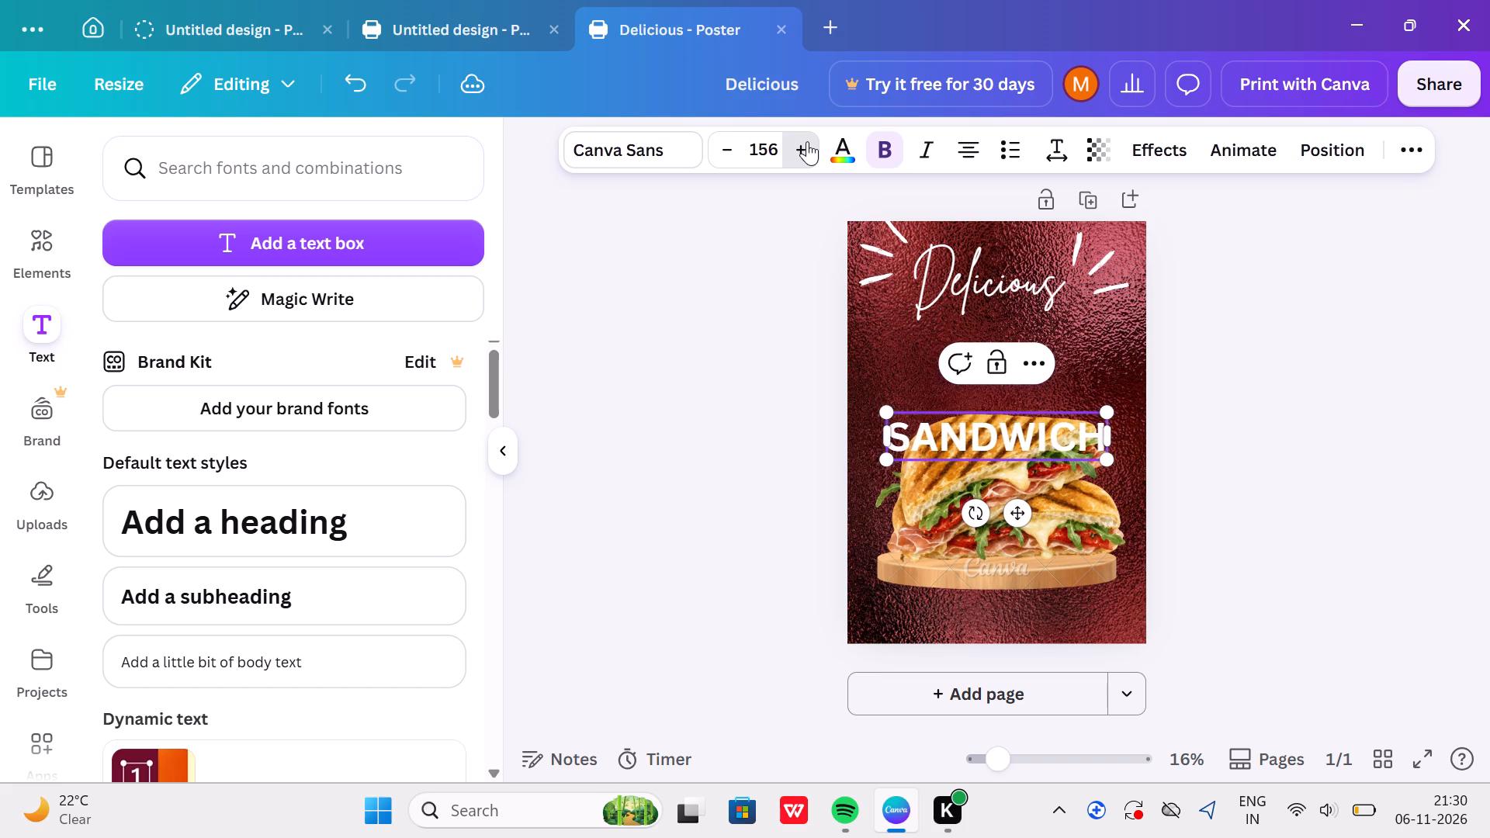
triple_click(807, 141)
triple_click(807, 141)
double_click(807, 141)
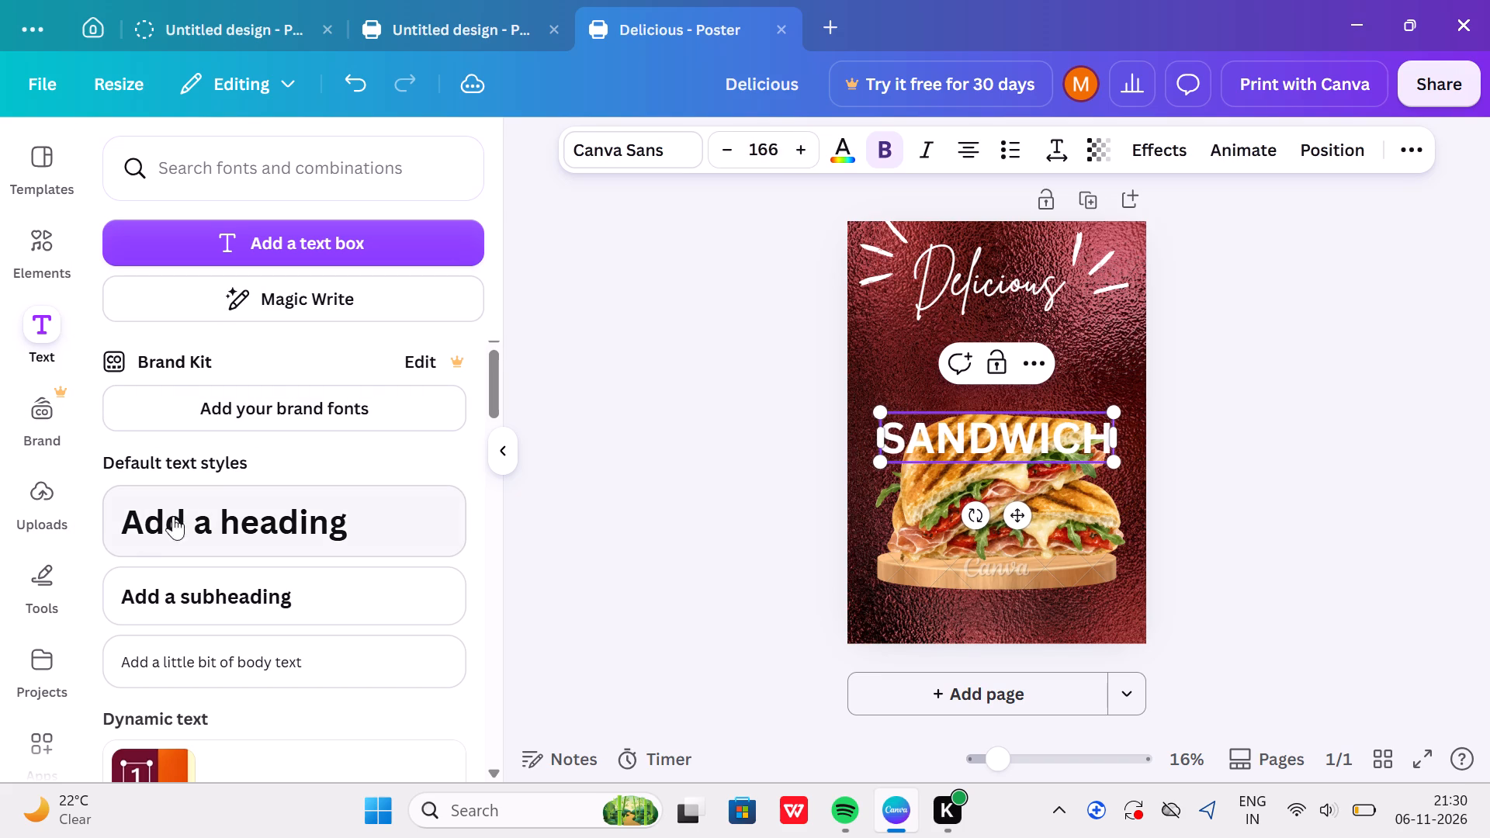
Change the "SANDWICH" heading's font to Gagalin.
left_click(659, 135)
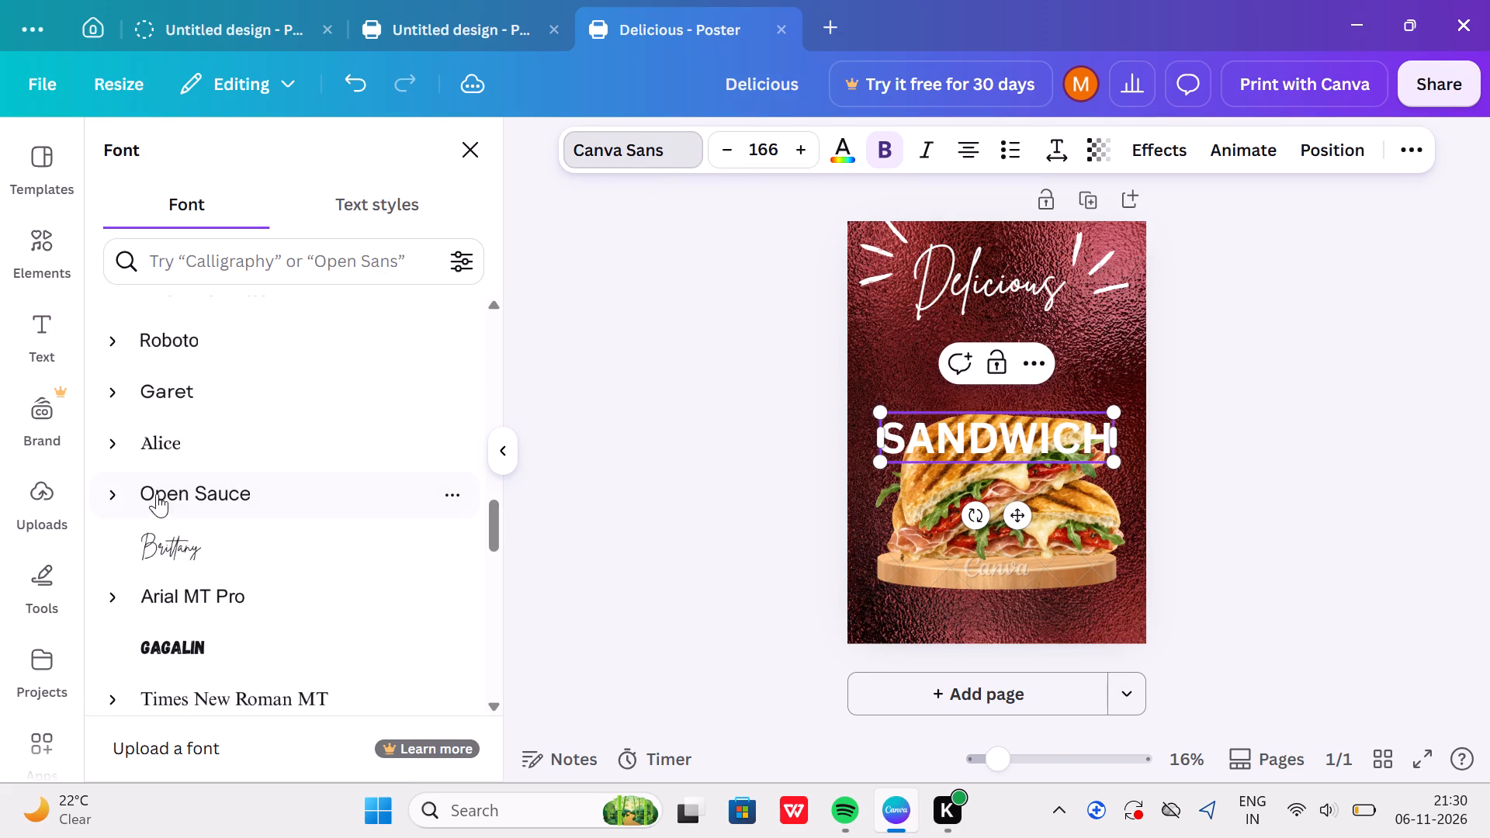
left_click(175, 603)
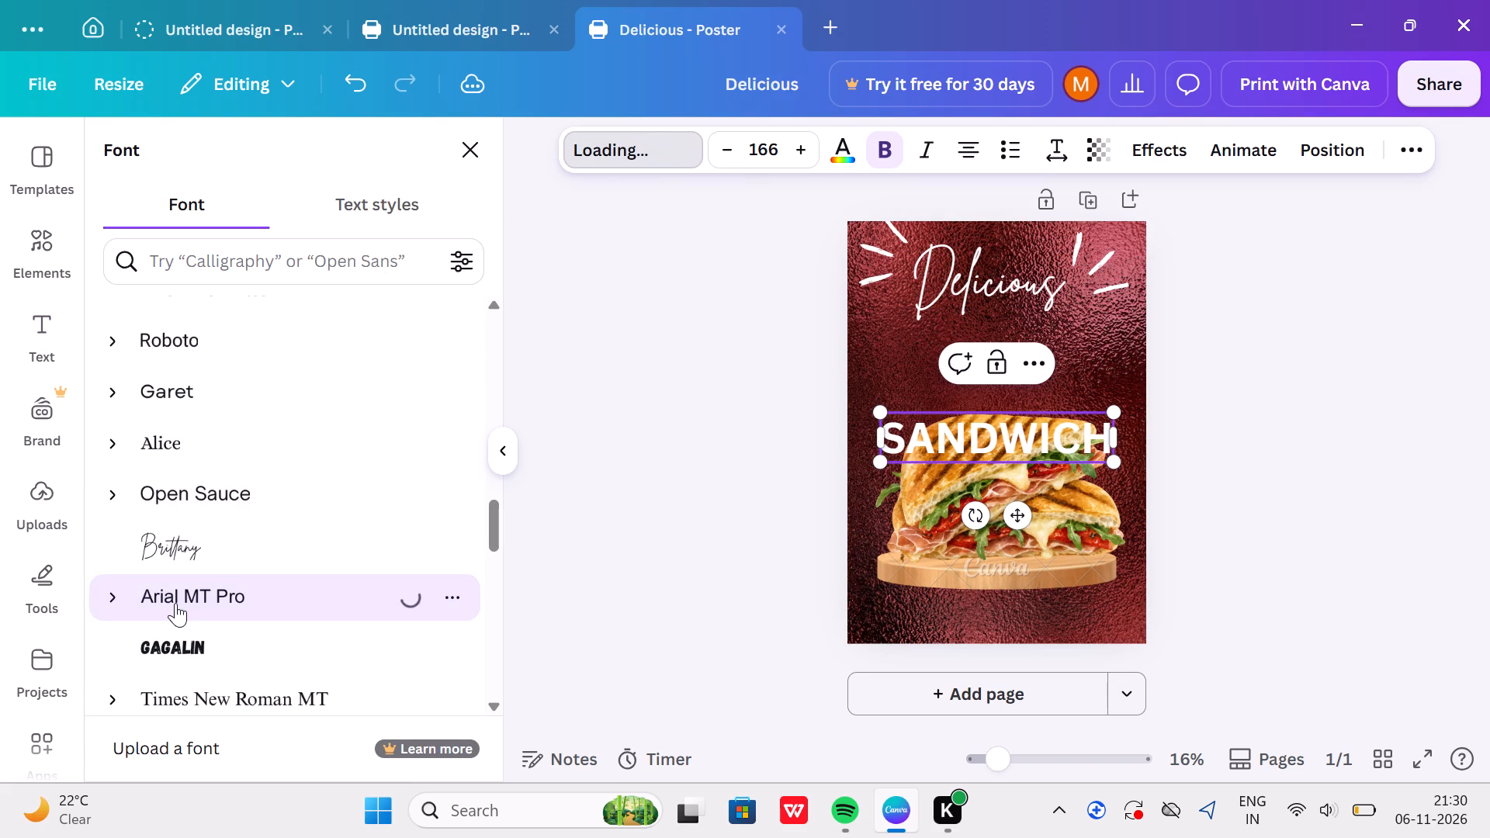
left_click(178, 650)
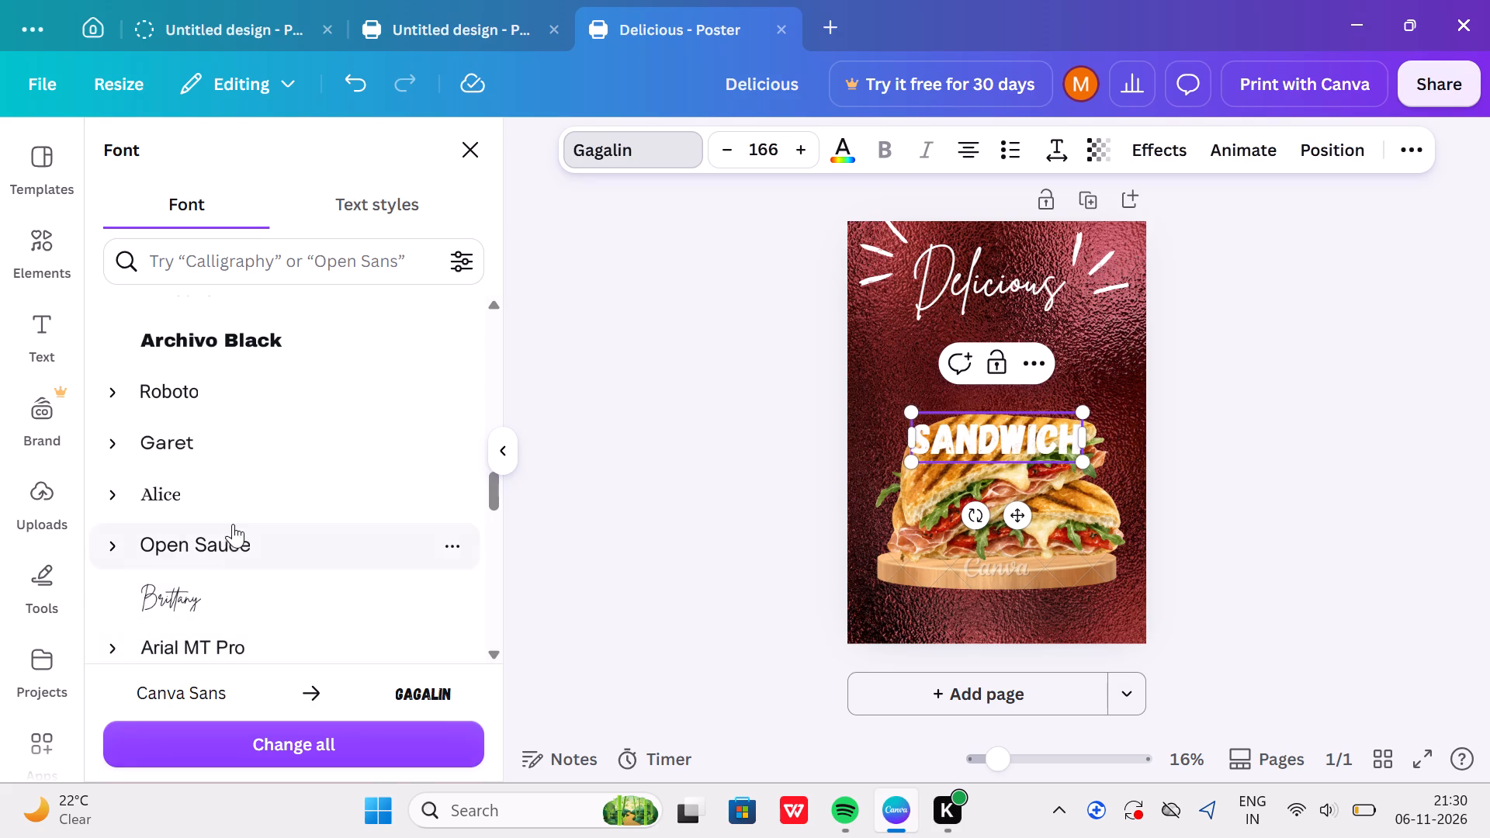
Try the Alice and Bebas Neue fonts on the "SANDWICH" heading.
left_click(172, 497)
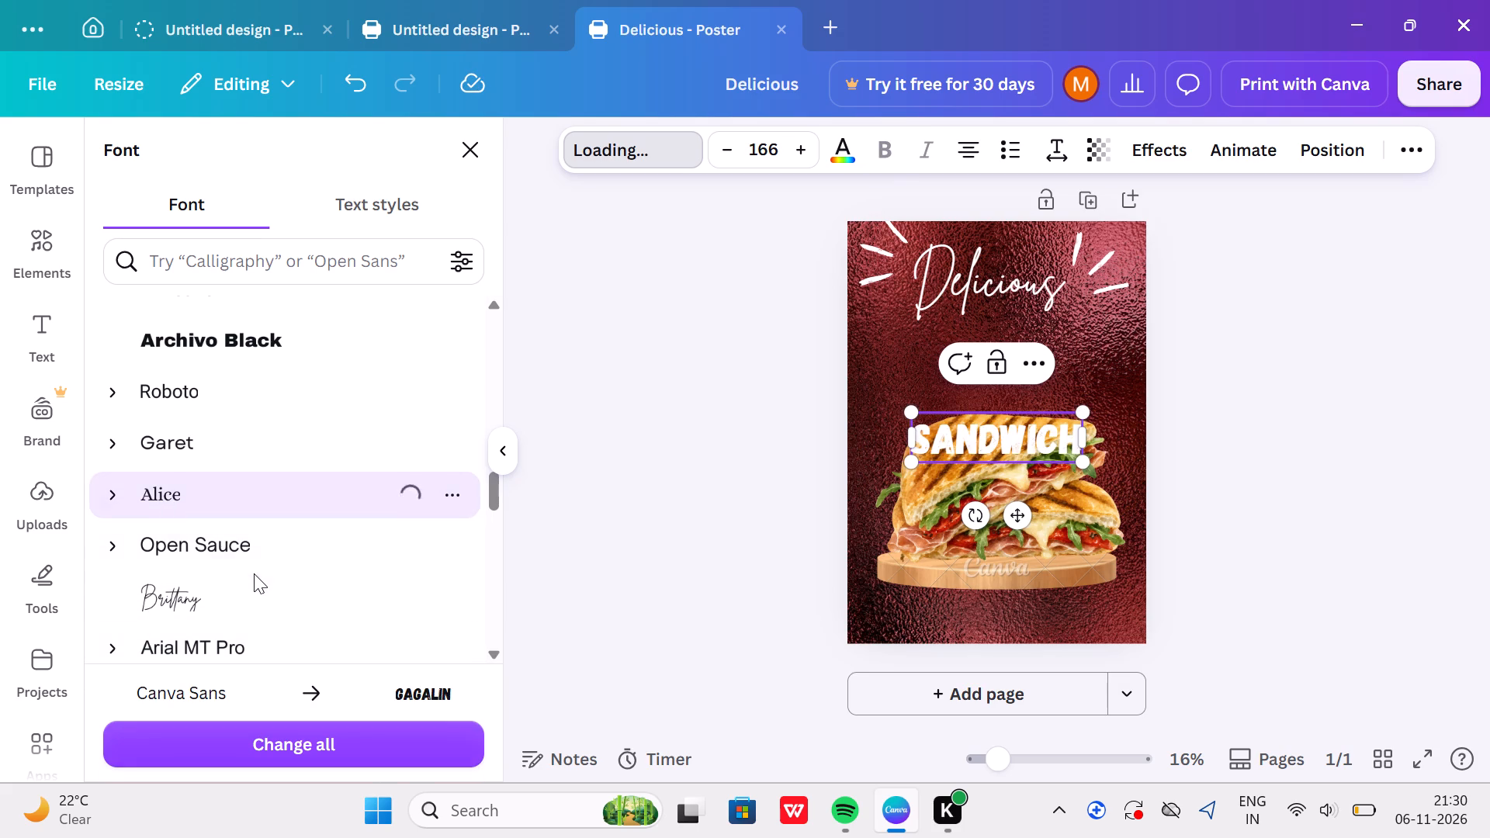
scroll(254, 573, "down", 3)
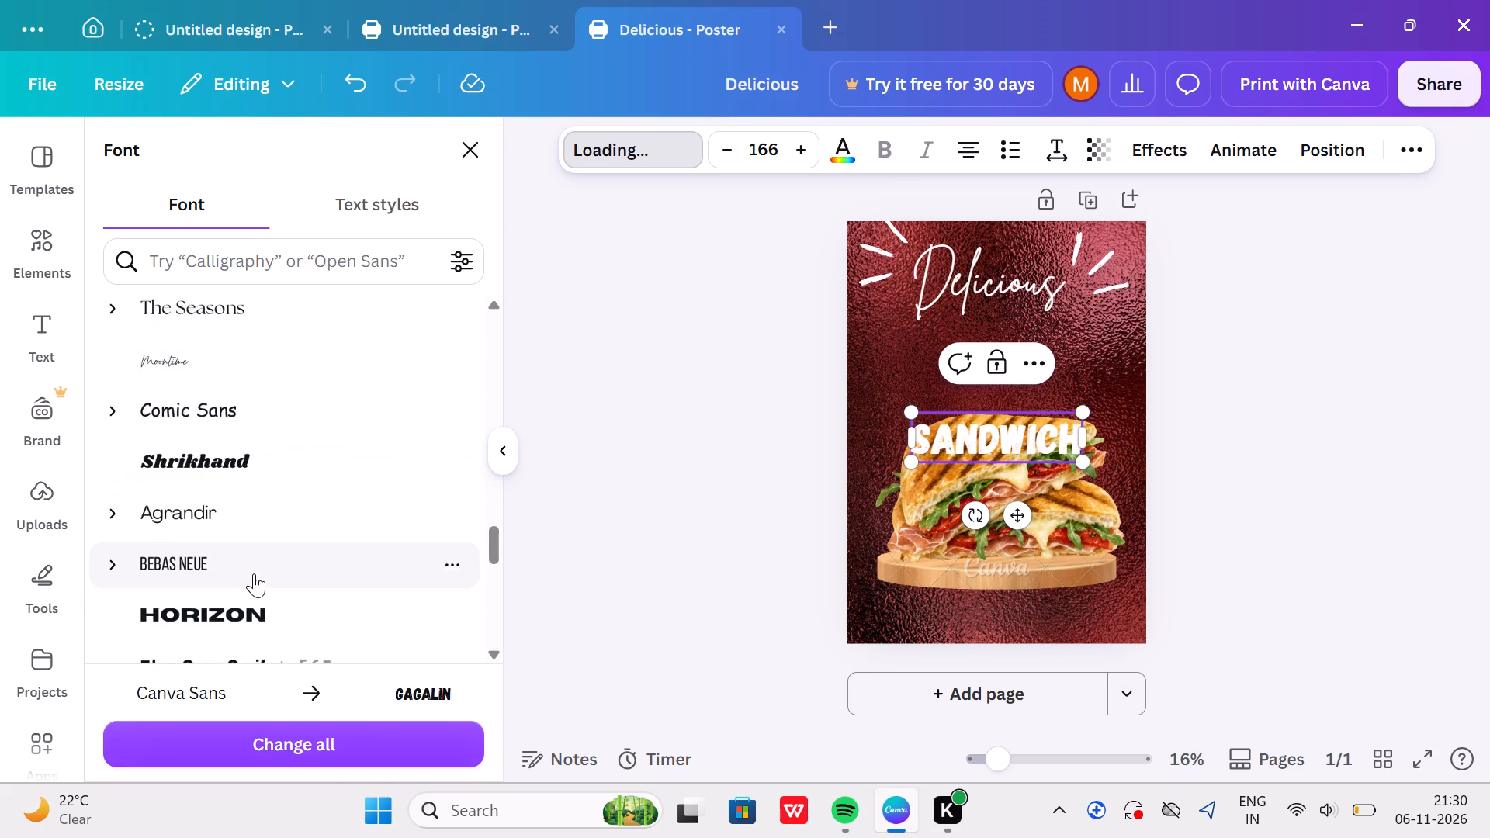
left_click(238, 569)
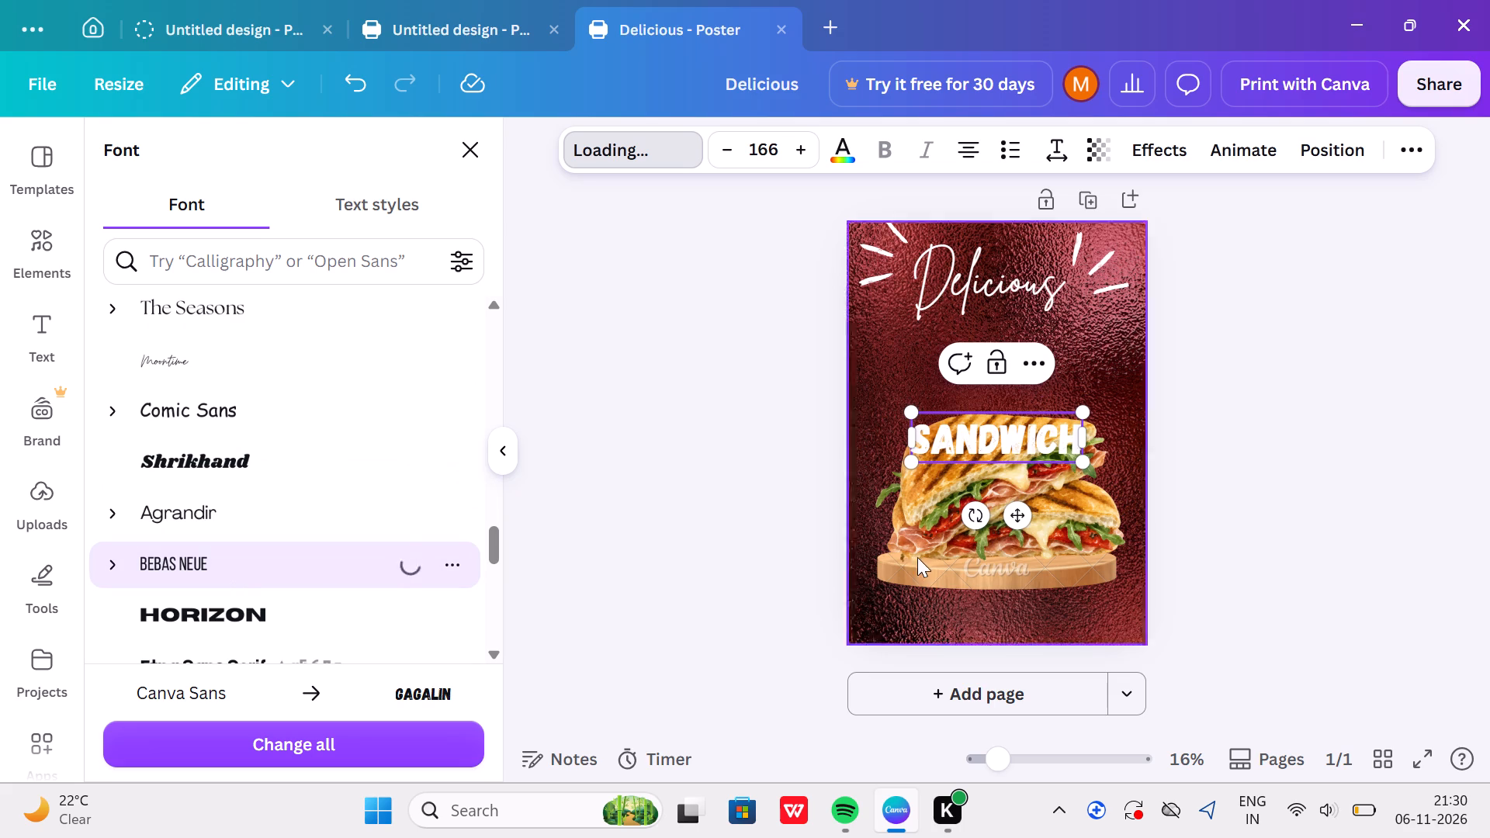
Move the "SANDWICH" heading up into the gap between the "Delicious" script and the sandwich image.
left_click_drag(1007, 420, 1016, 386)
left_click(1149, 370)
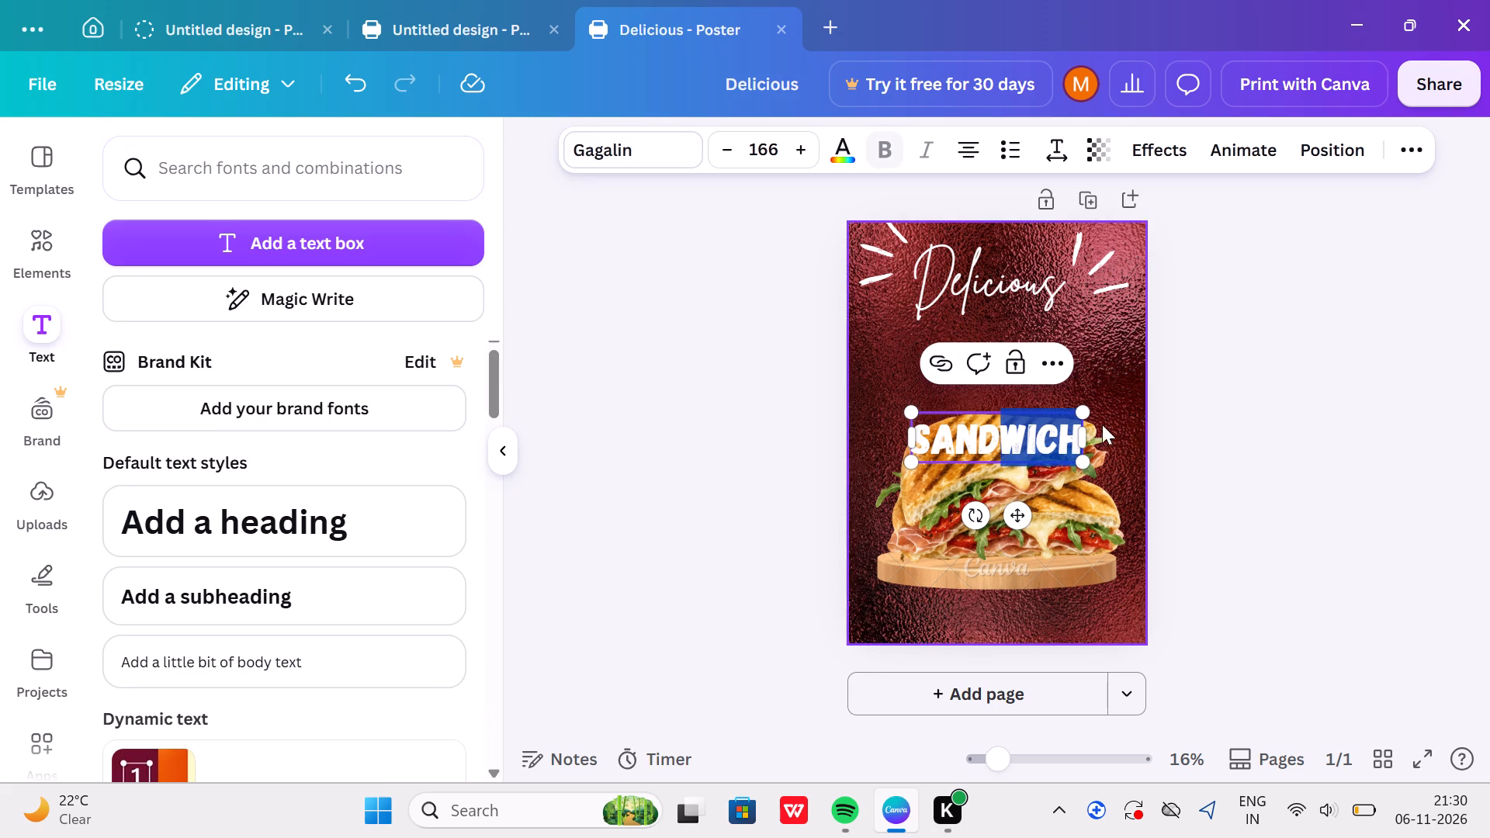
left_click(1189, 502)
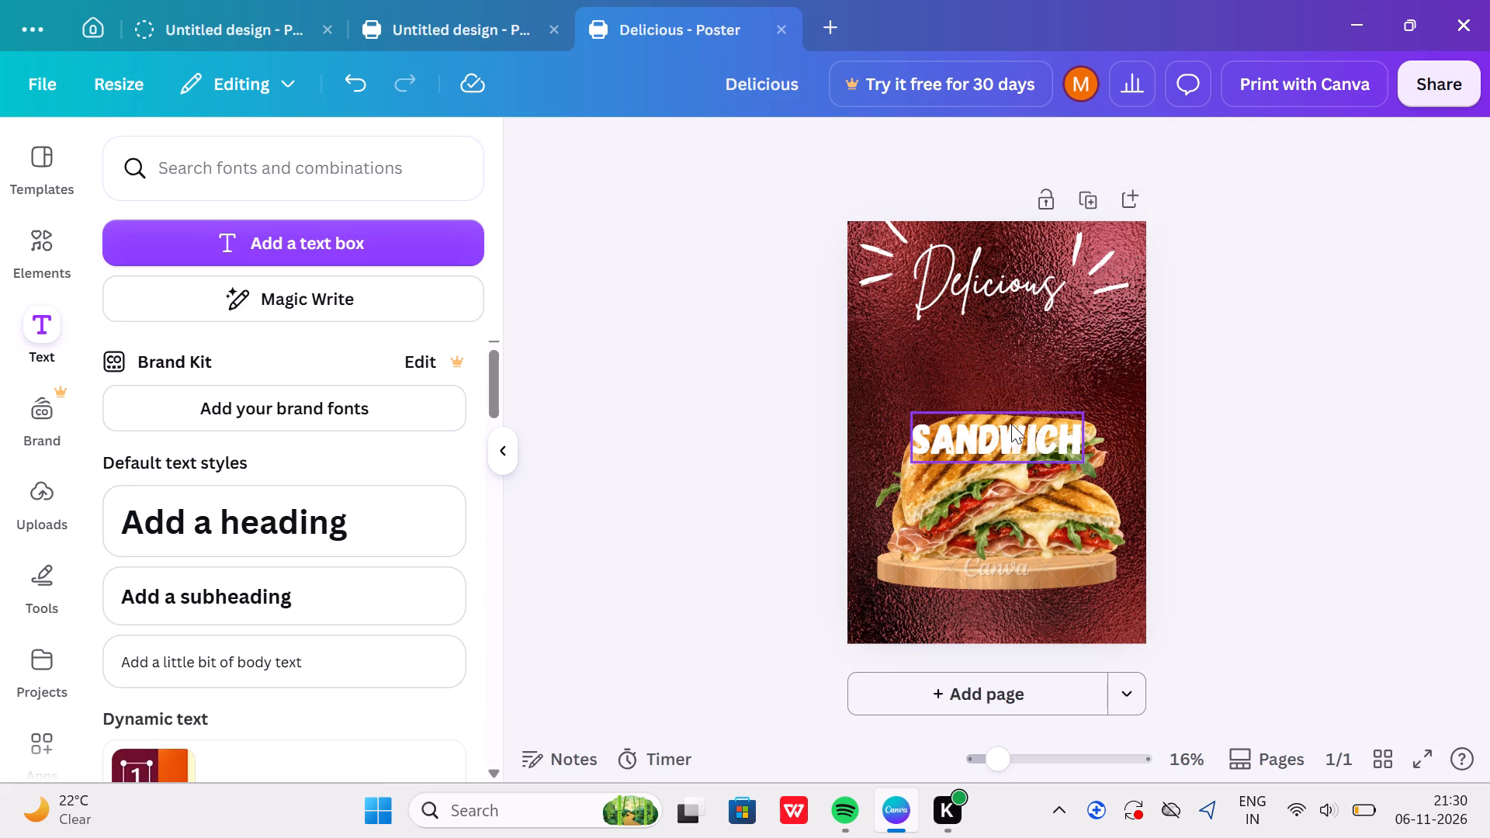
left_click_drag(1011, 424, 1007, 355)
Enlarge the "SANDWICH" heading to font size 179 and deselect it.
triple_click(803, 142)
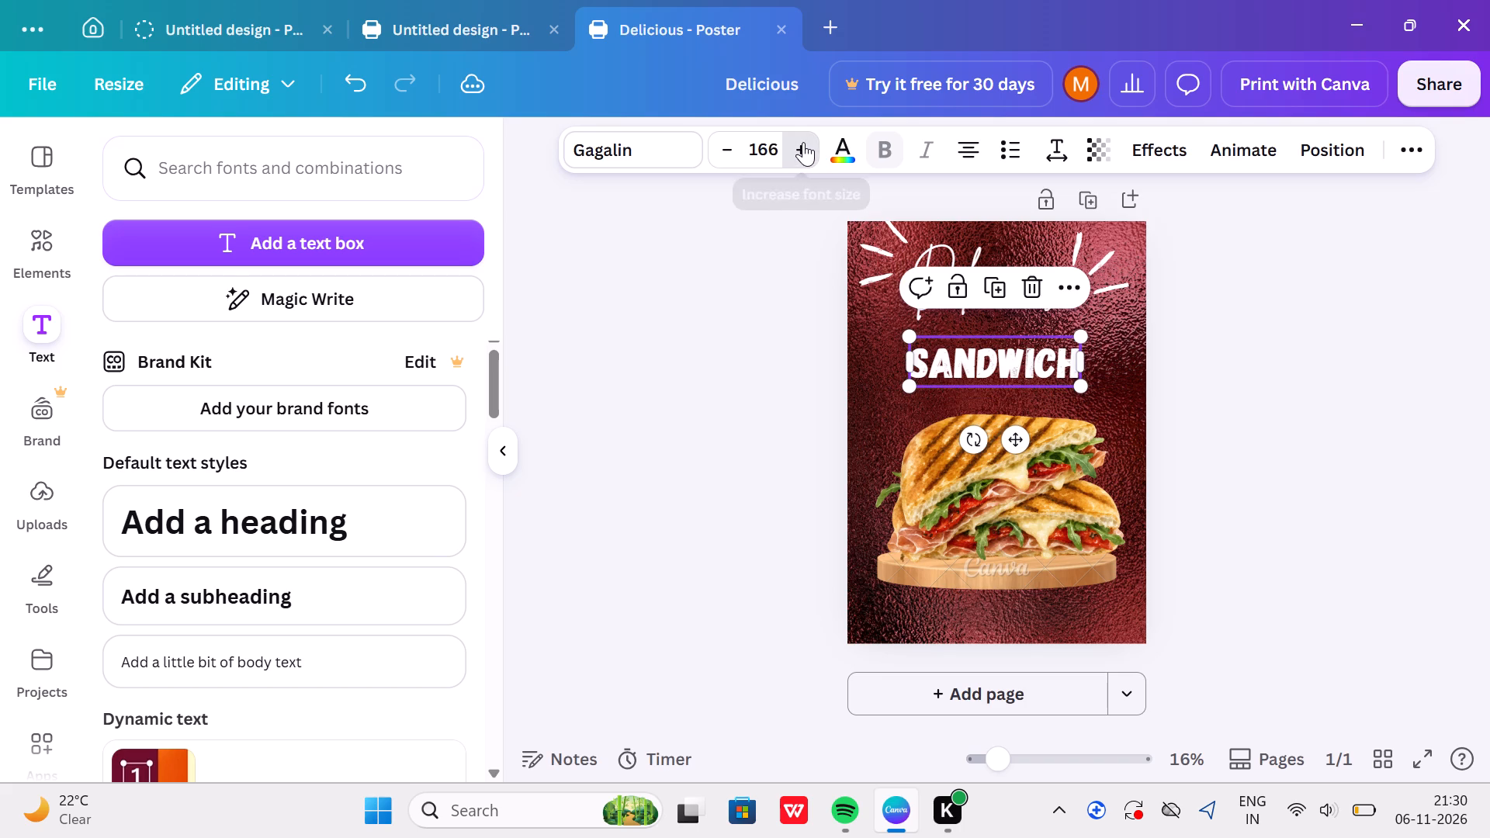
triple_click(803, 142)
triple_click(803, 142)
triple_click(803, 142)
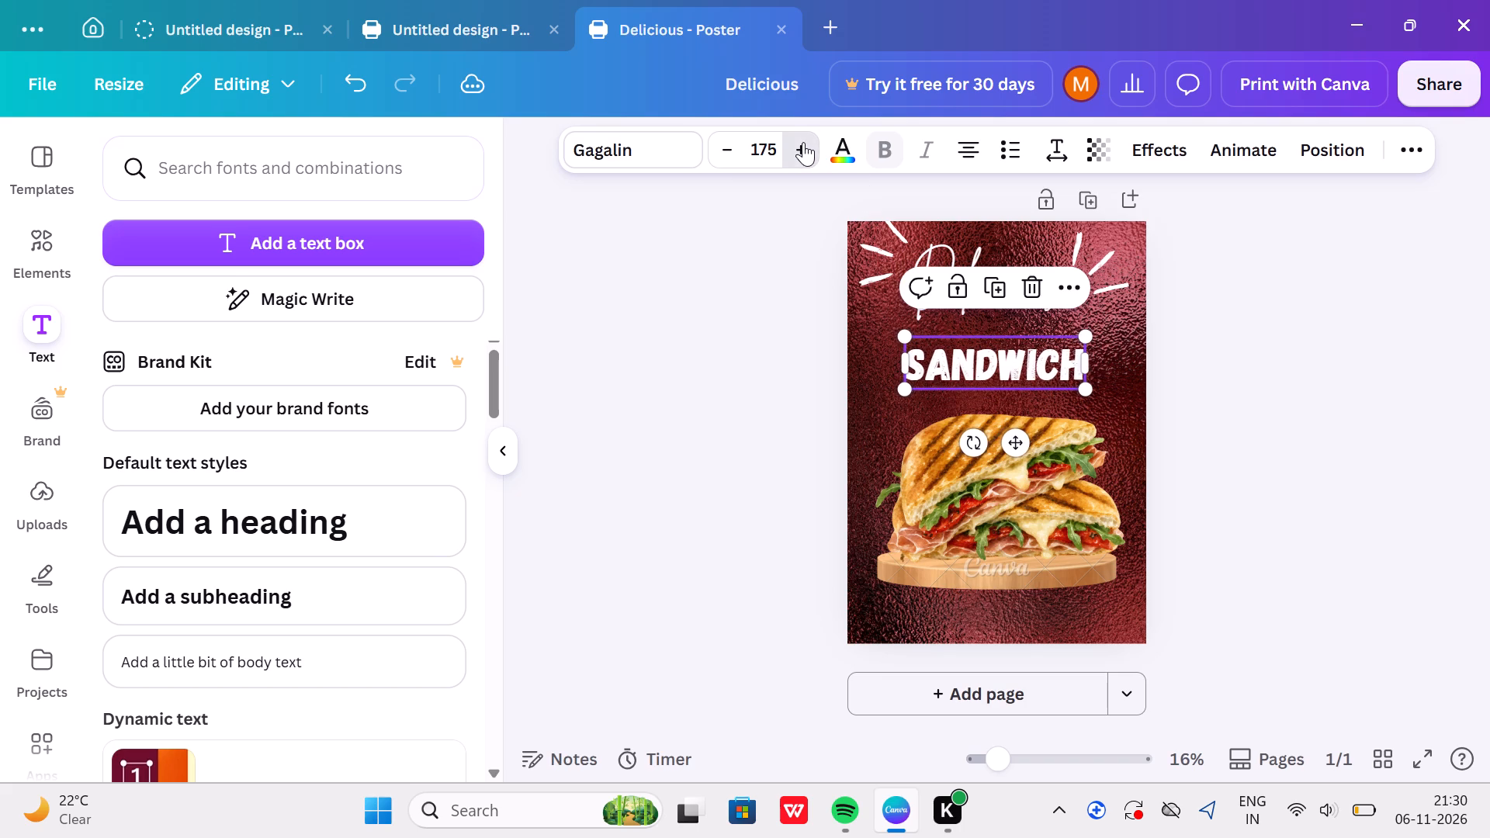
left_click(803, 142)
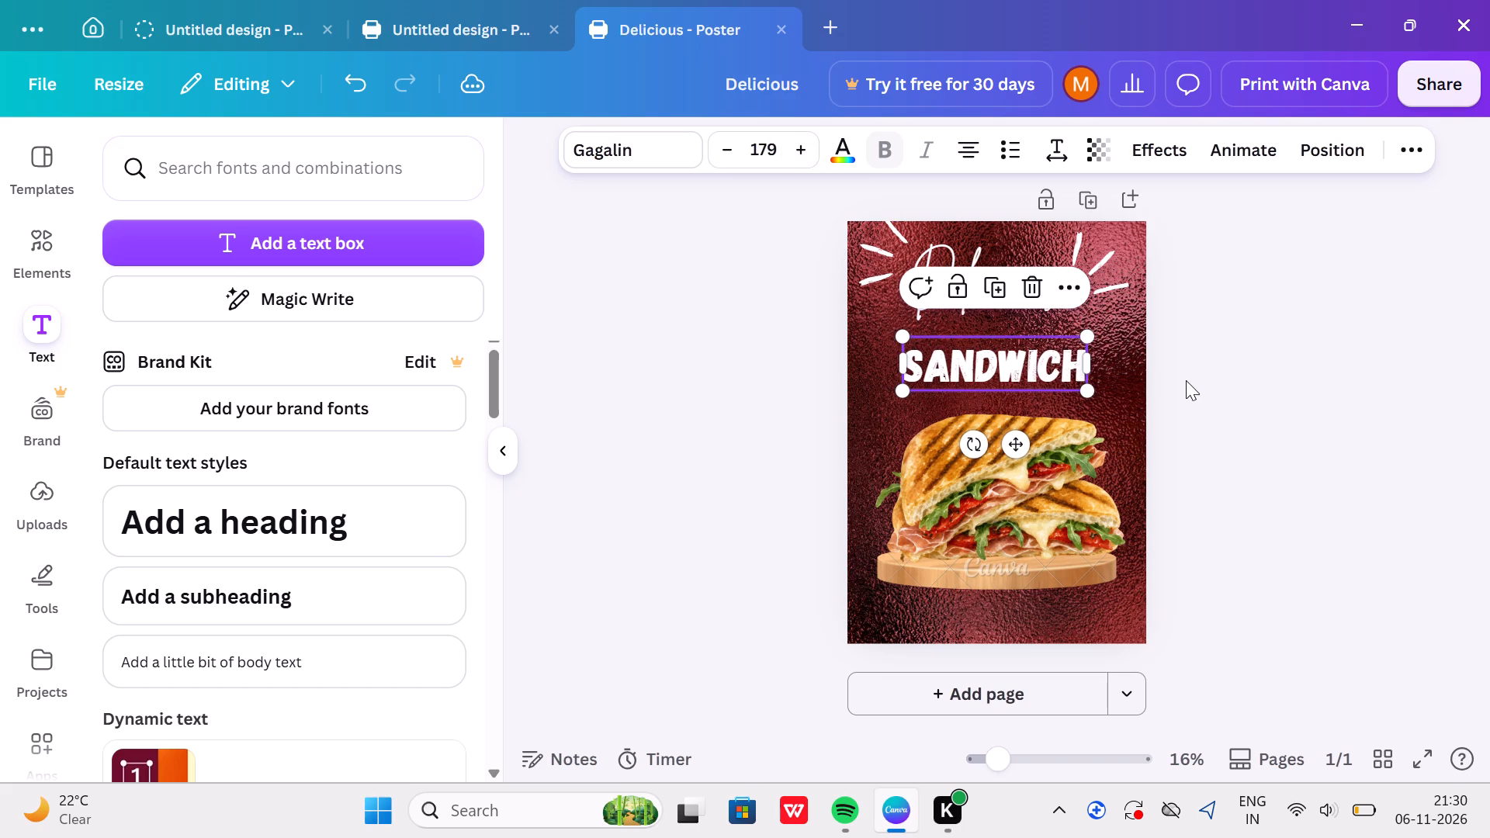
left_click(1468, 349)
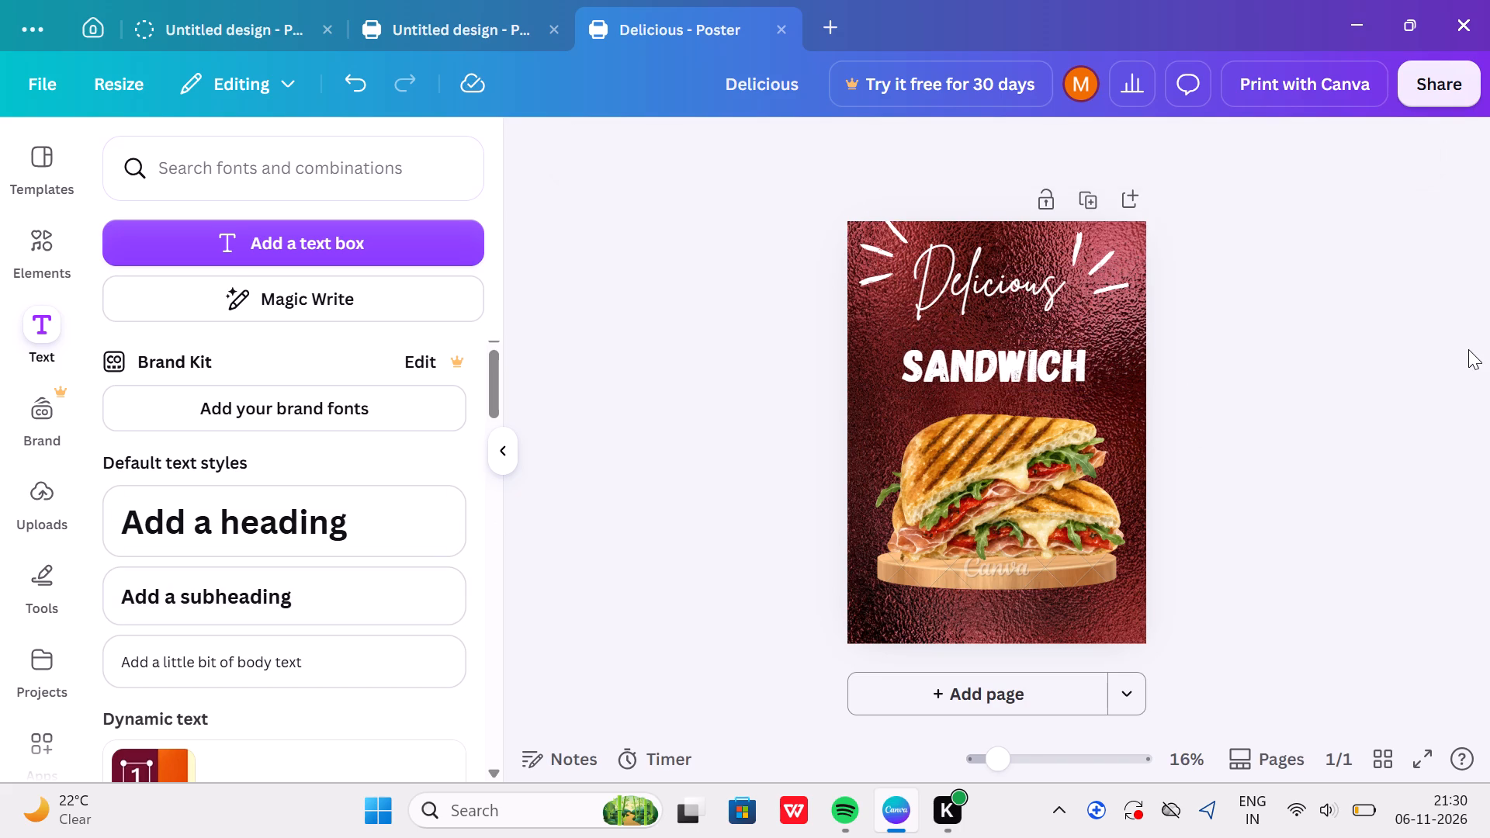
Enlarge the "SANDWICH" heading to font size 227 so it spans most of the poster's width, and deselect it.
left_click(1026, 364)
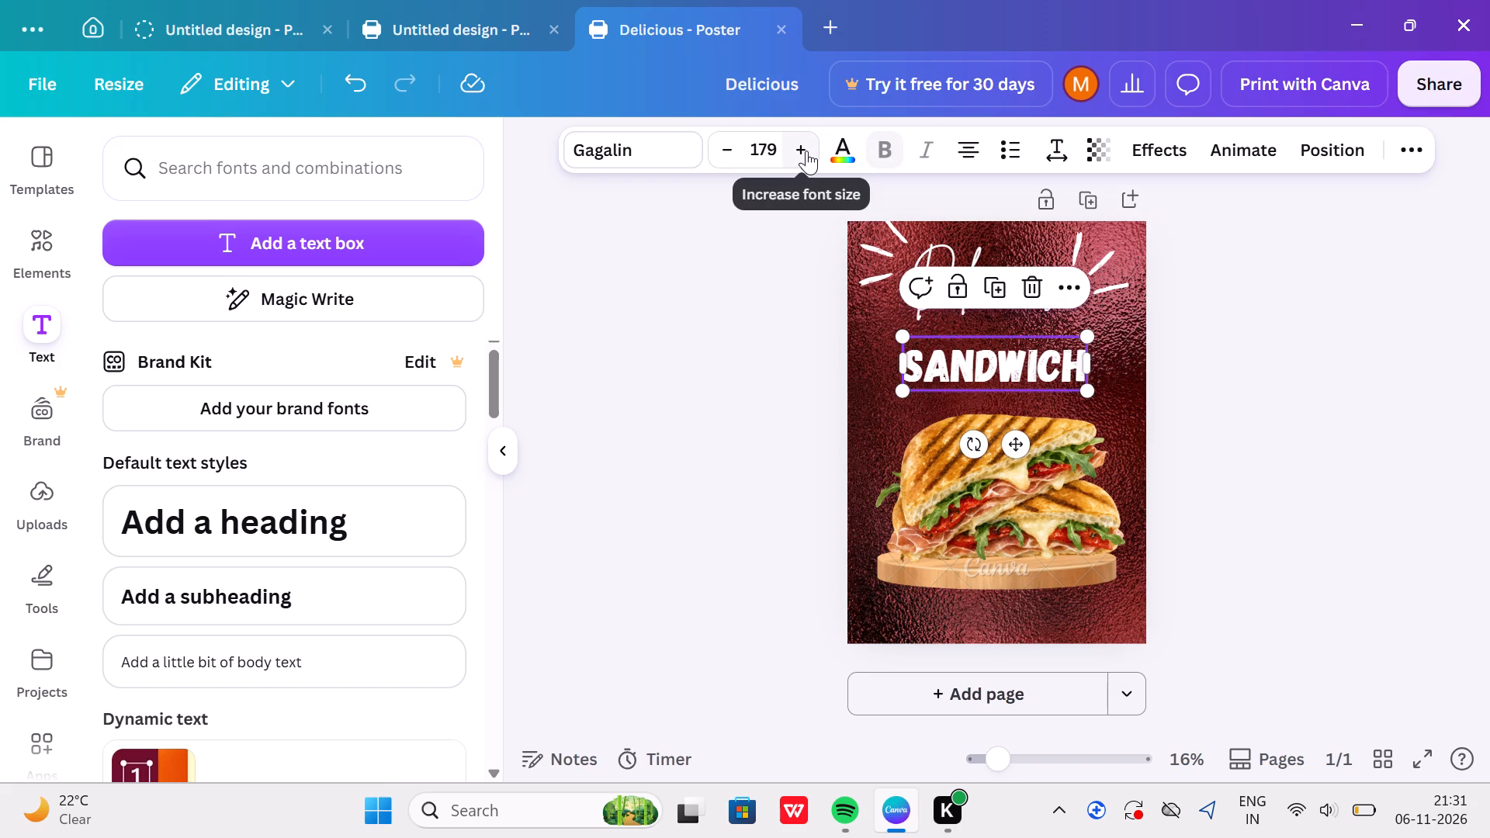
triple_click(806, 151)
triple_click(806, 151)
triple_click(806, 151)
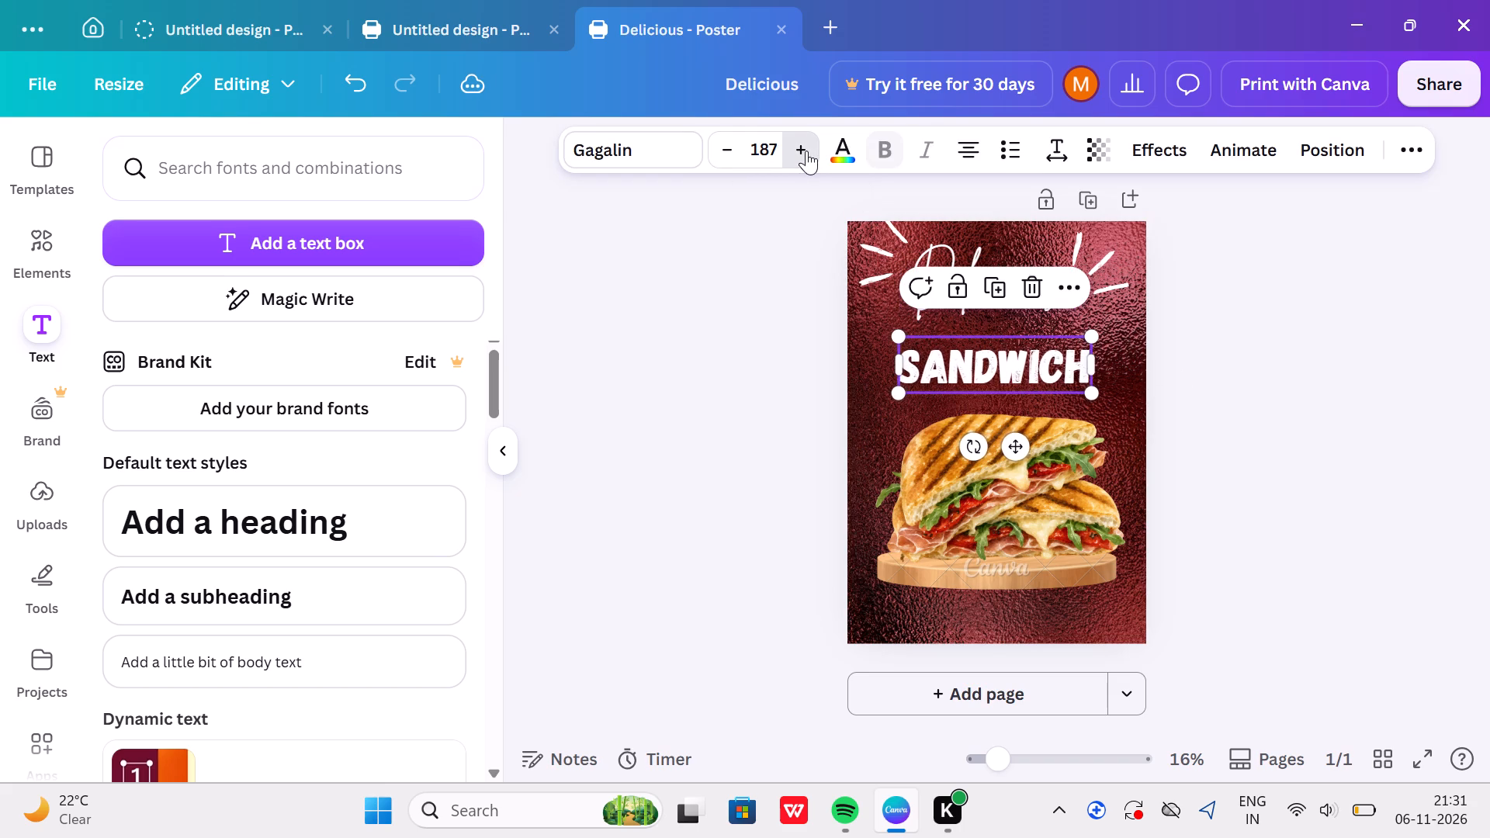
triple_click(806, 151)
triple_click(806, 151)
triple_click(806, 151)
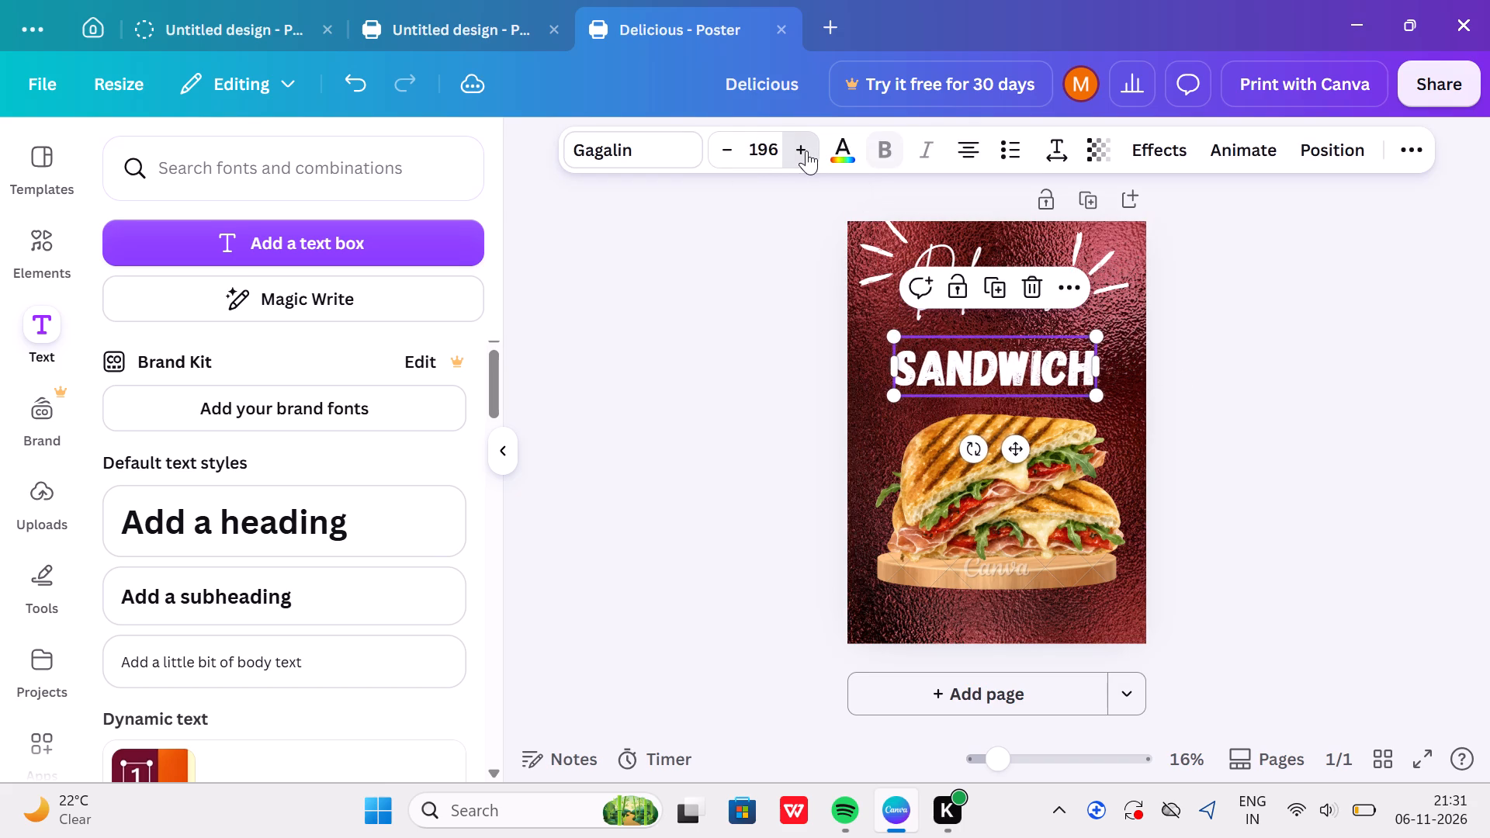
triple_click(806, 151)
triple_click(806, 151)
triple_click(806, 151)
triple_click(806, 151)
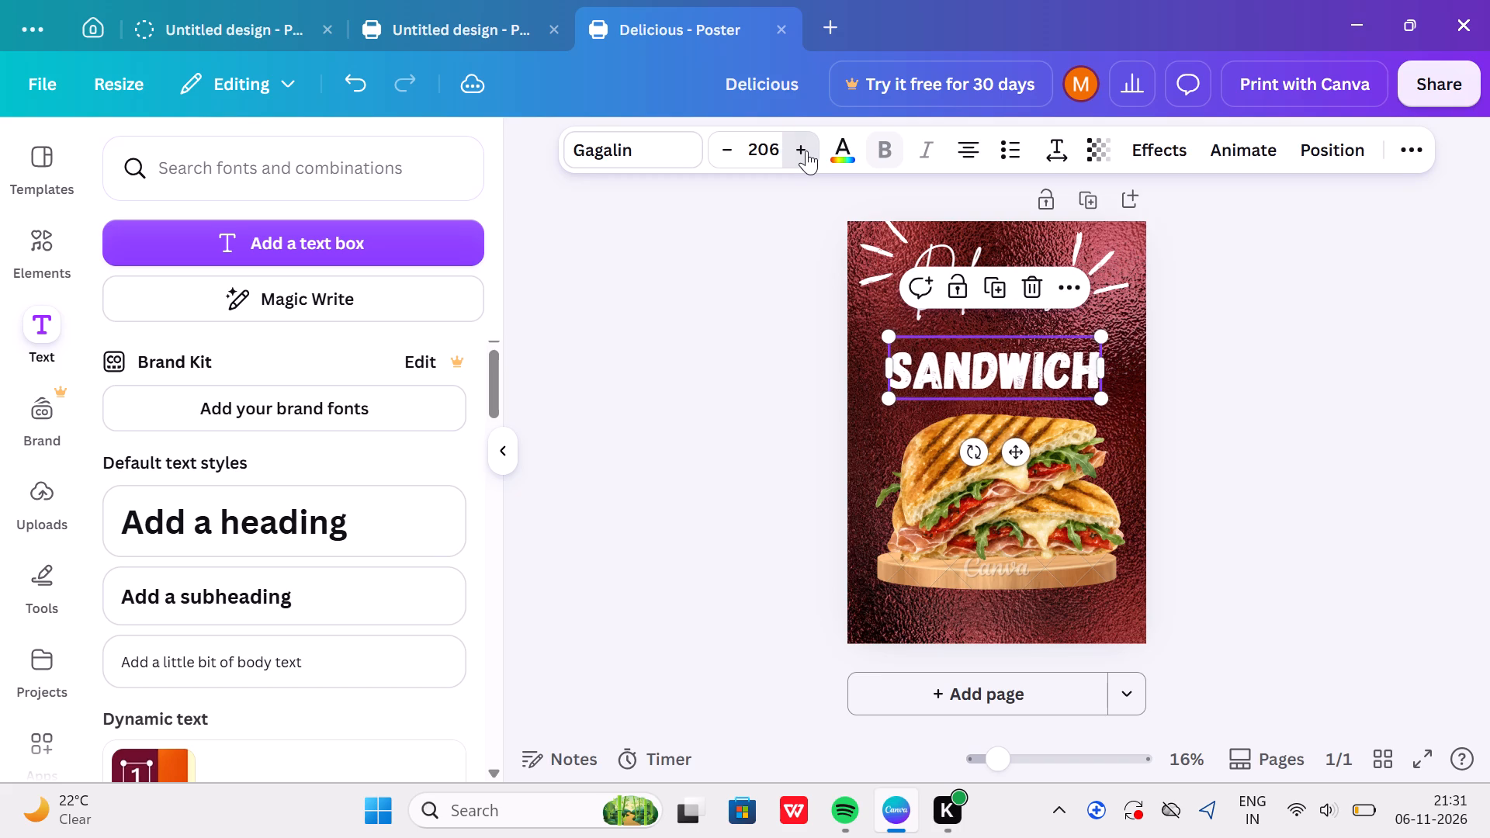
triple_click(806, 151)
triple_click(806, 151)
triple_click(806, 151)
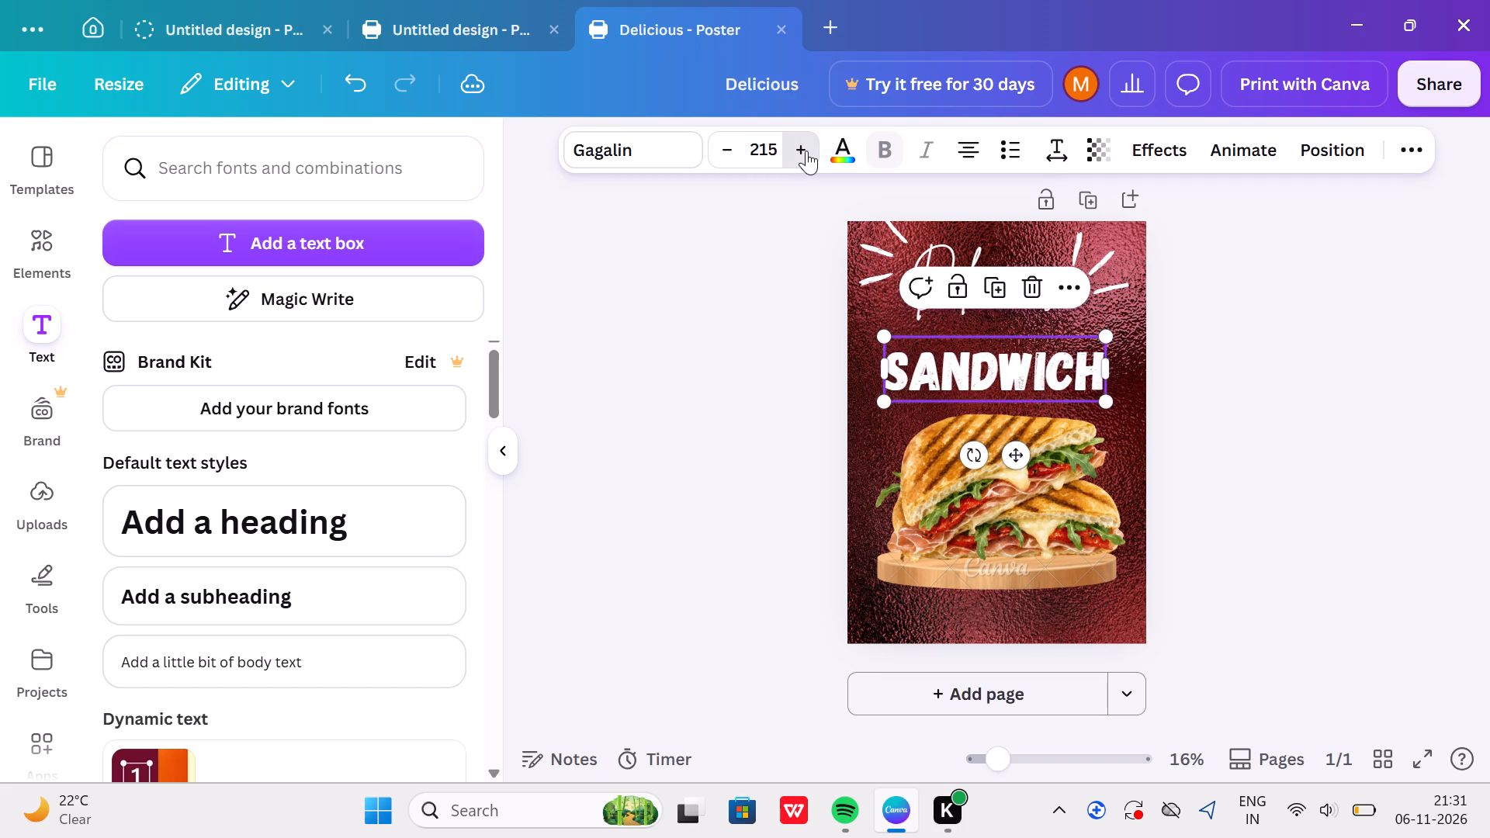
triple_click(806, 151)
triple_click(806, 151)
triple_click(806, 151)
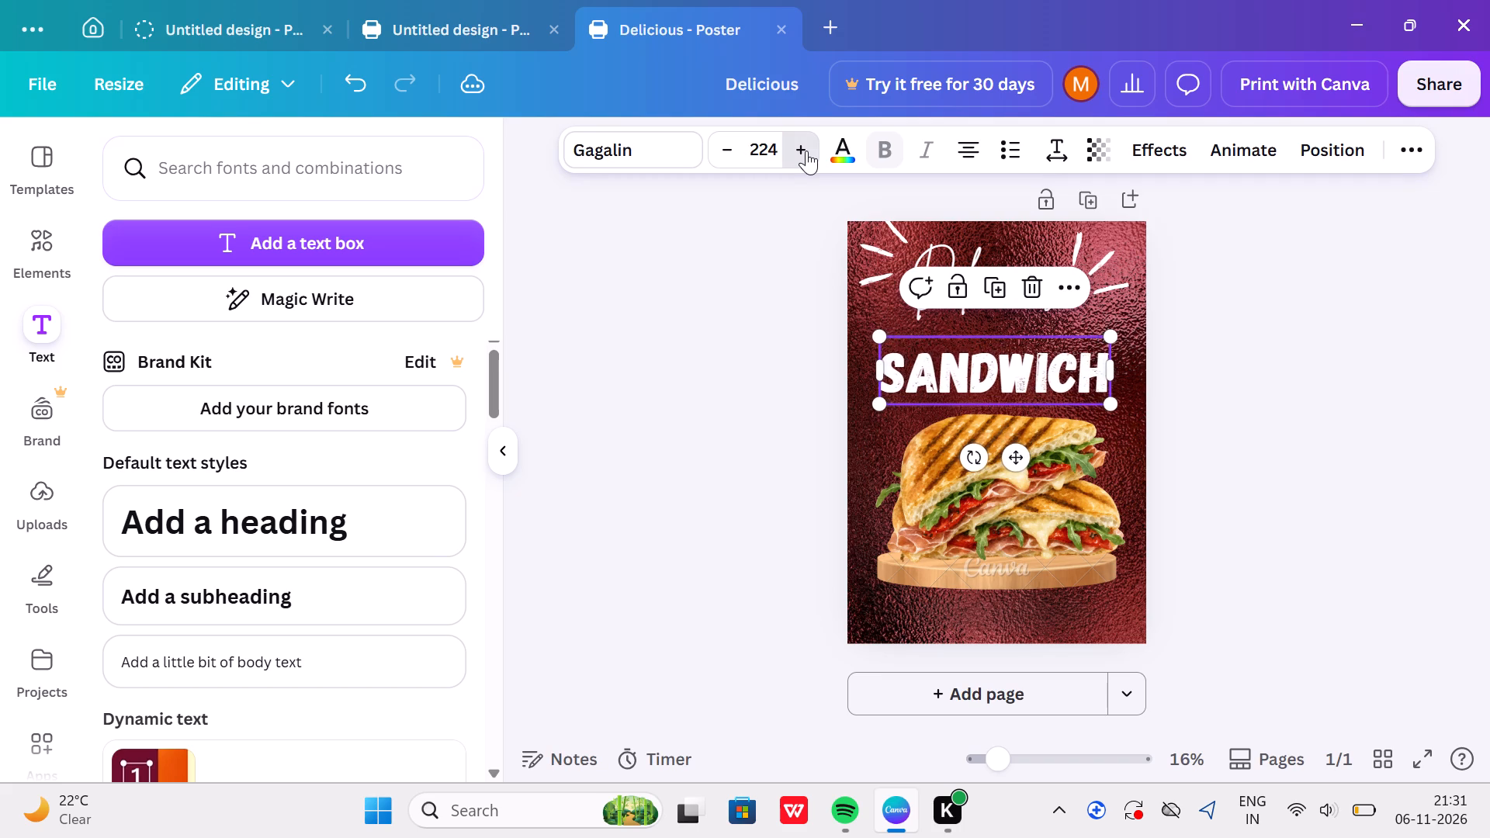
left_click(1261, 258)
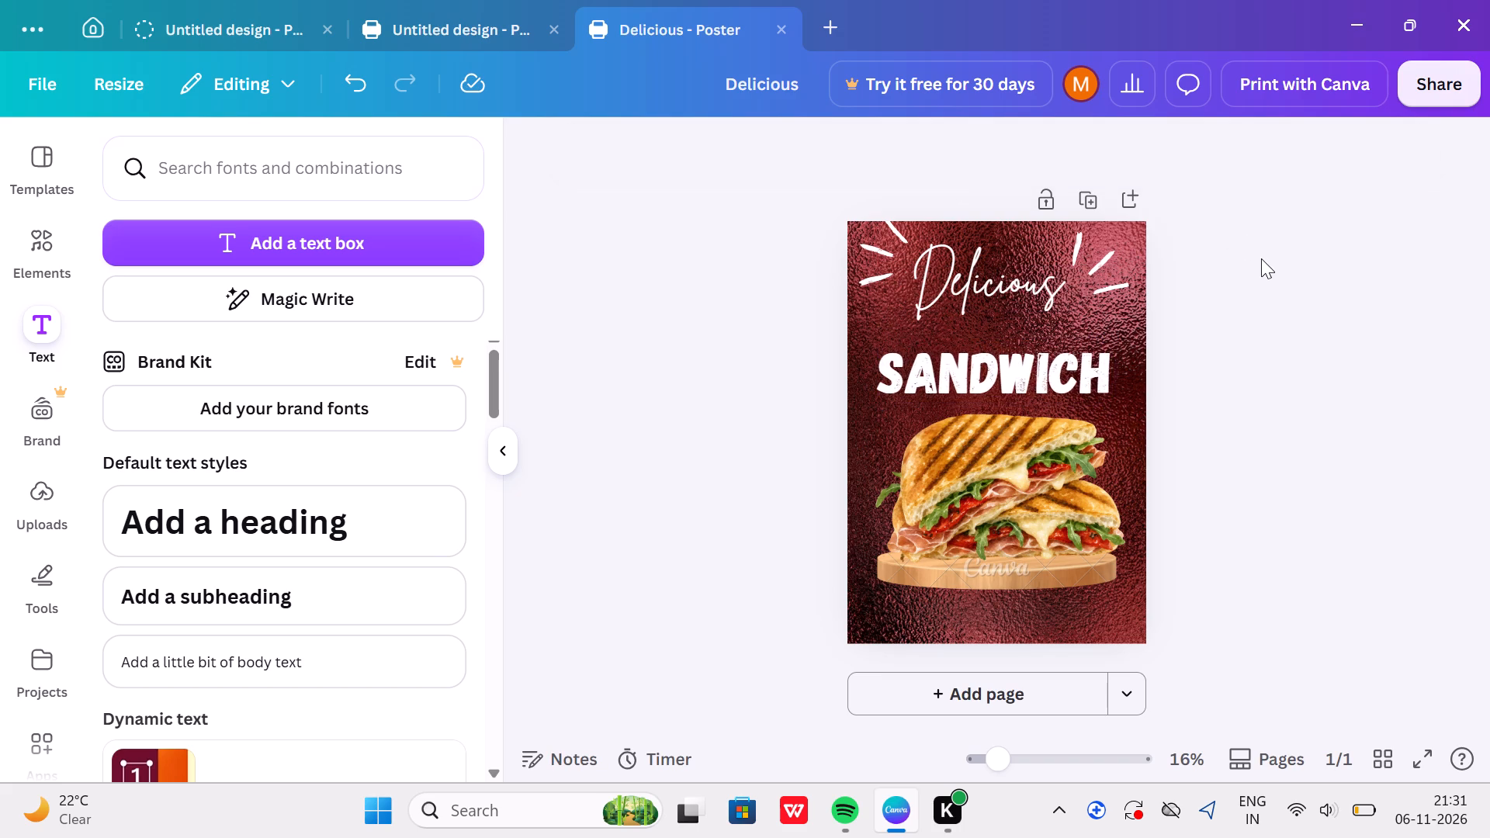
Shift the "SANDWICH" heading slightly up and toward the poster's right edge, closer beneath "Delicious".
left_click_drag(1038, 362, 1051, 354)
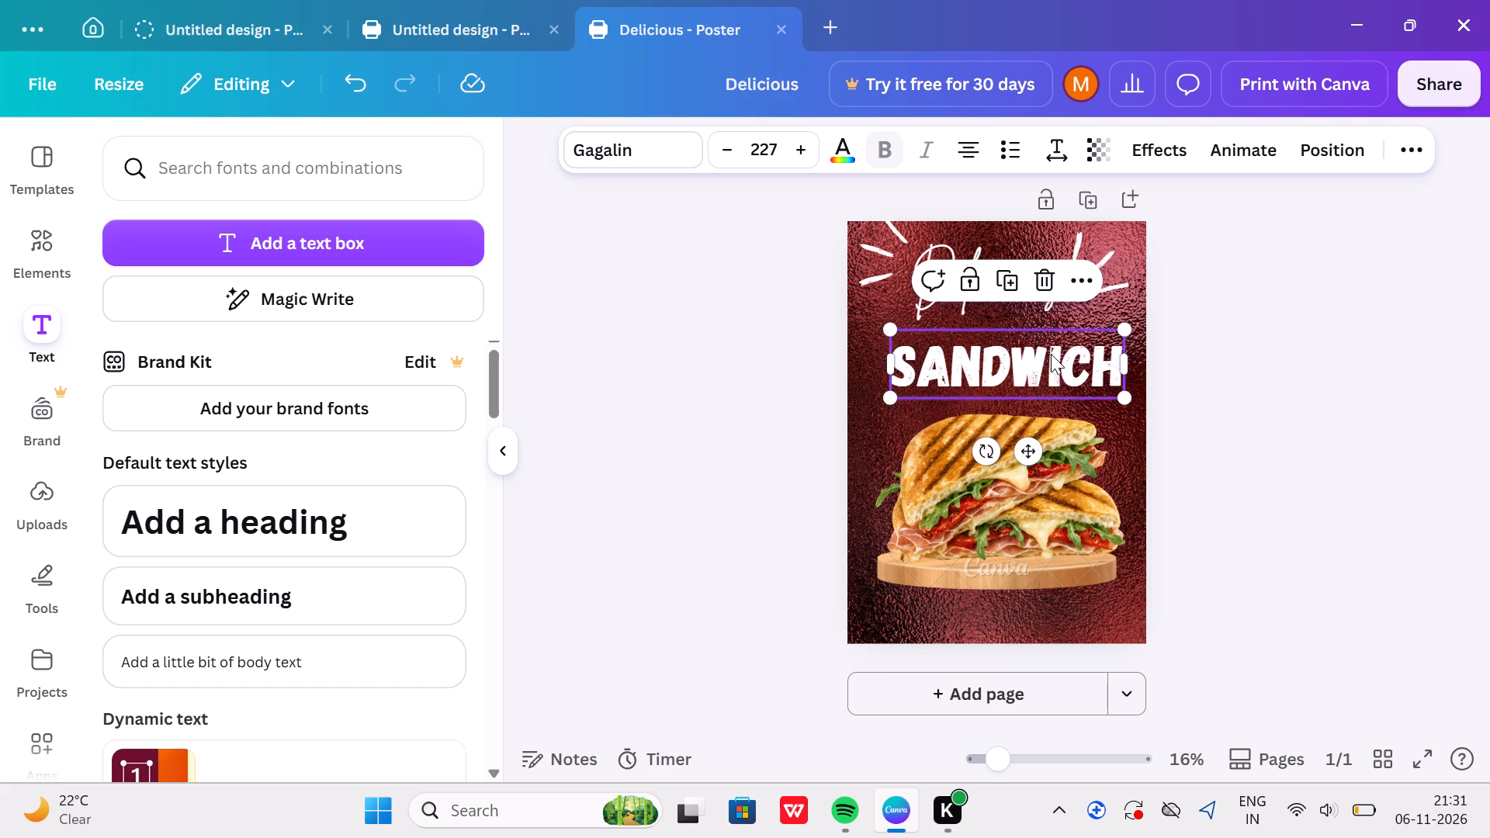
Search the fonts and font combinations for "BRUSH LINE".
left_click(342, 175)
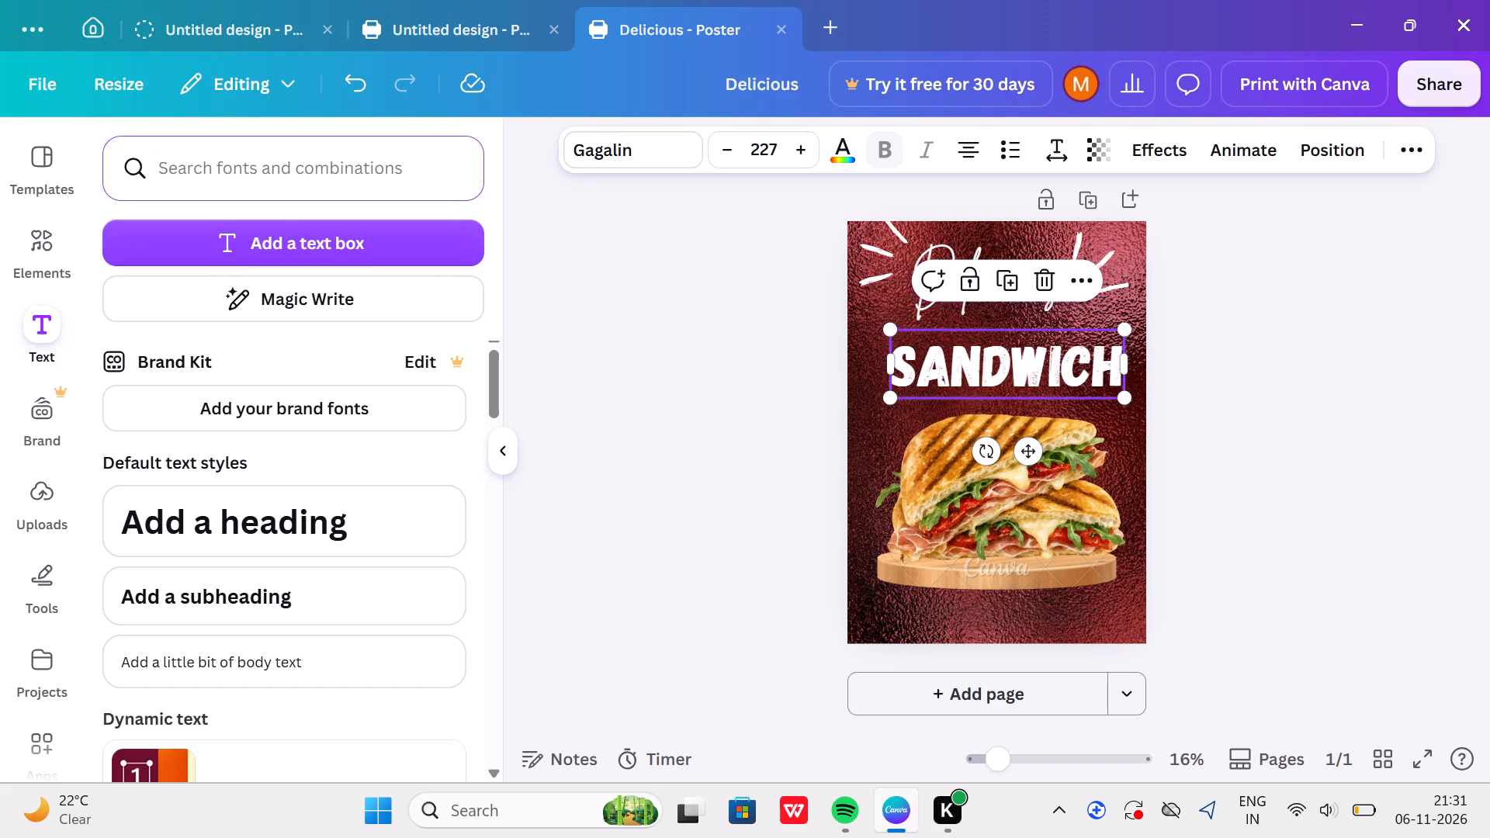
type("BRUSH LINE")
key("Return")
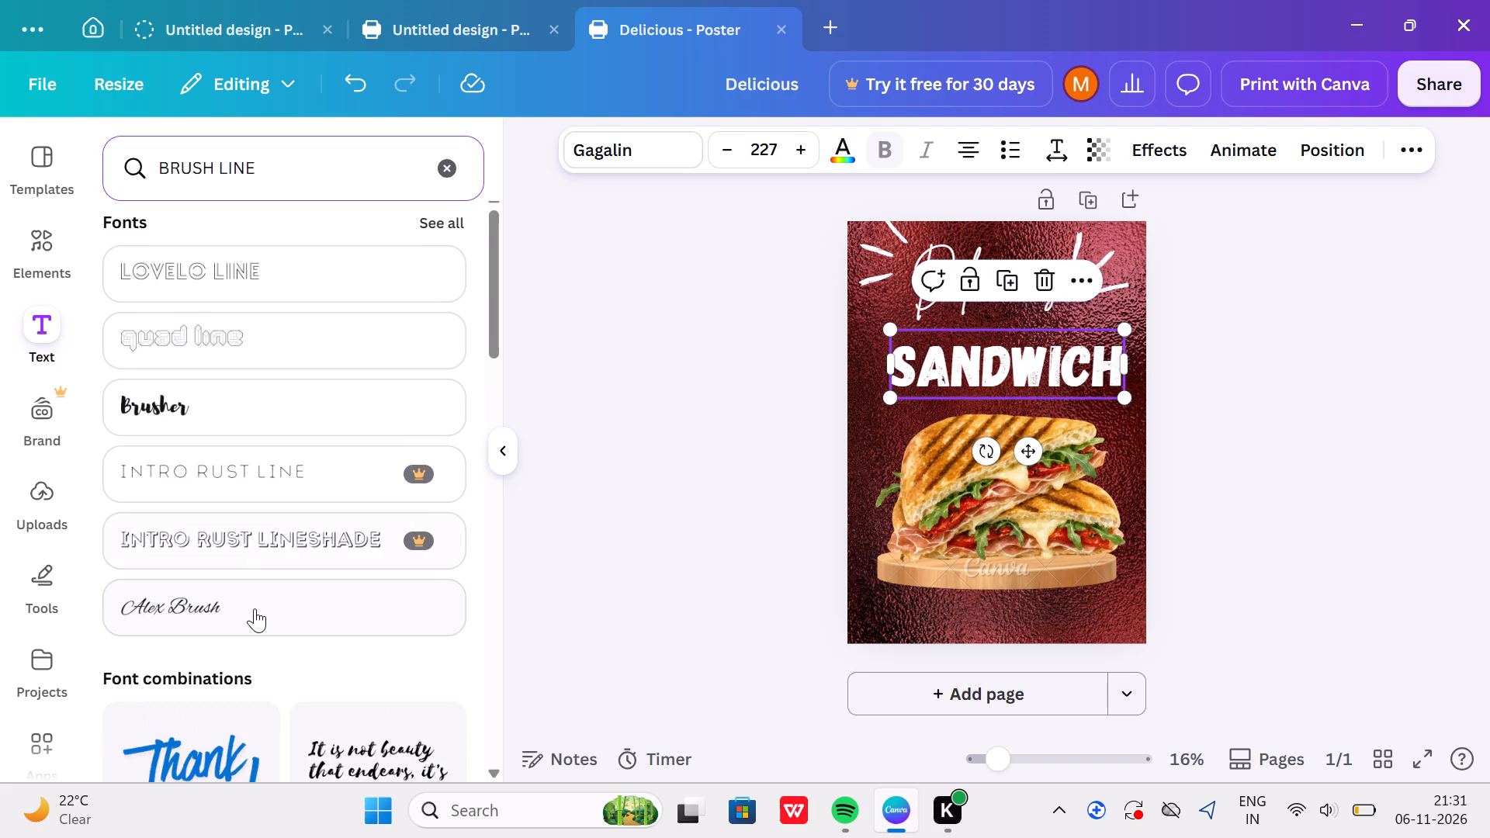
scroll(255, 608, "down", 1)
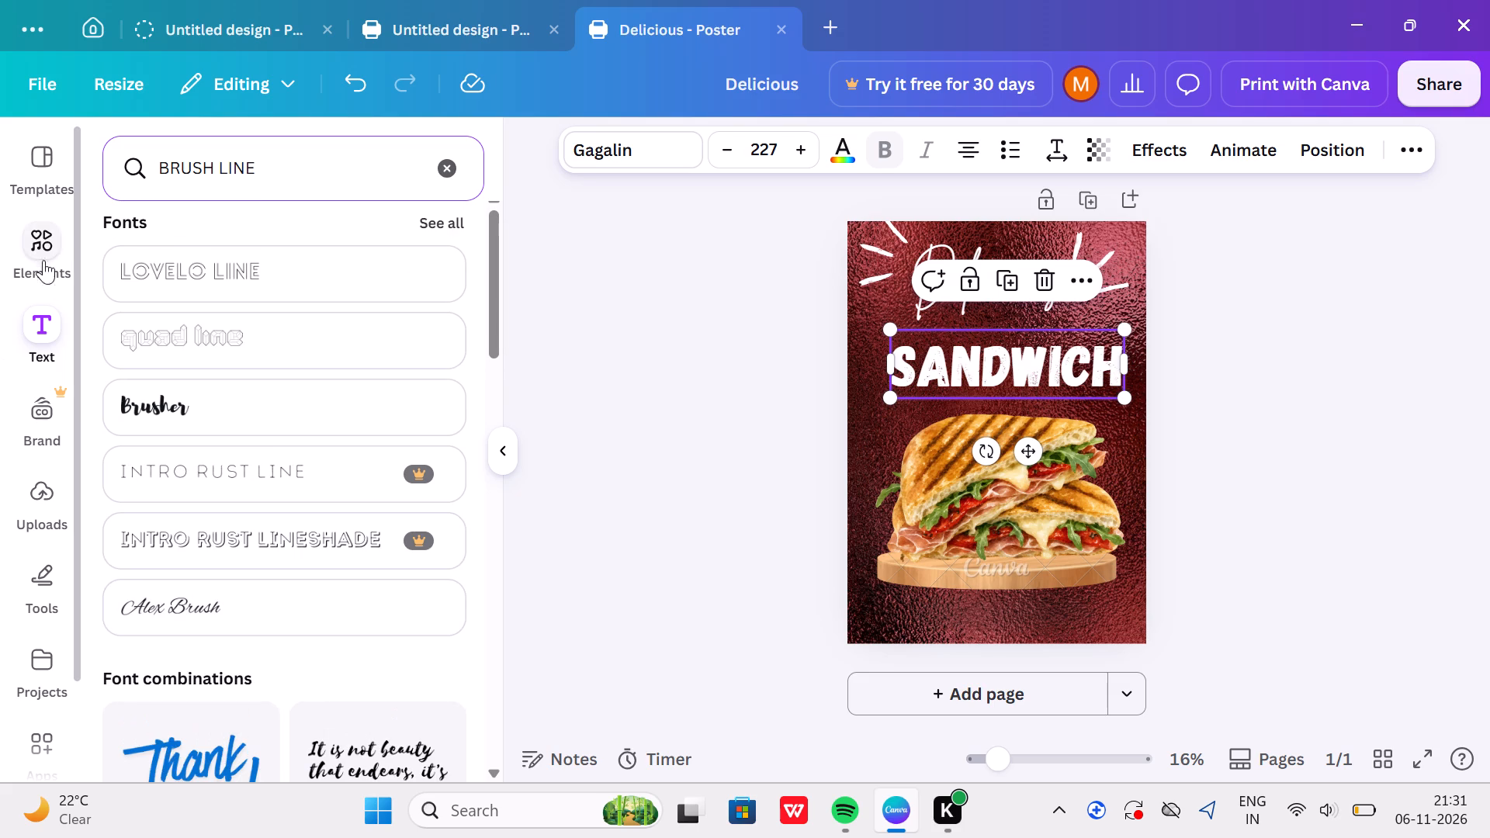
Search the design elements for "BRUSH LINE" and add a thin, rough black brush stroke graphic to the poster.
left_click(41, 246)
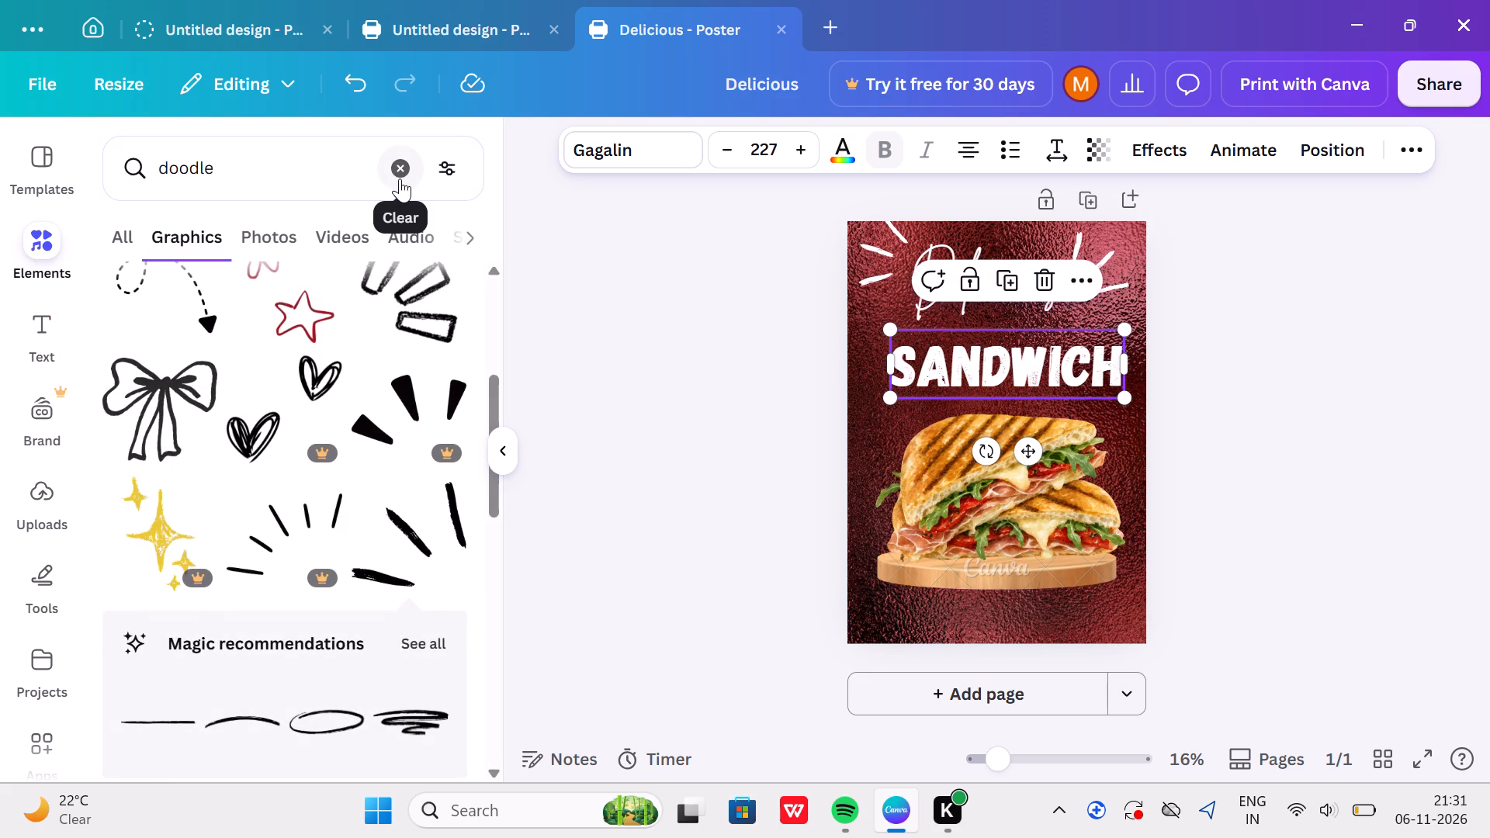
scroll(165, 729, "down", 2)
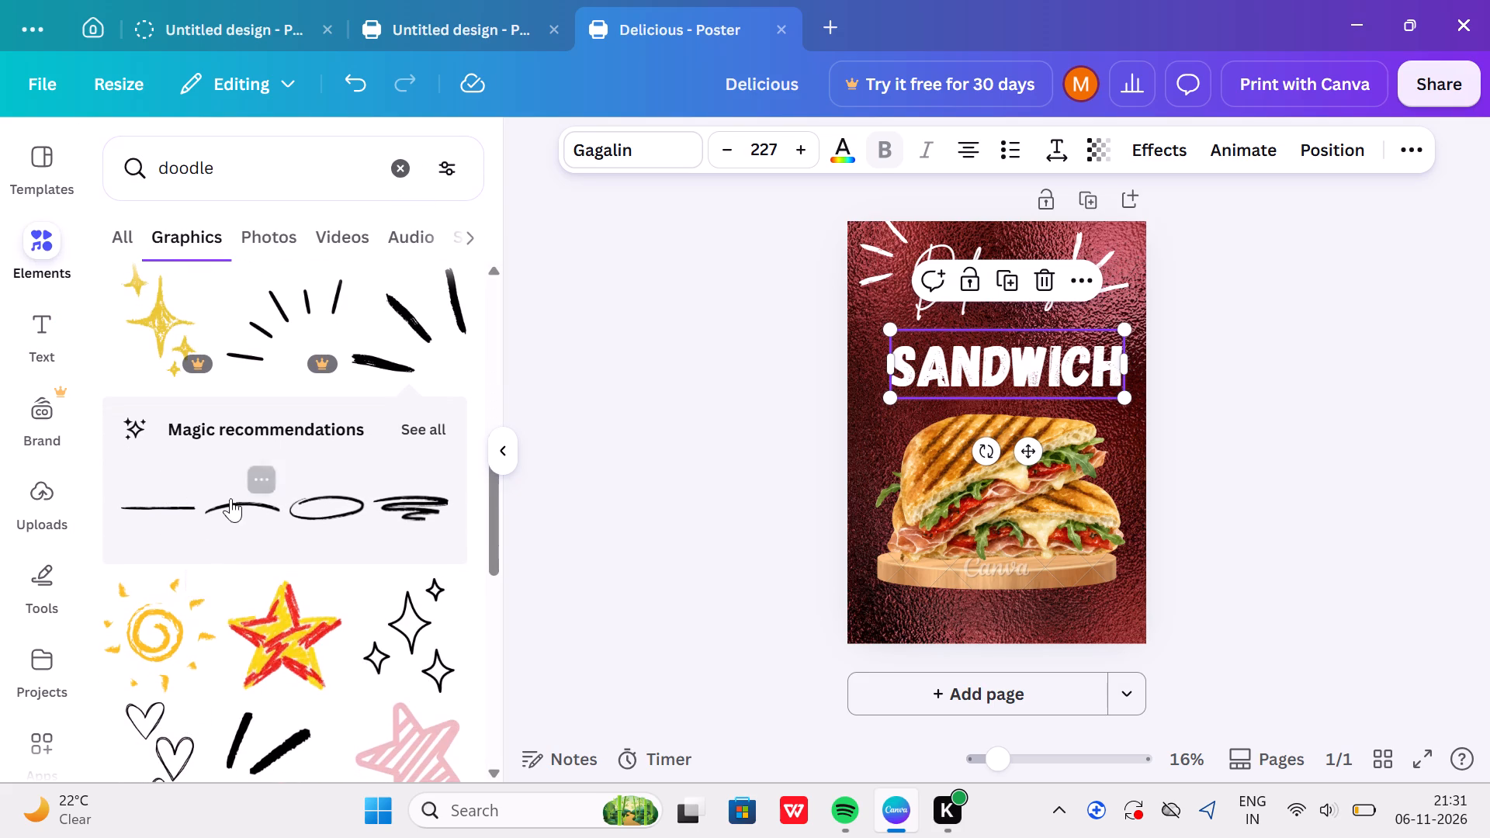
scroll(269, 619, "up", 2)
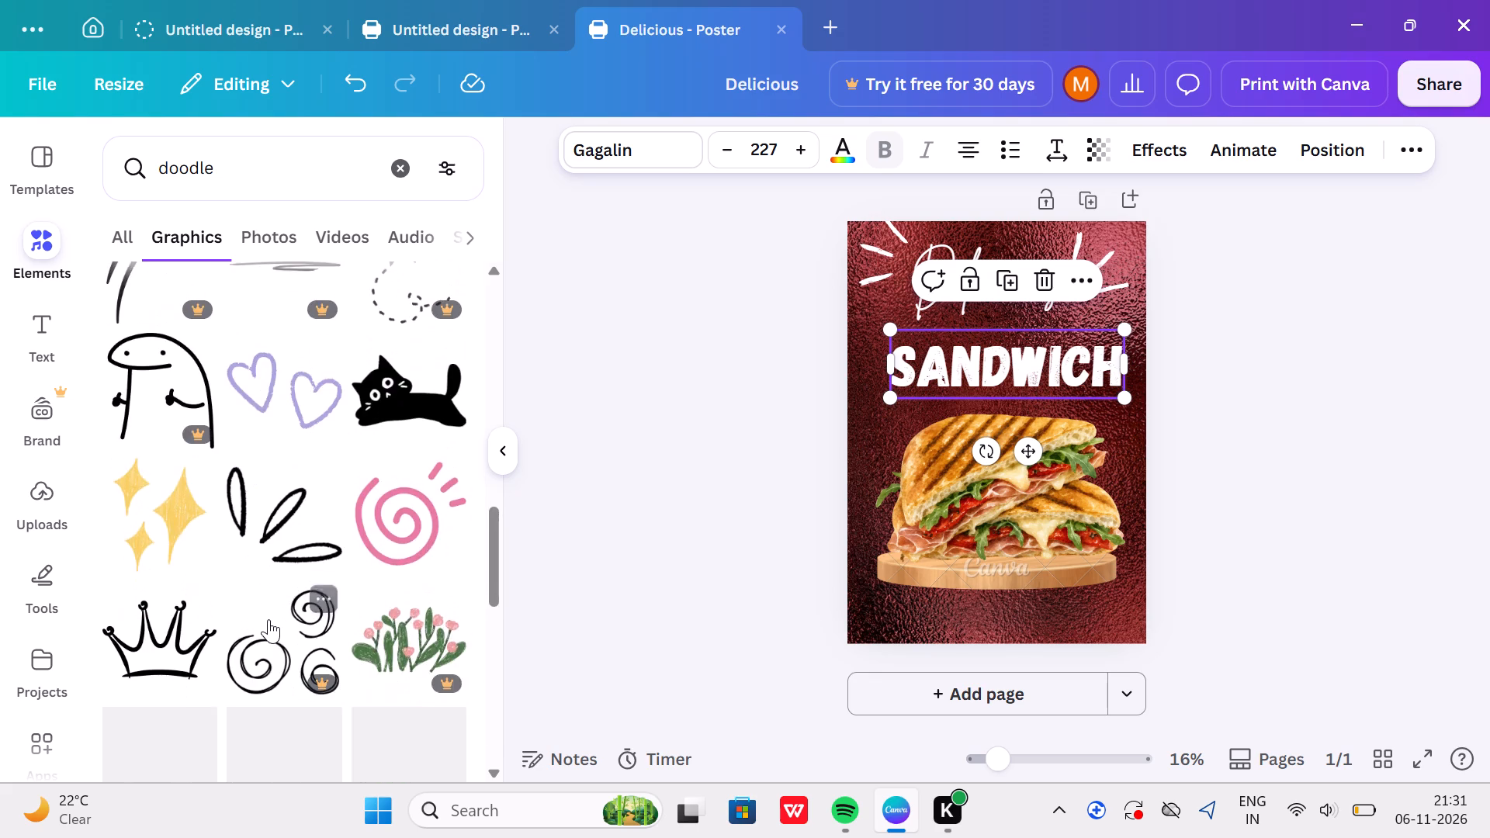
scroll(269, 619, "up", 2)
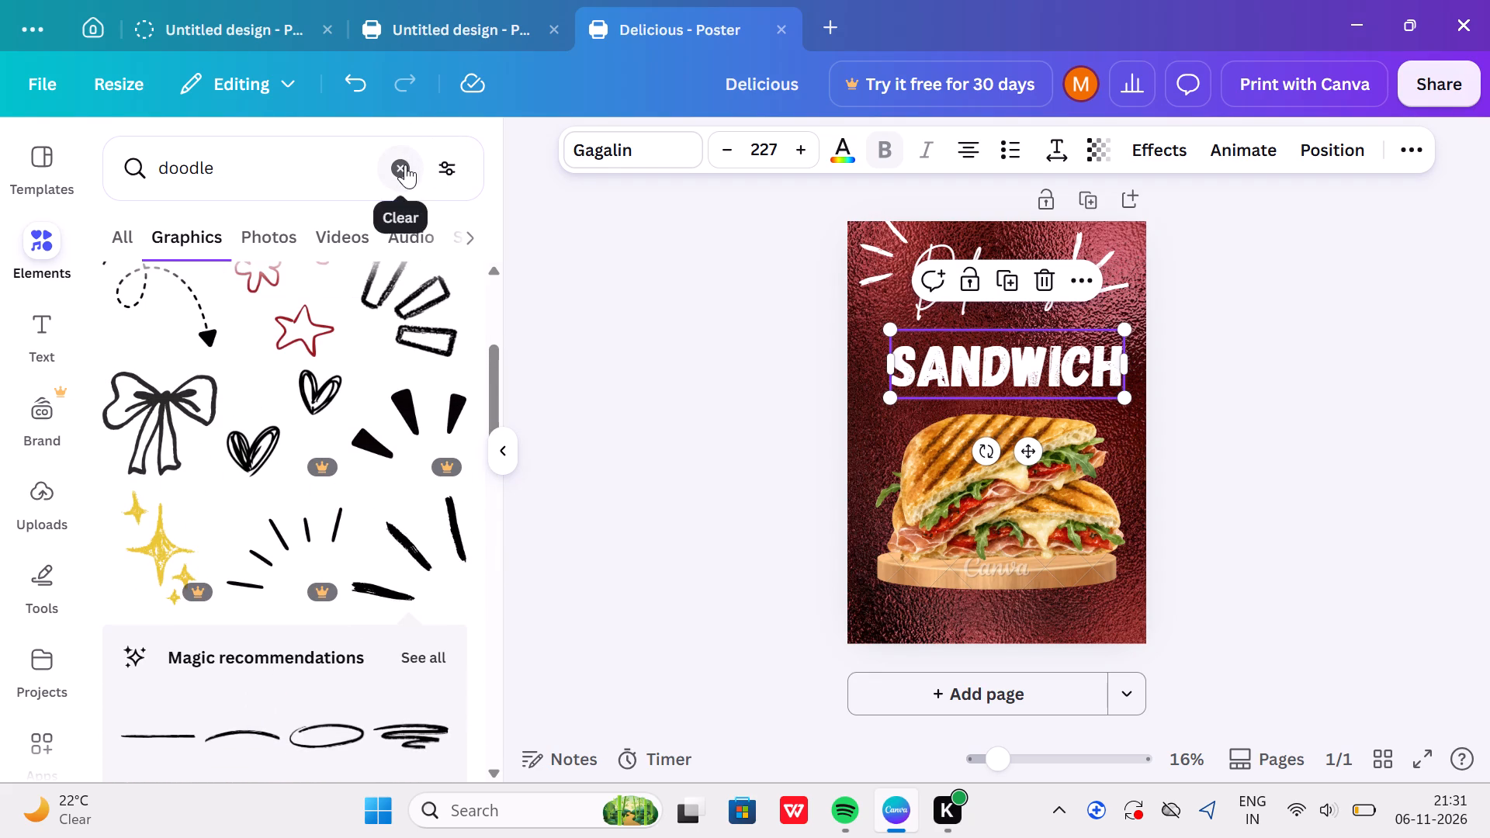
left_click(405, 164)
type("BRUSH LINE")
key("Return")
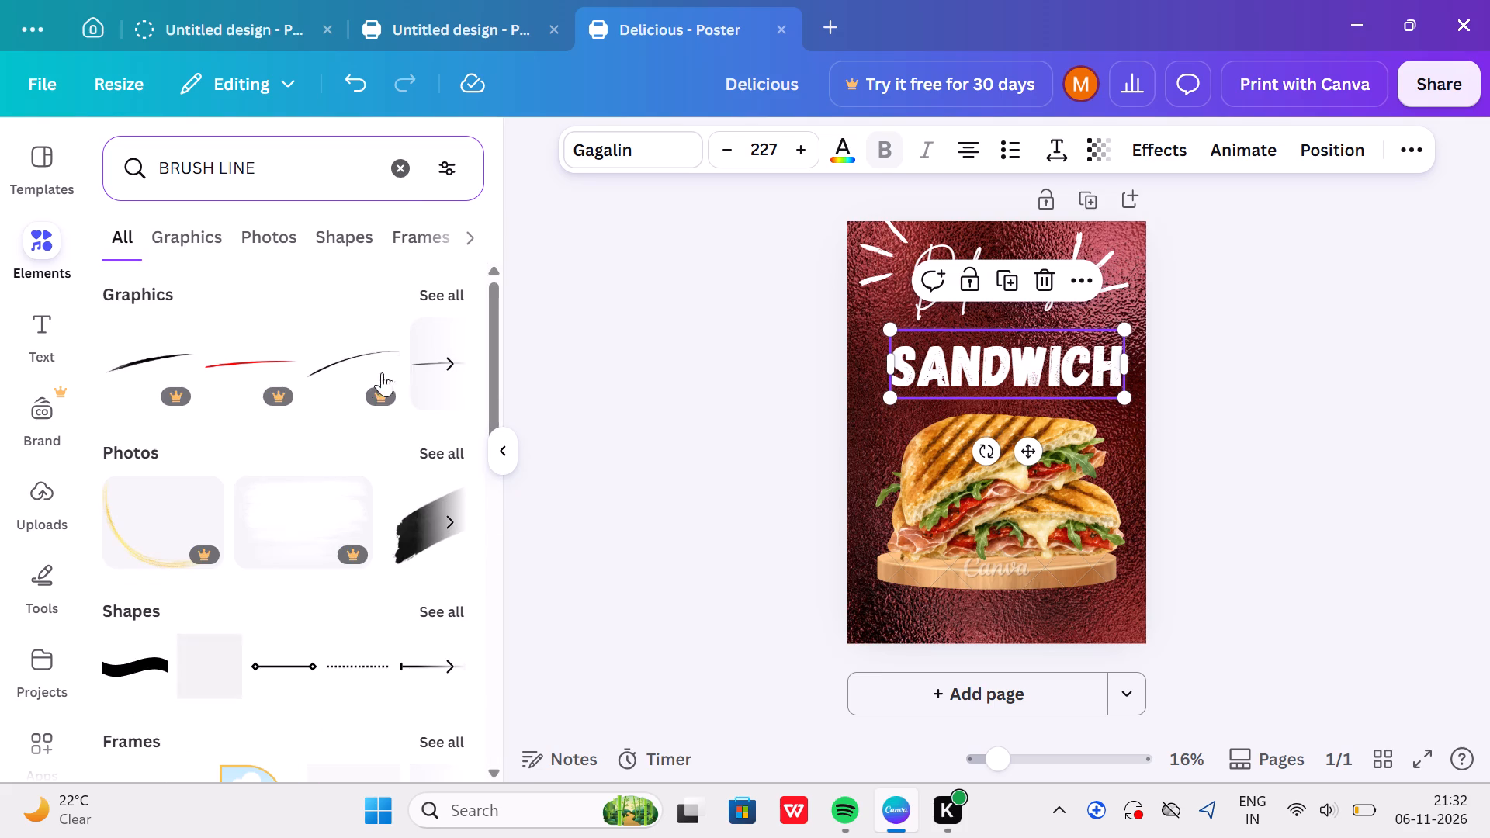
left_click(452, 341)
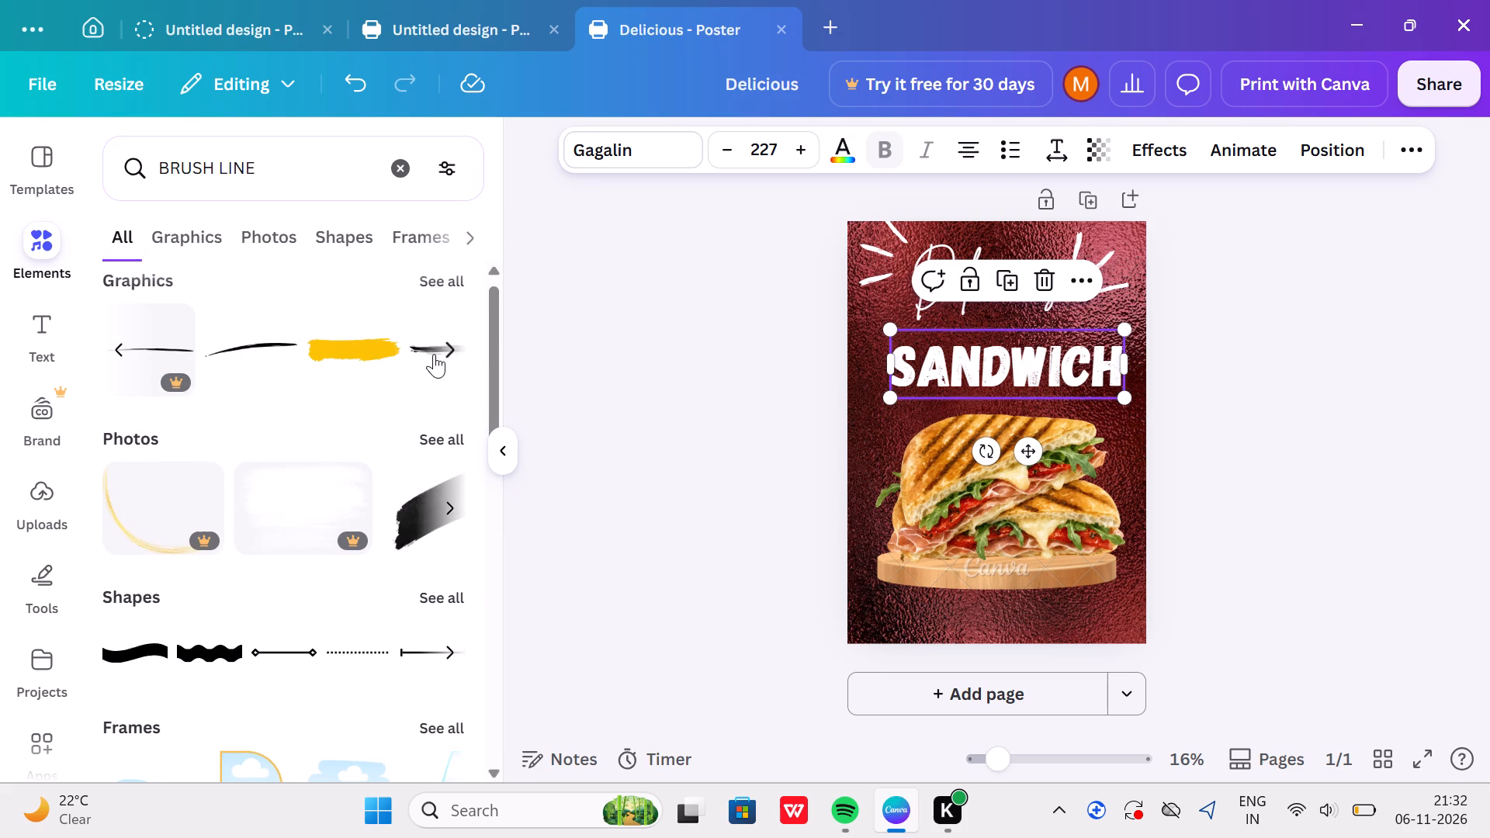
left_click(457, 337)
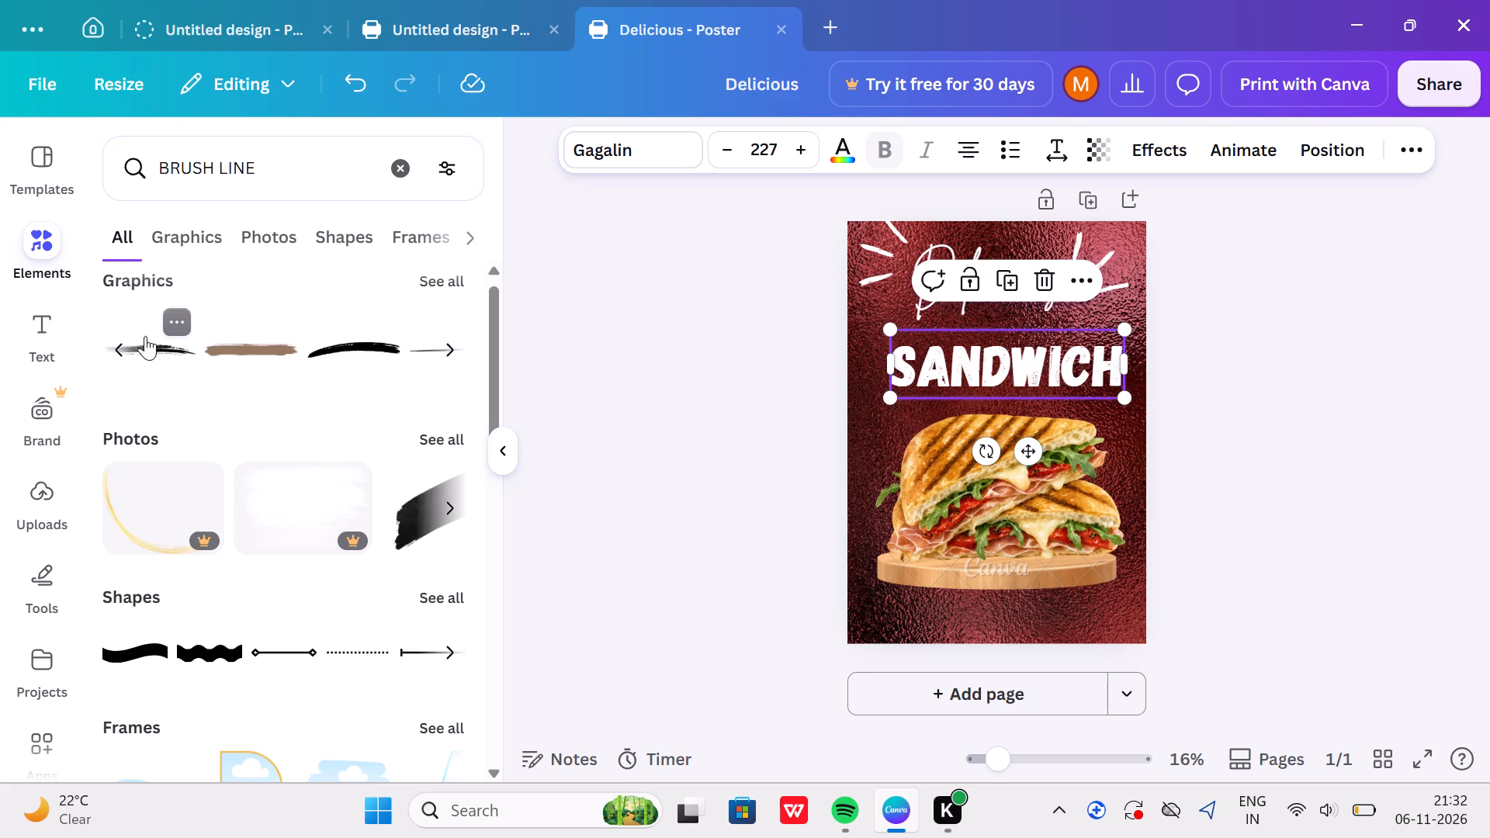
left_click(189, 358)
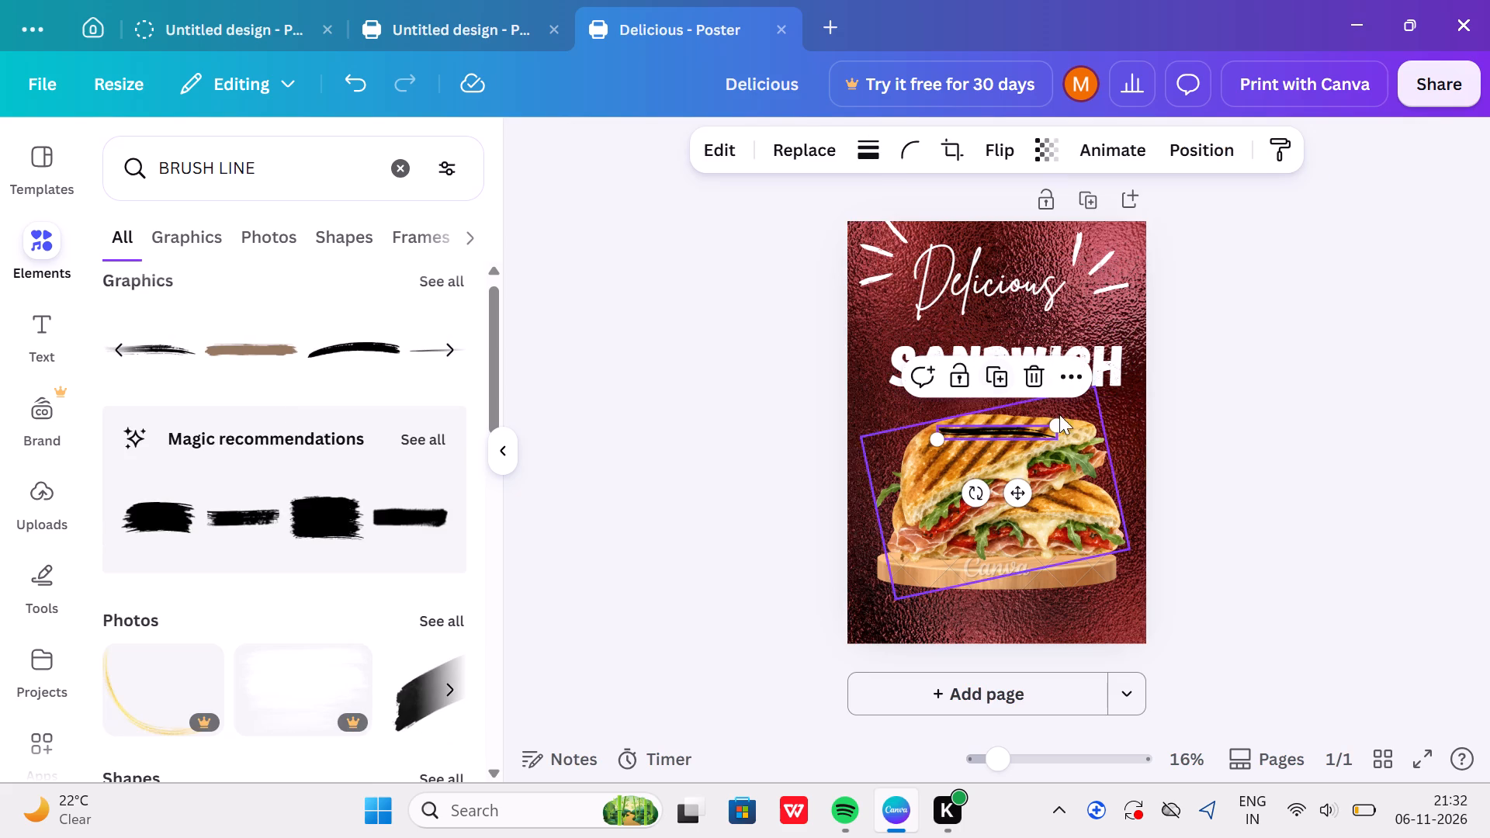
Enlarge the black brush stroke so it extends close to the poster's right edge.
left_click_drag(1060, 426, 1123, 434)
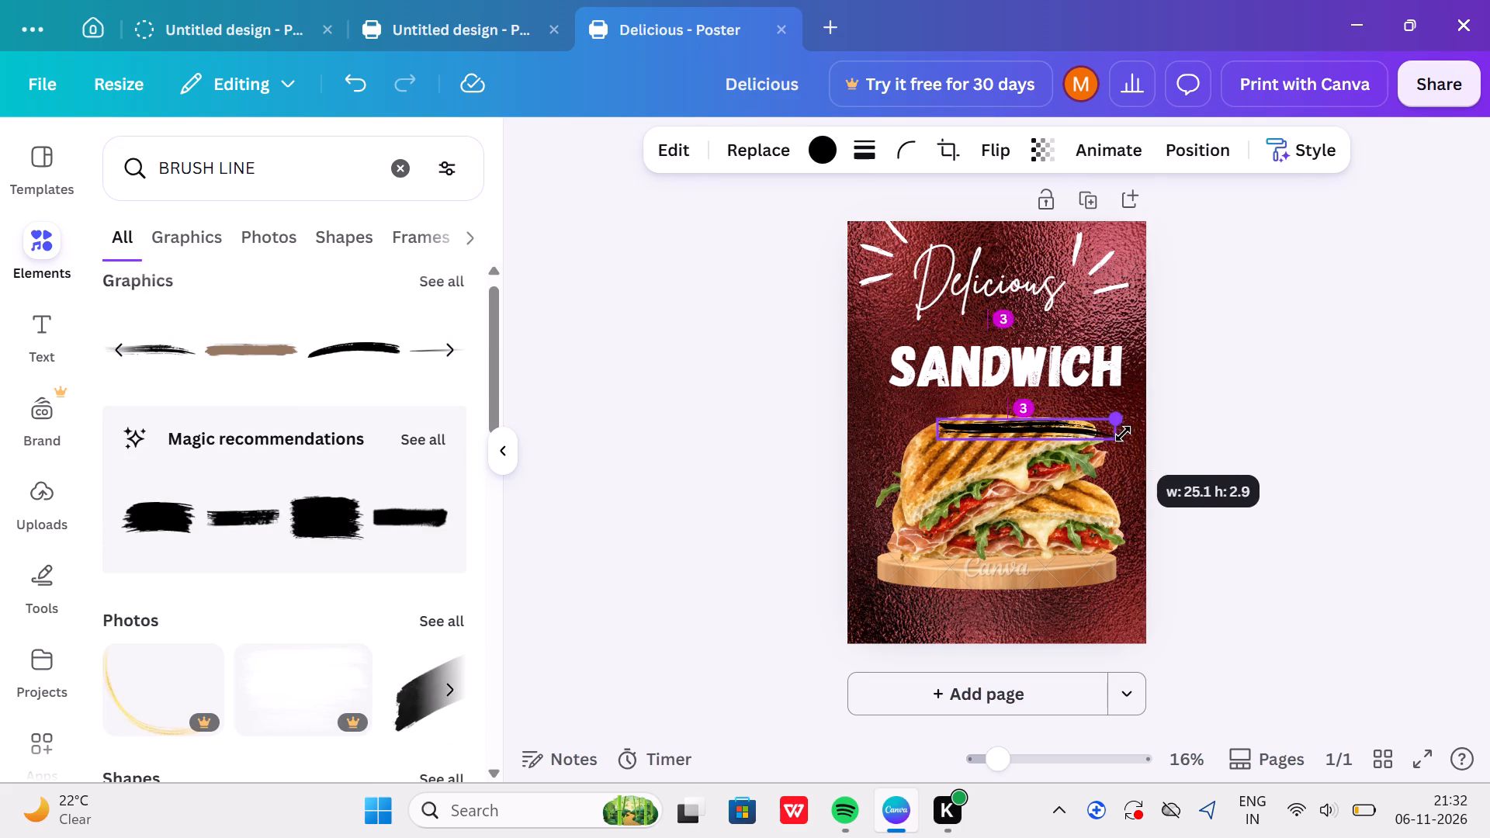
left_click_drag(1123, 434, 1137, 435)
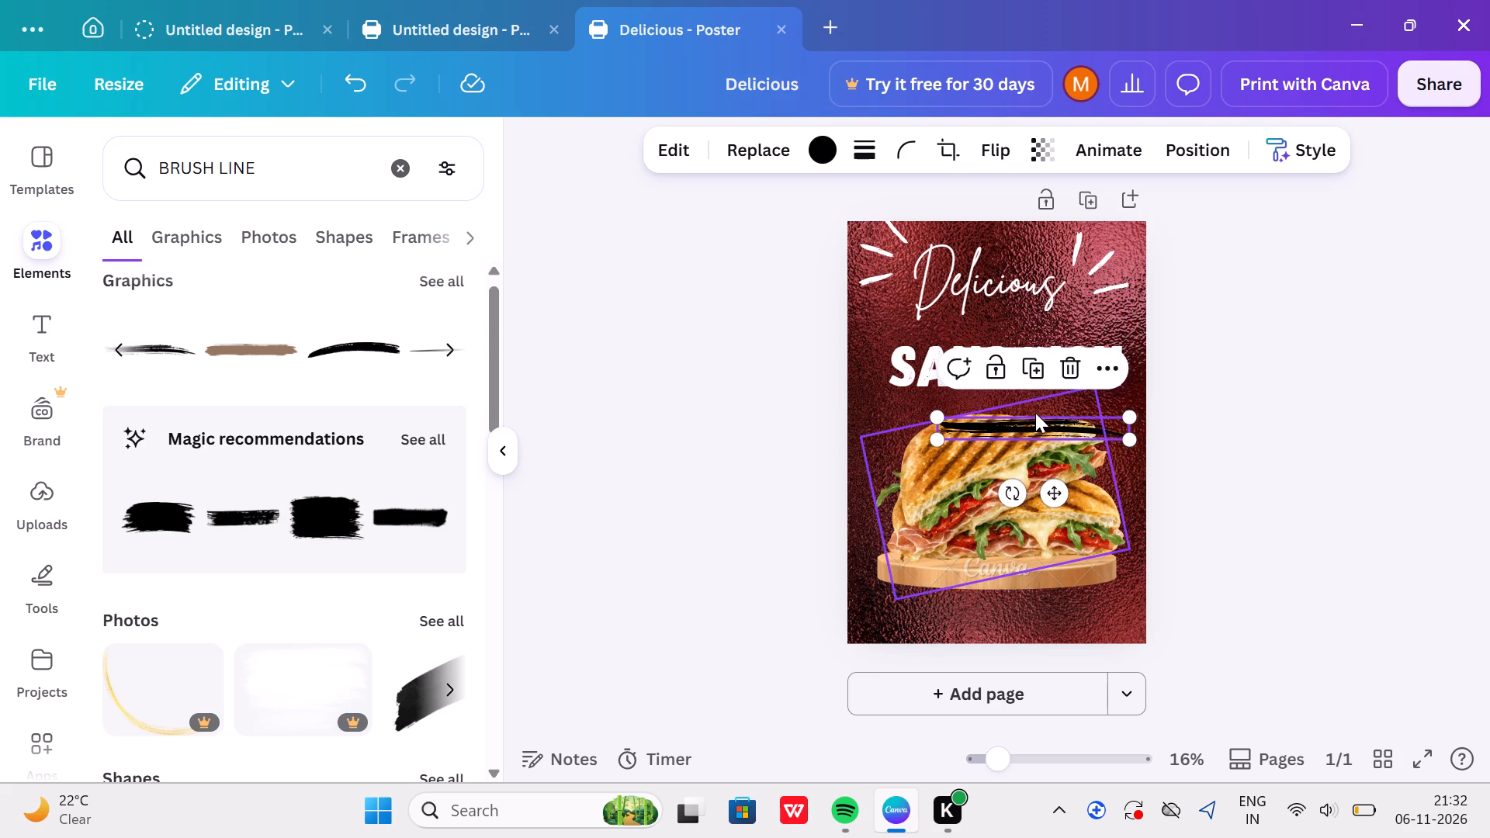
Shift the sandwich image slightly down, leaving more space beneath the "SANDWICH" heading.
left_click_drag(1034, 413, 1038, 407)
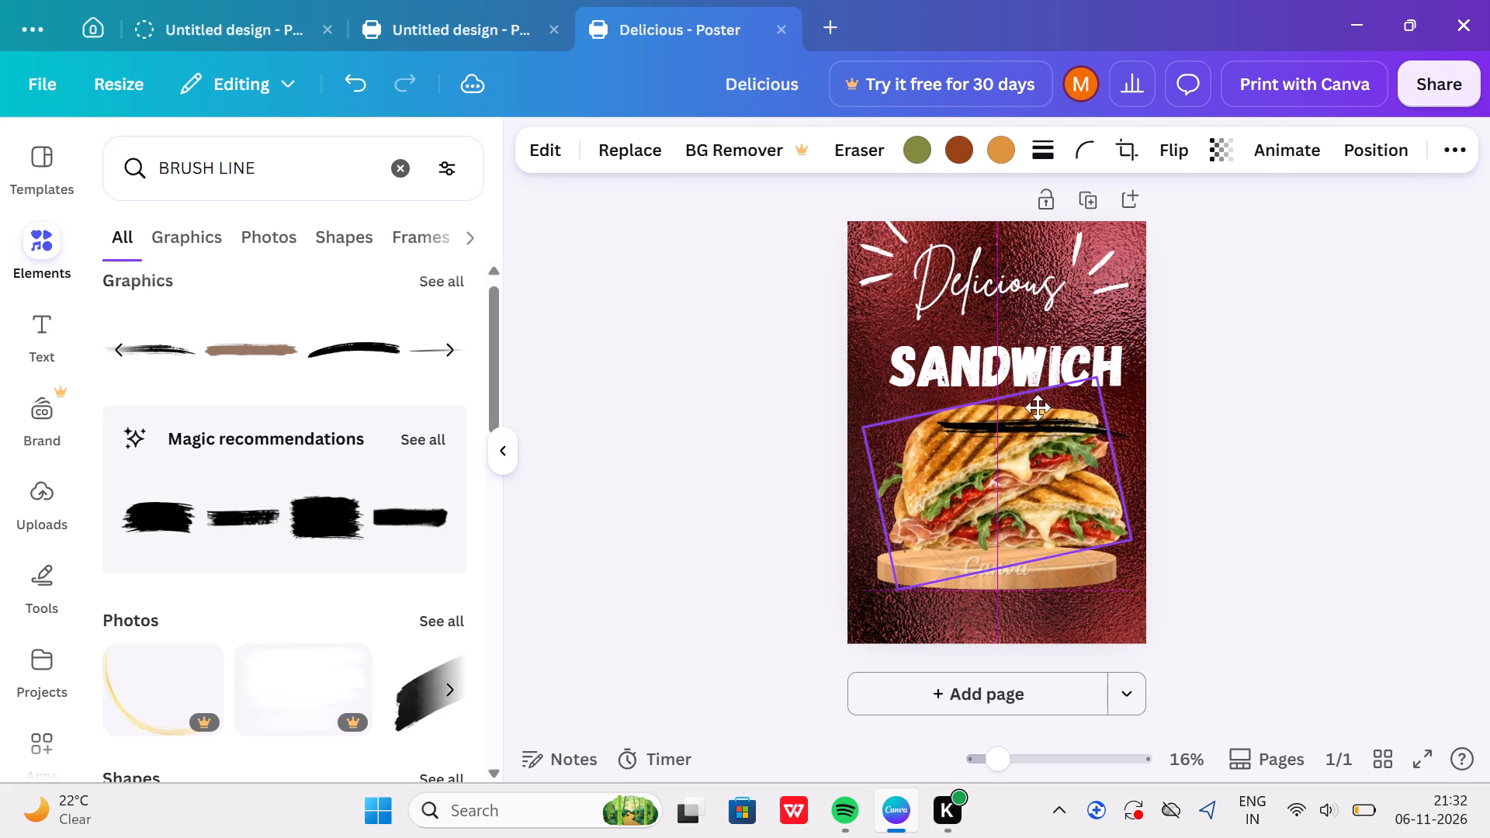
left_click_drag(1038, 407, 1038, 421)
left_click(1038, 421)
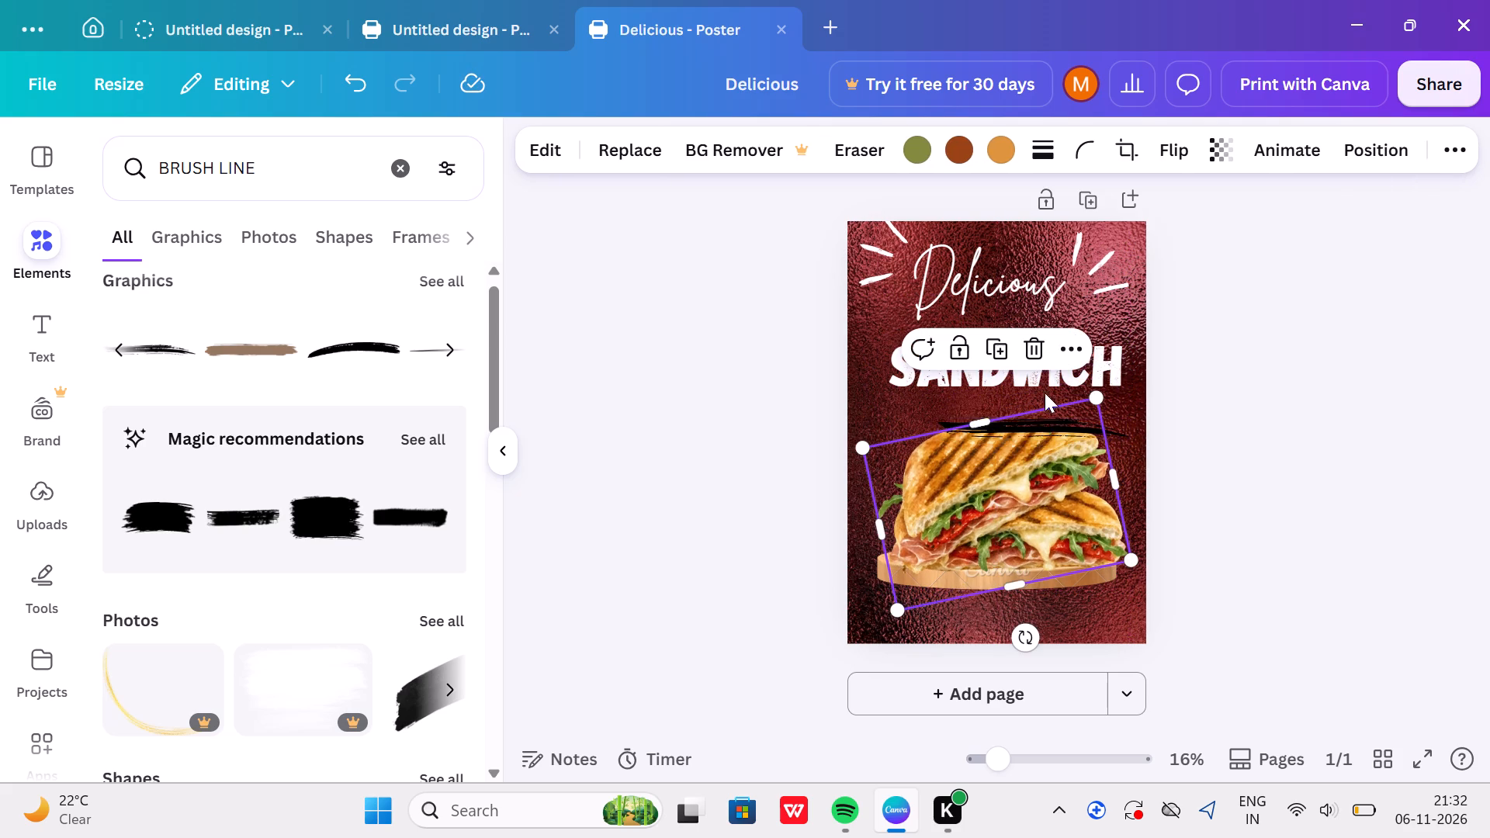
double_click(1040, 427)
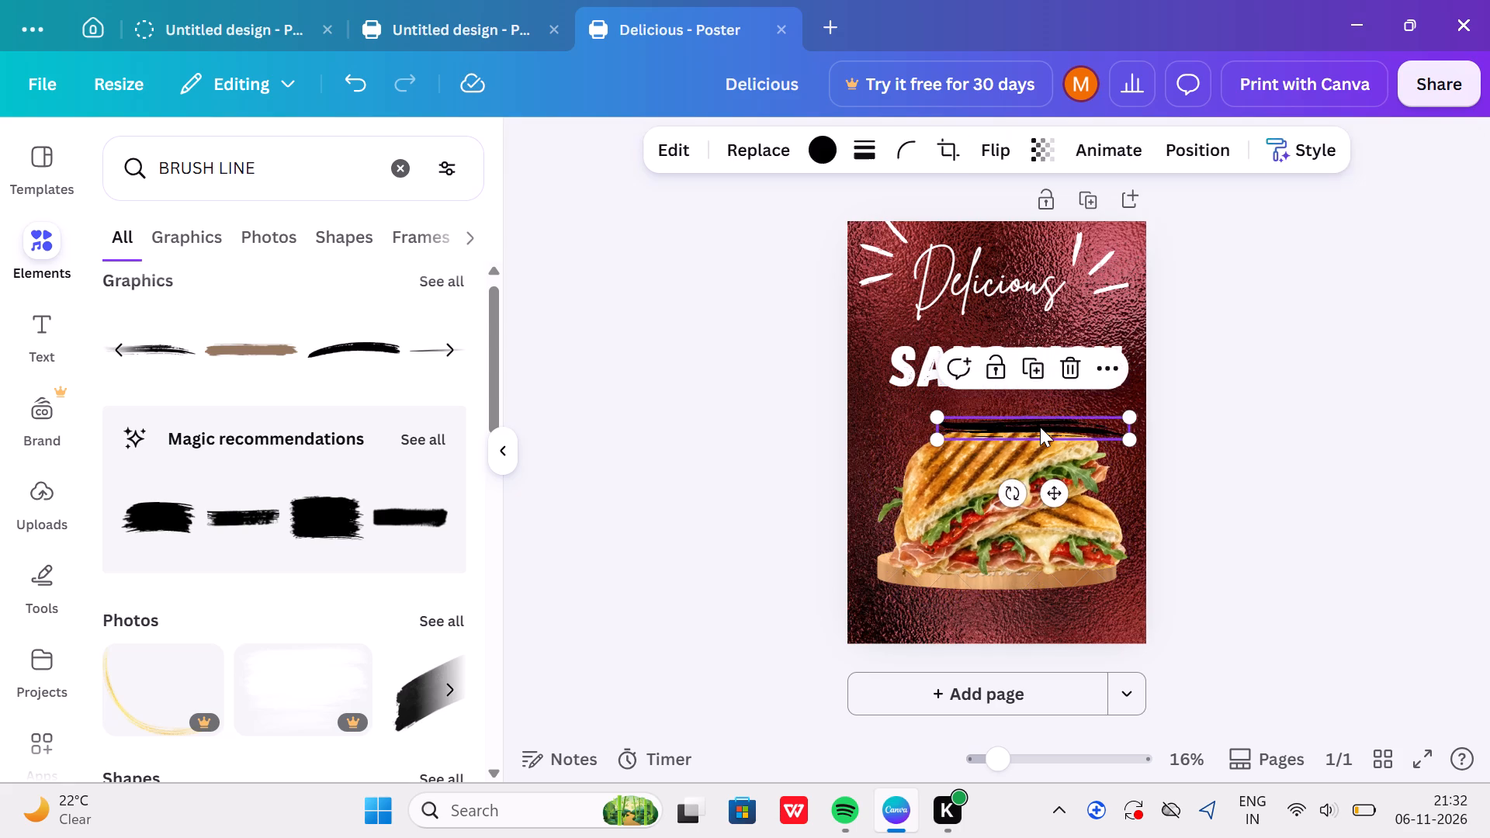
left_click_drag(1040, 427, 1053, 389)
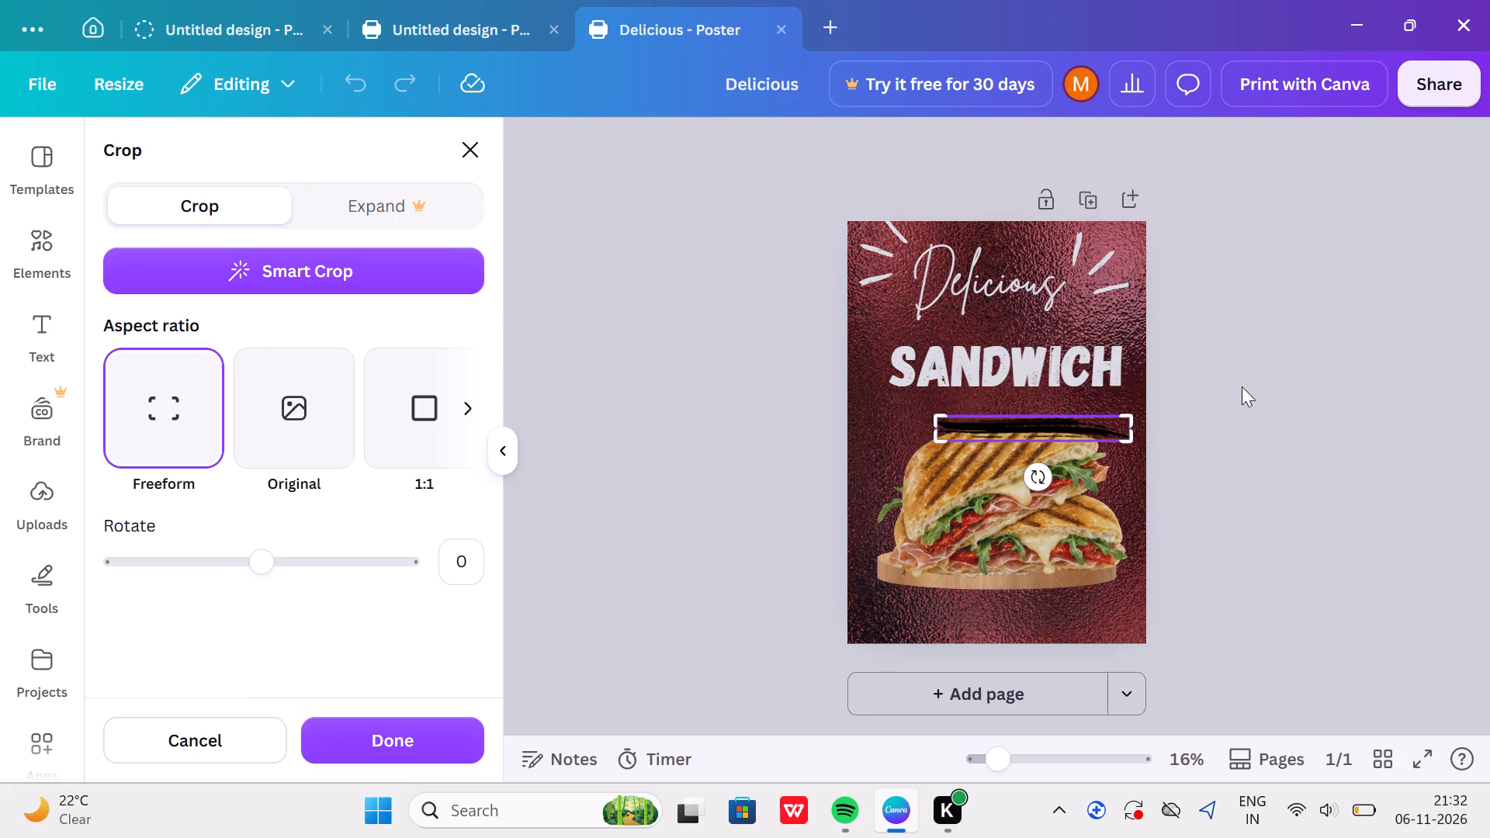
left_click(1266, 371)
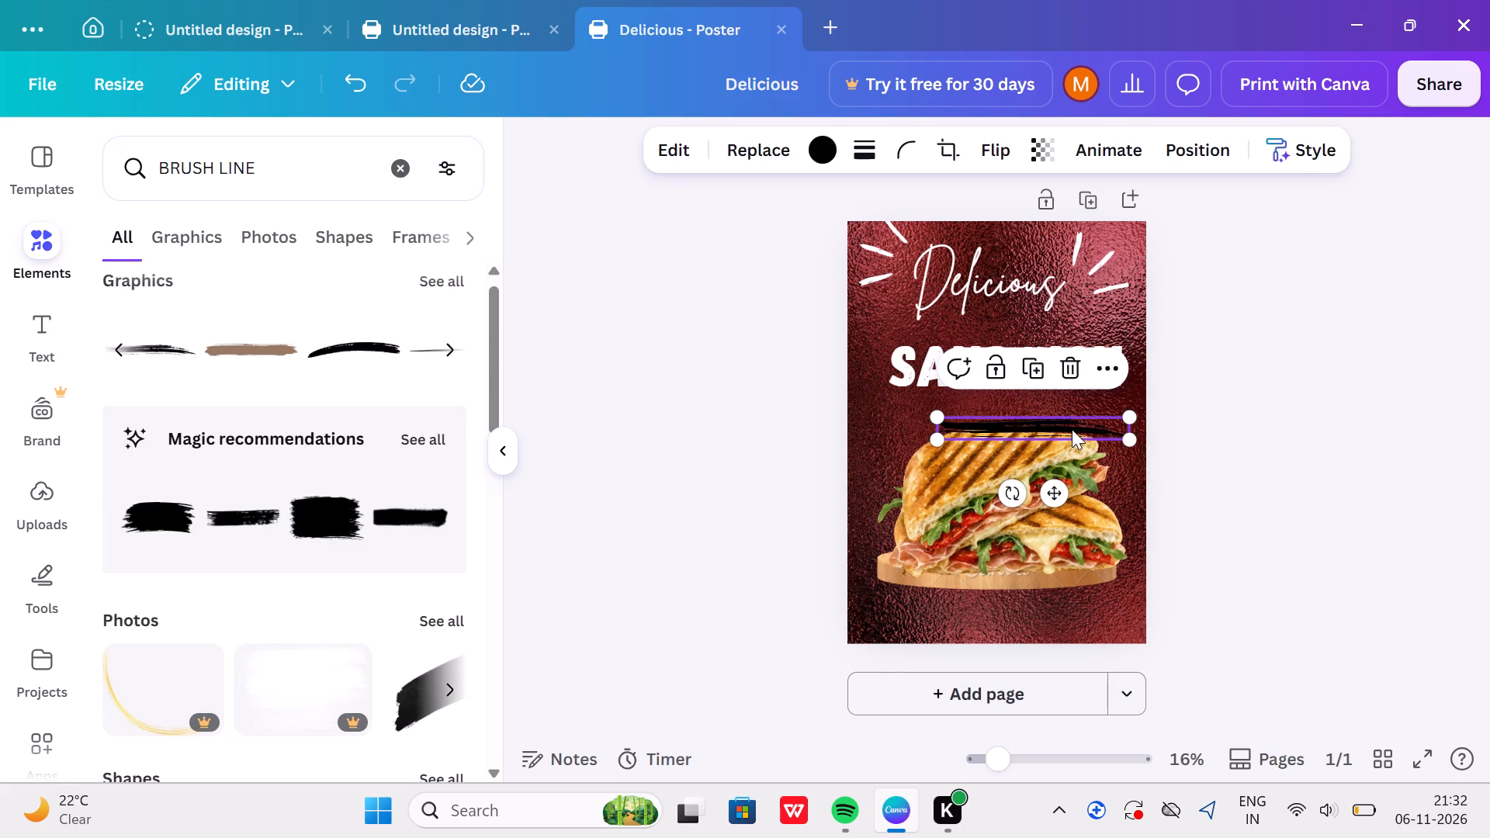
Move the black brush stroke up into the gap between the "Delicious" script and the "SANDWICH" heading.
left_click_drag(1072, 429, 1057, 324)
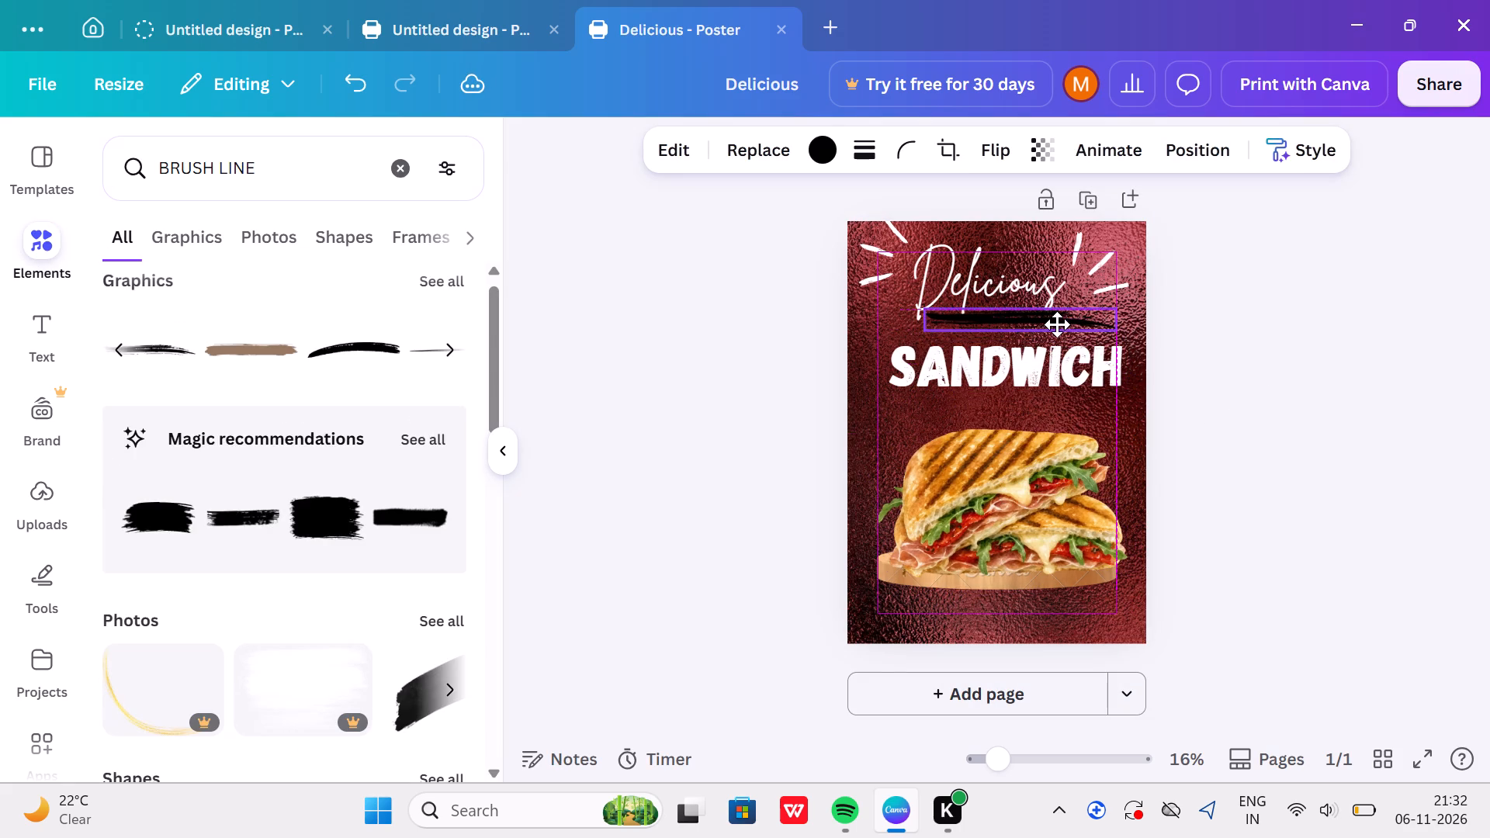
left_click_drag(1057, 324, 1059, 328)
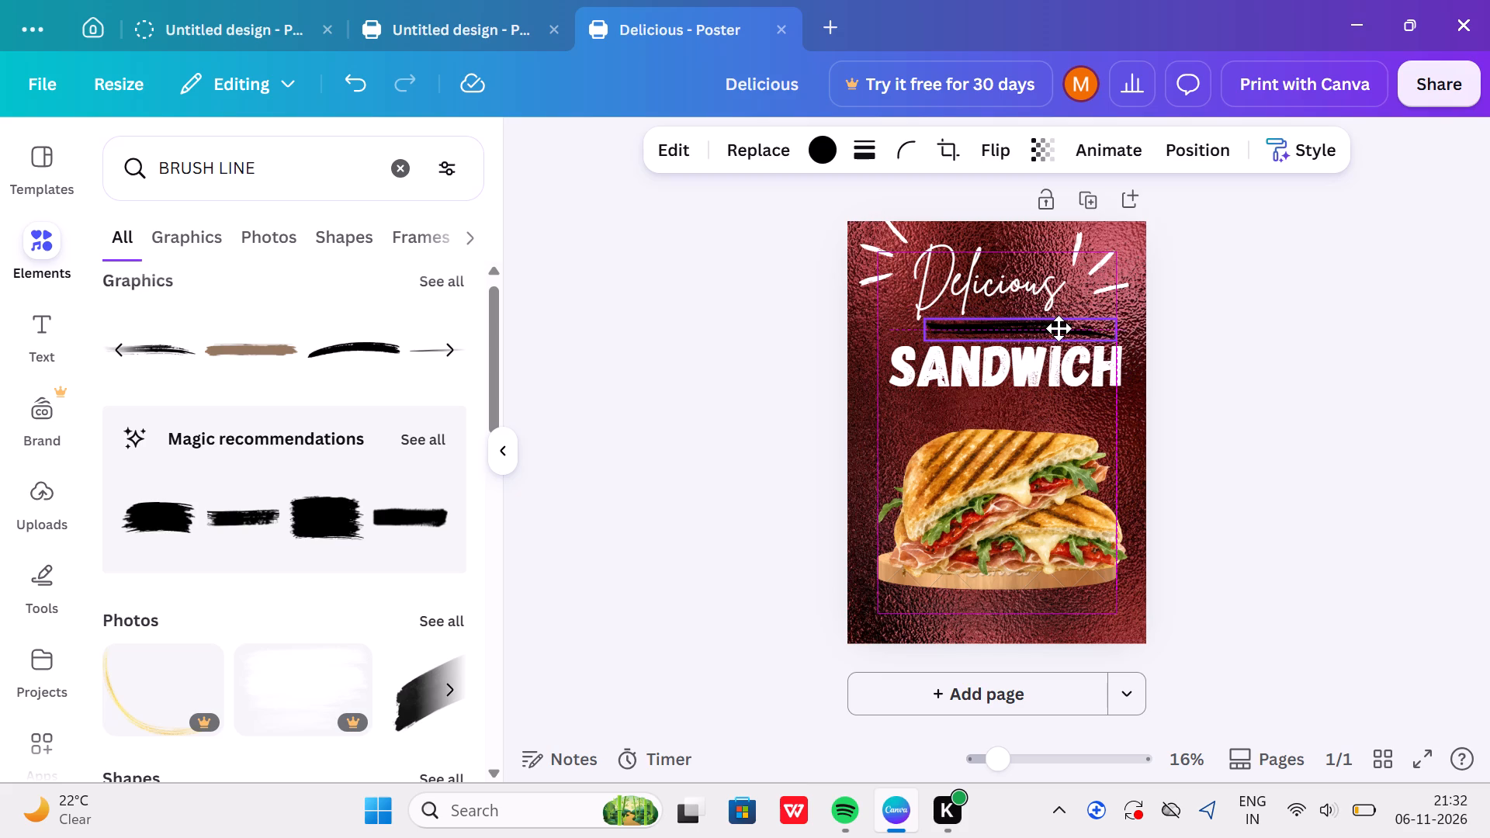
left_click_drag(1059, 328, 1059, 328)
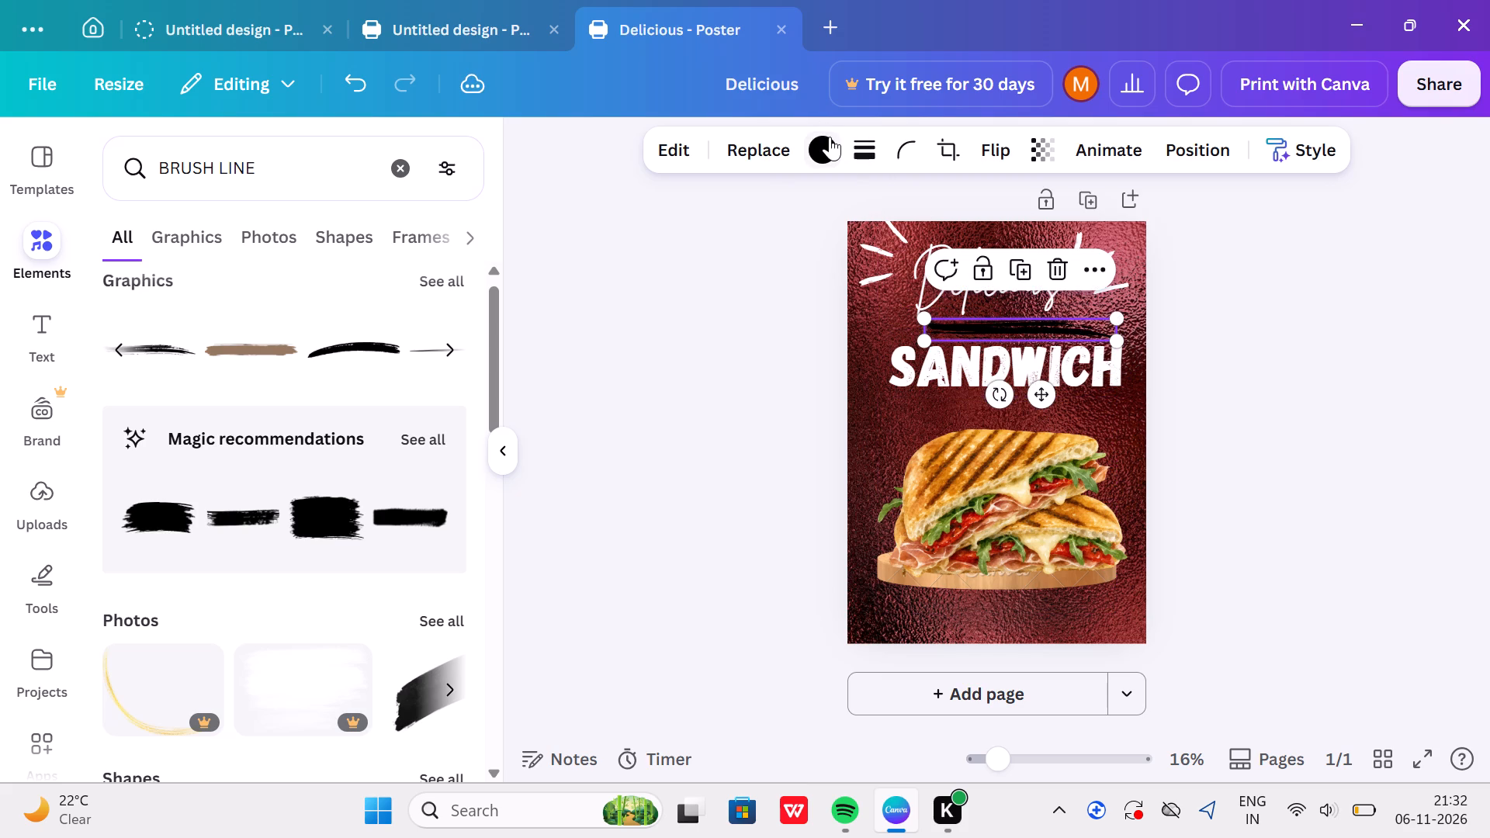
Recolour the brush stroke with the darkest brown from the sandwich board's photo colours and deselect it.
left_click(830, 137)
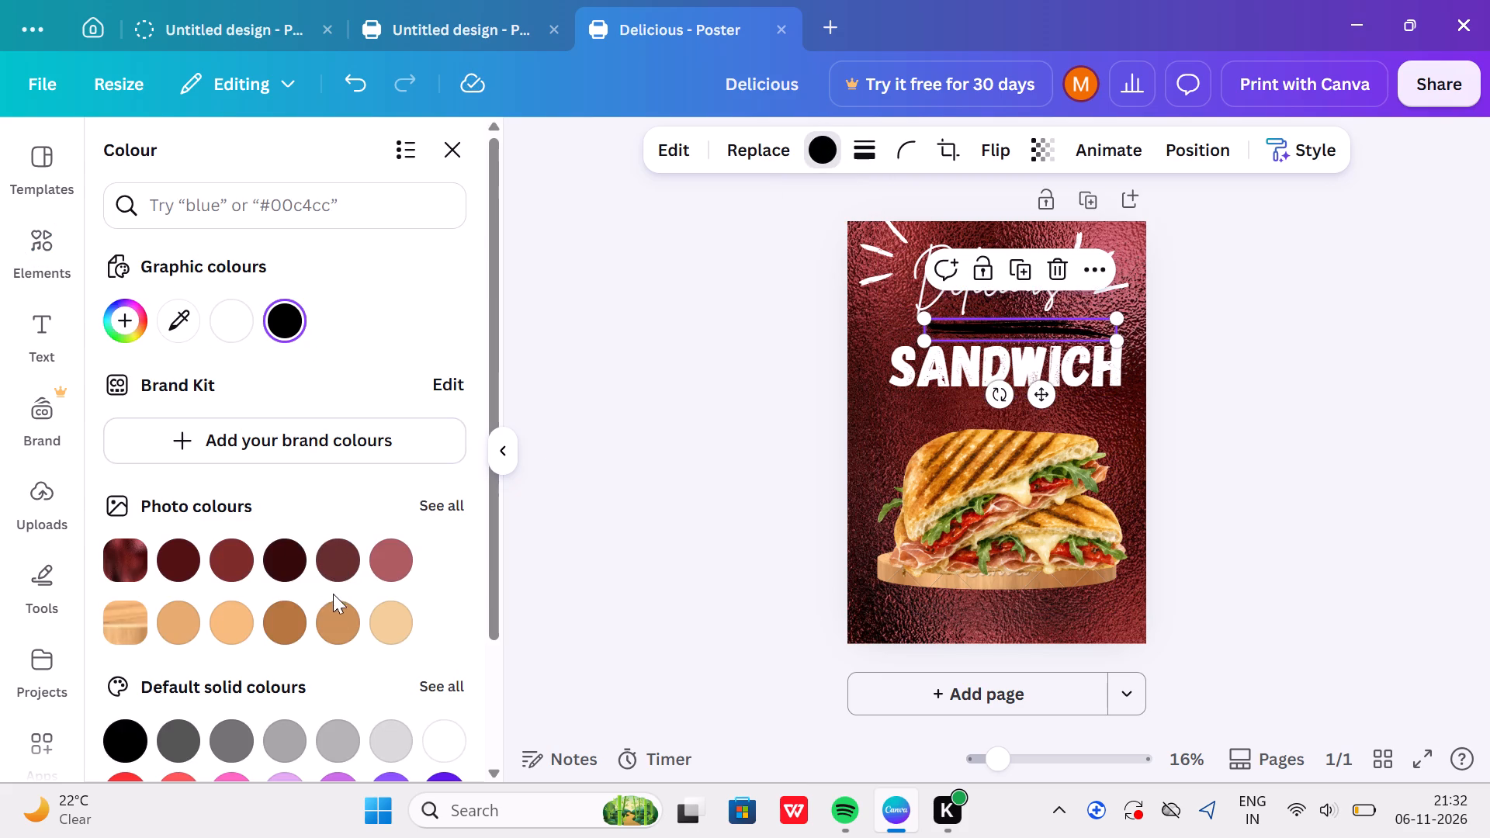
left_click(298, 620)
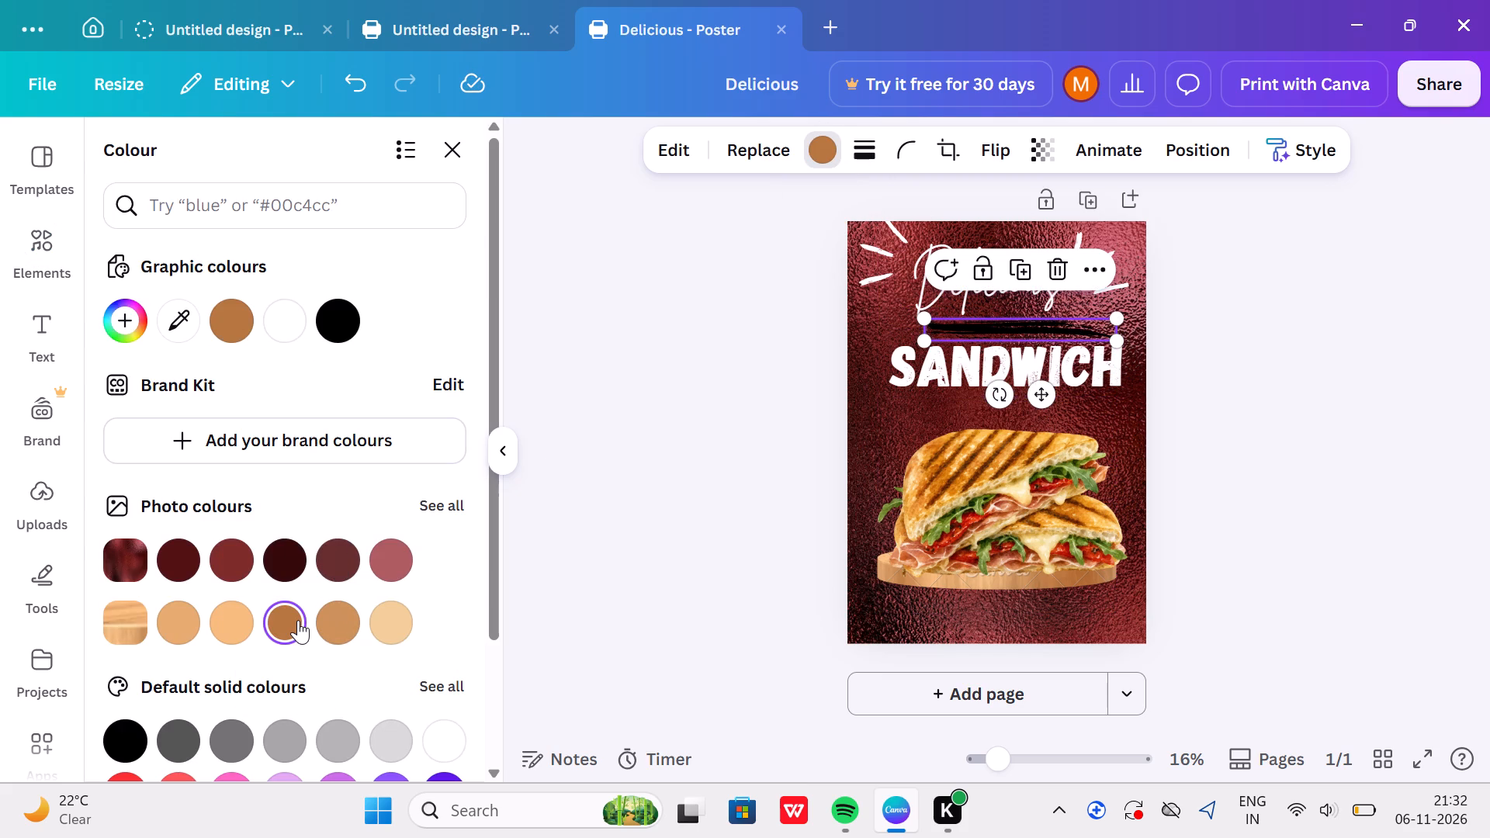
left_click(701, 482)
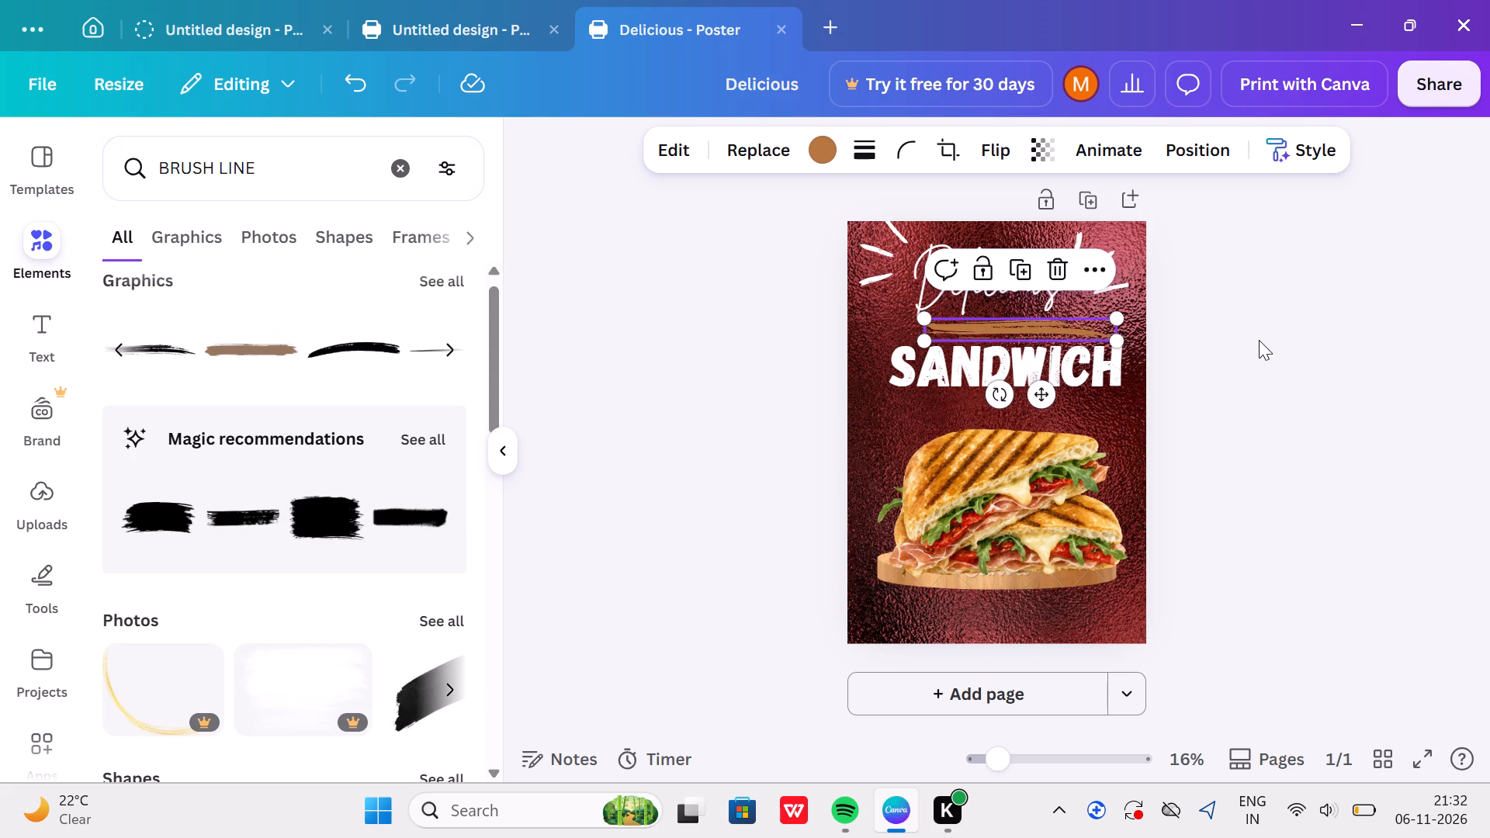
left_click(1259, 340)
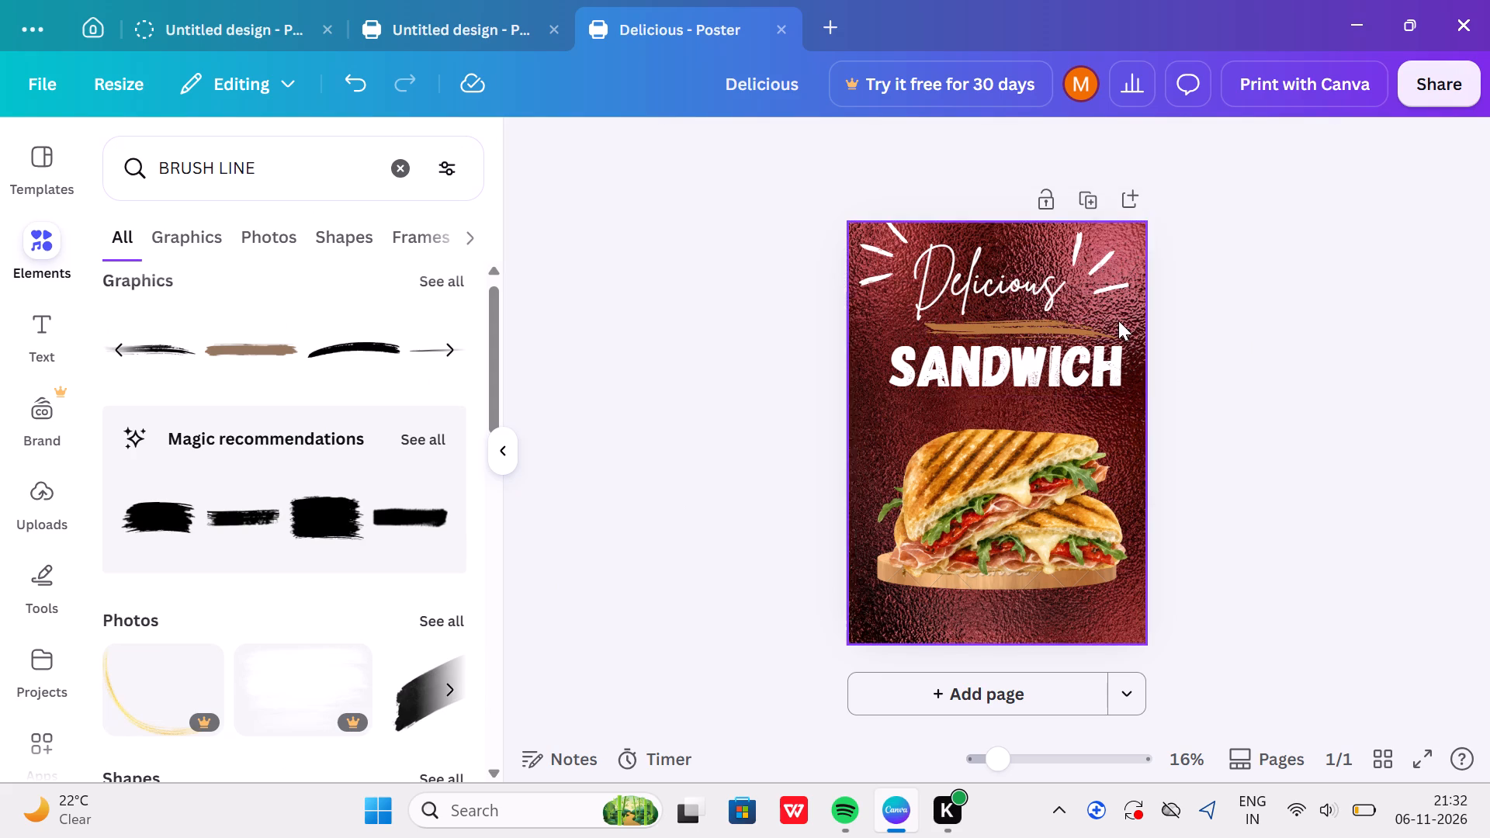
Nudge the brown brush stroke slightly toward the poster's right edge, shrink it to about 25.9 wide by 3 high, and clear the selection.
left_click(1078, 326)
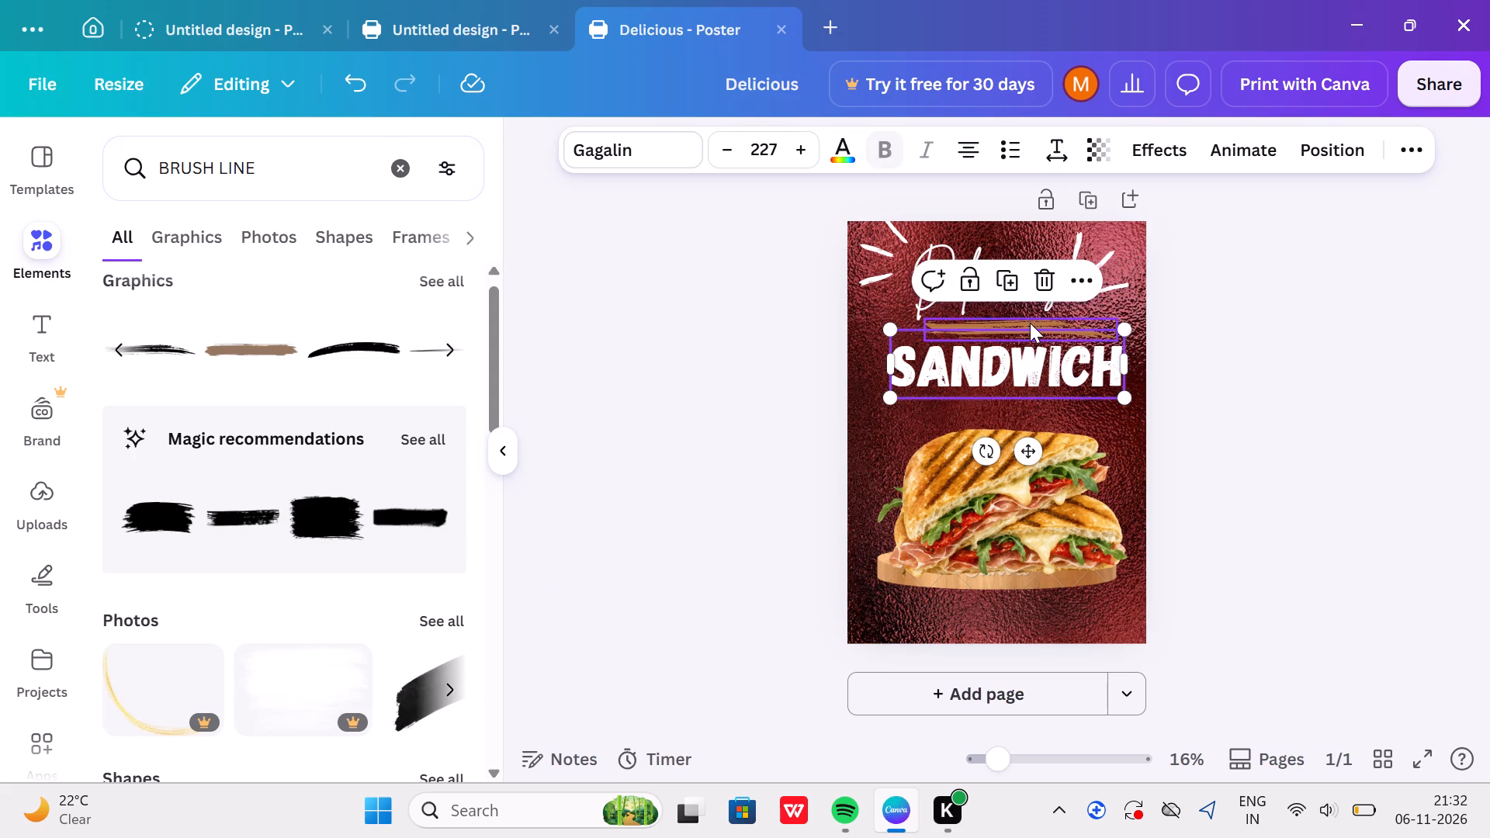
left_click(1031, 323)
left_click(1031, 323)
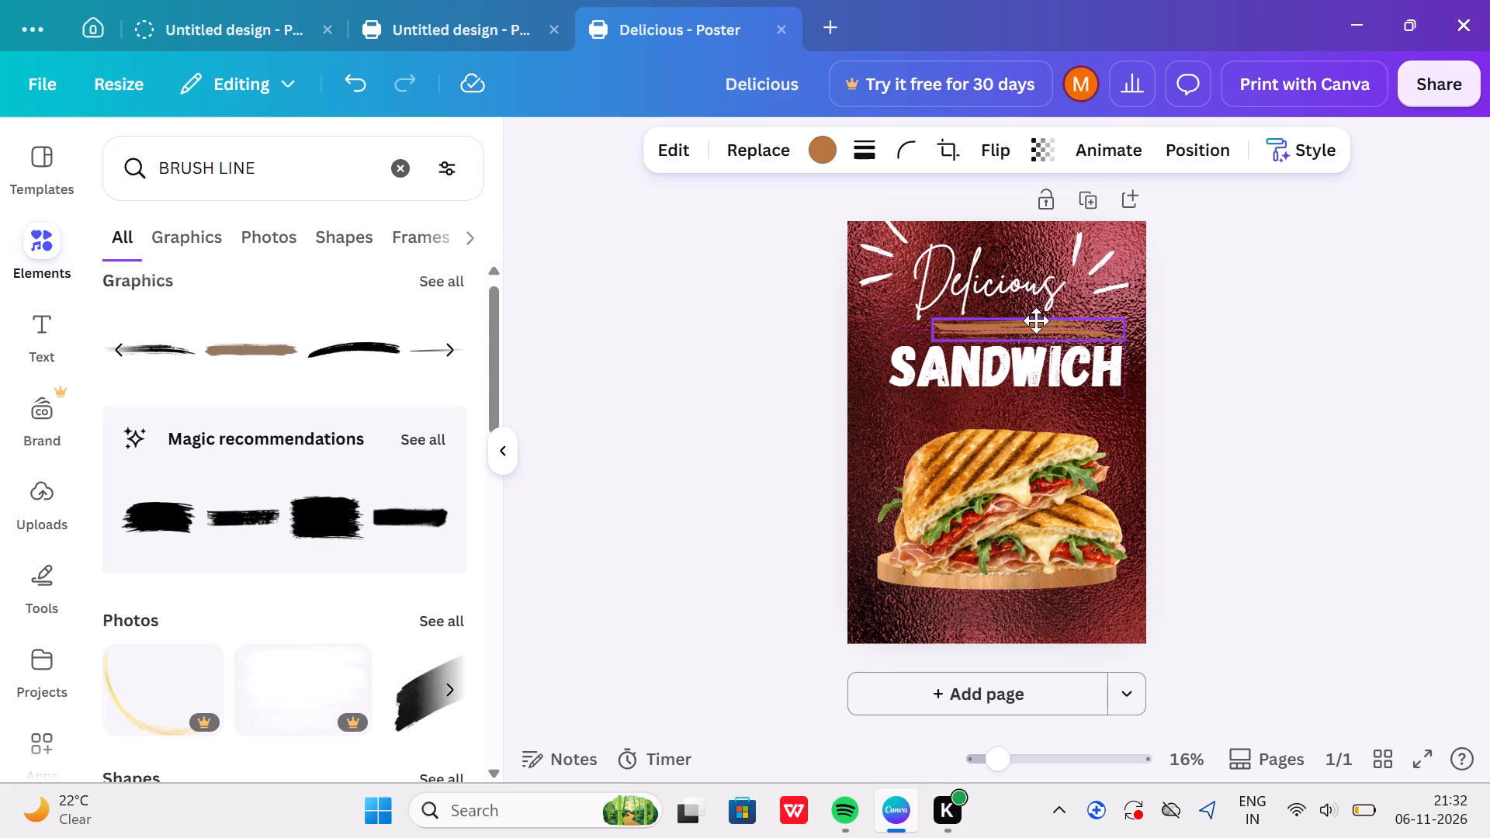
left_click_drag(1121, 339, 1111, 330)
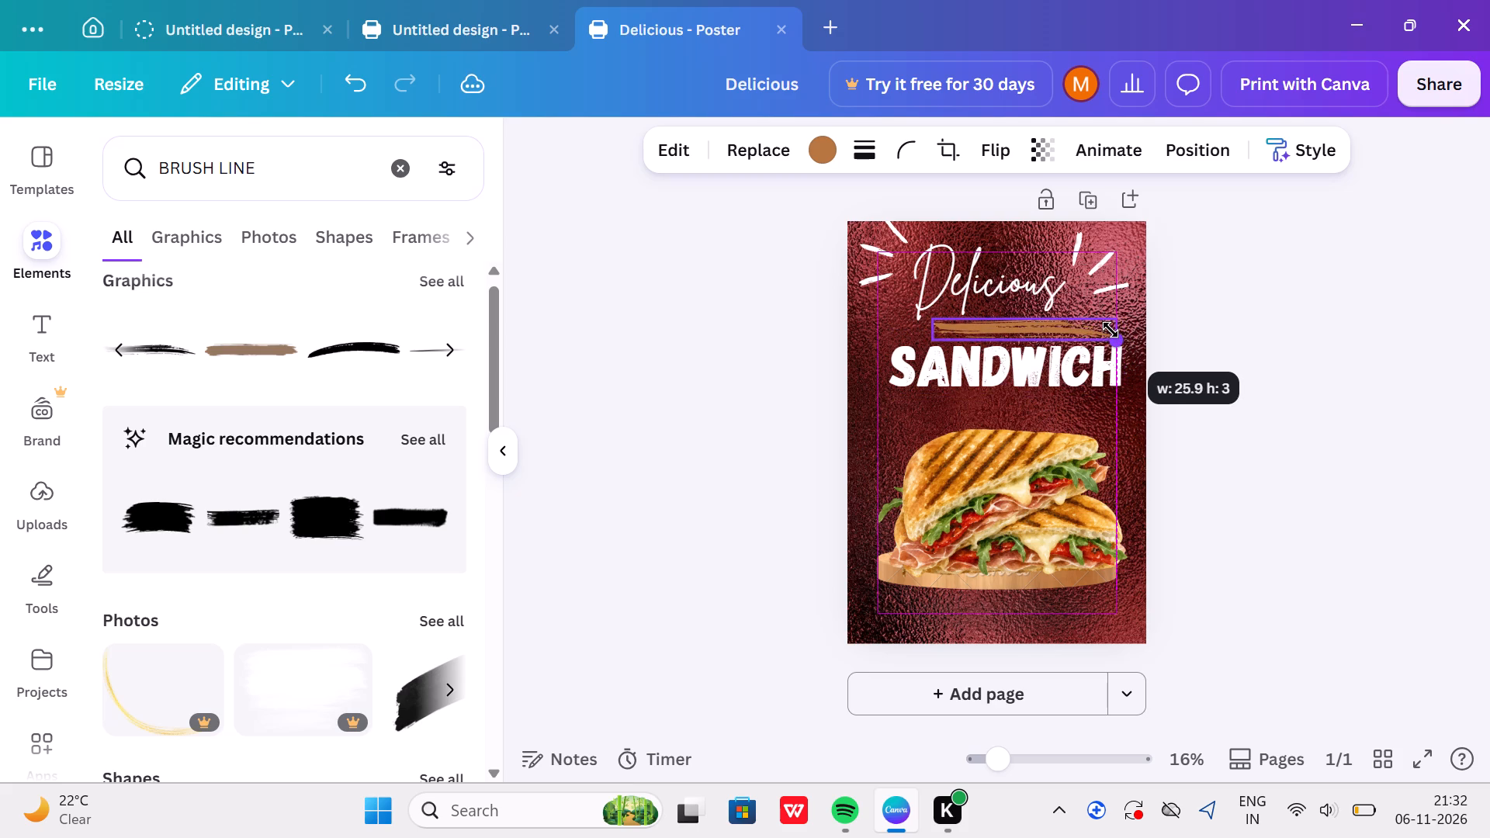
left_click_drag(1111, 330, 1114, 337)
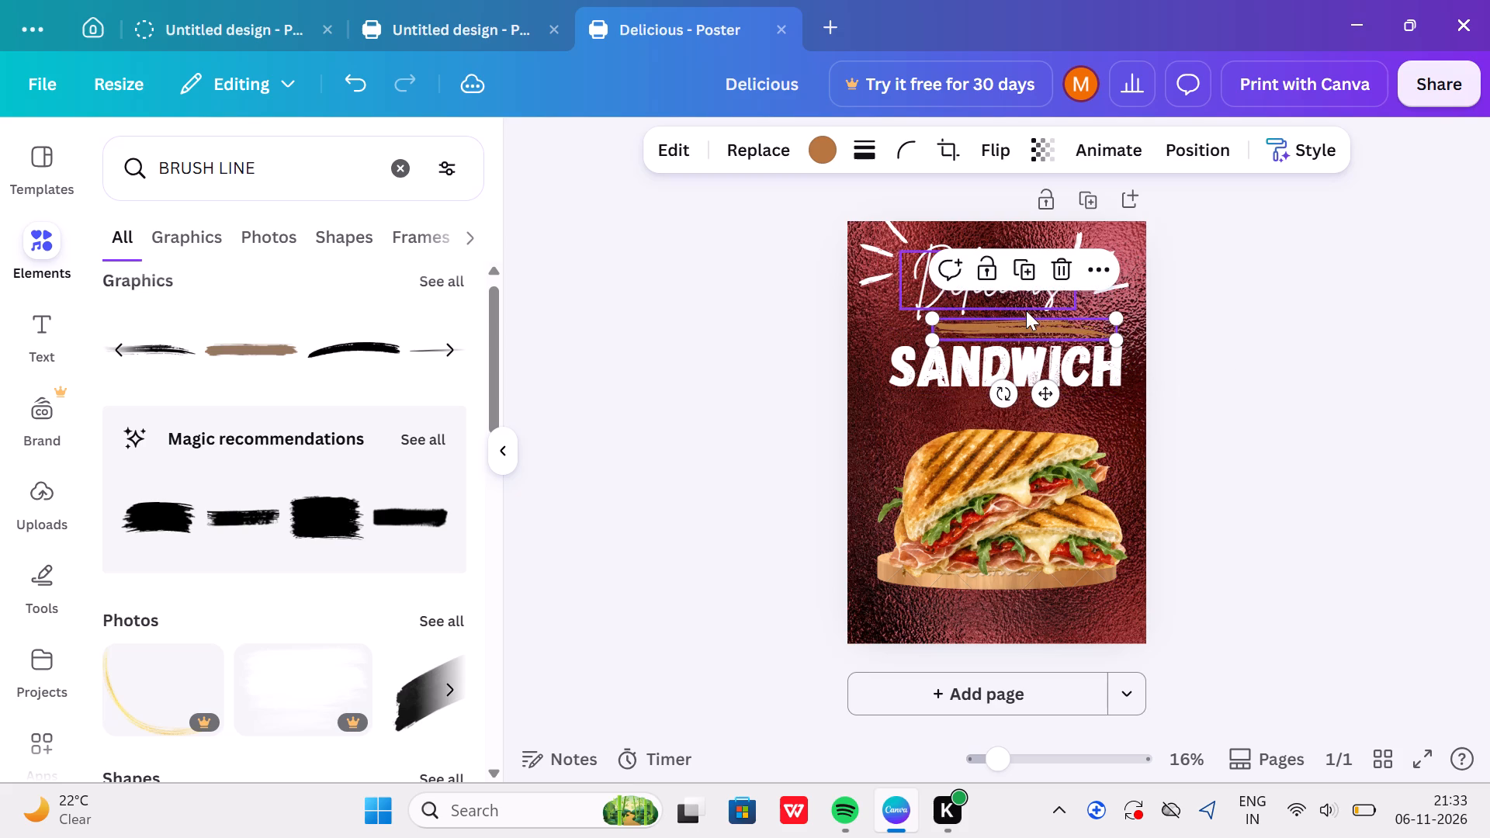
left_click(1026, 308)
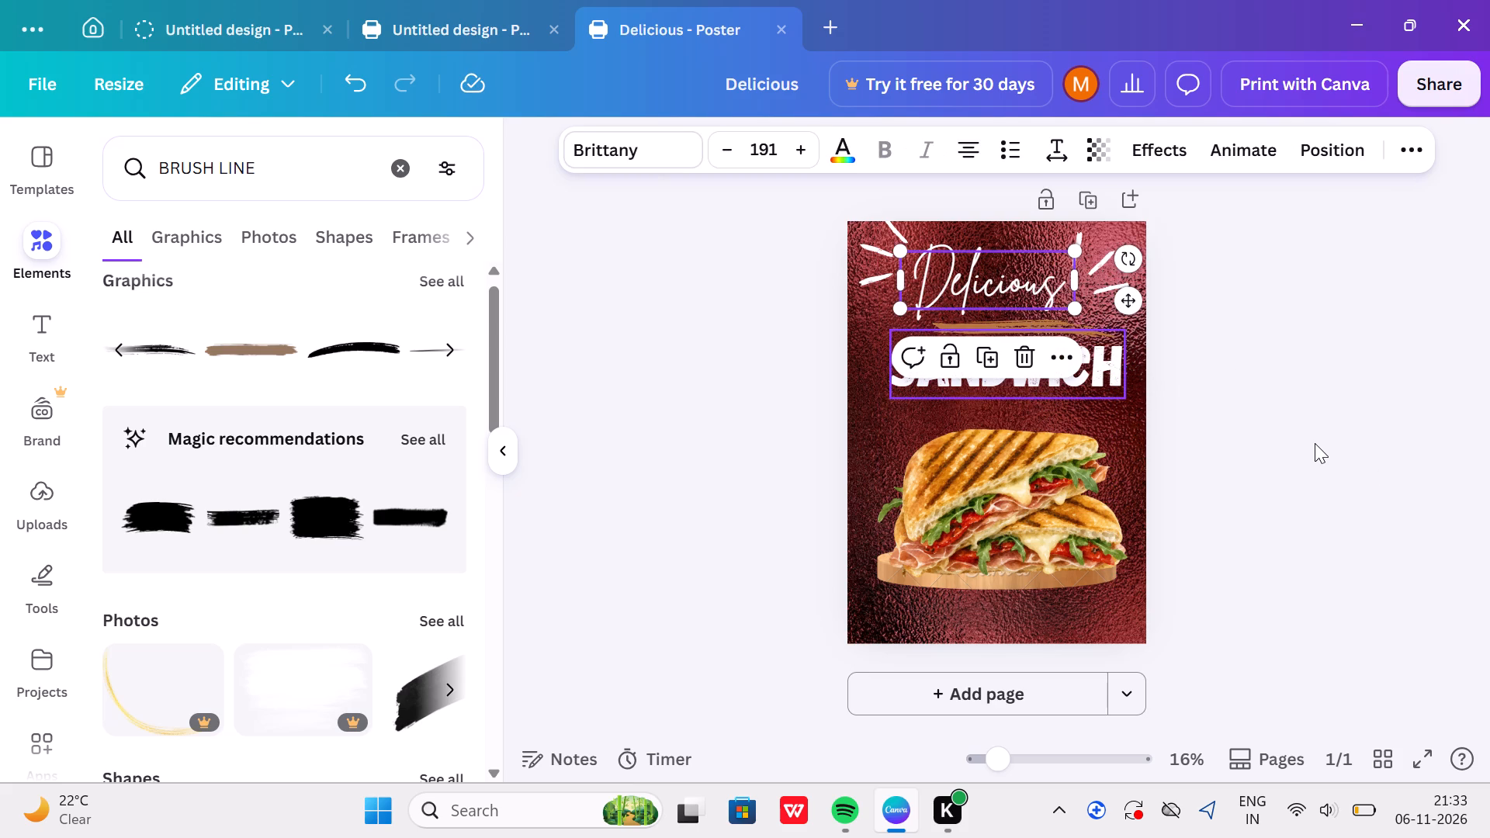
left_click(1315, 443)
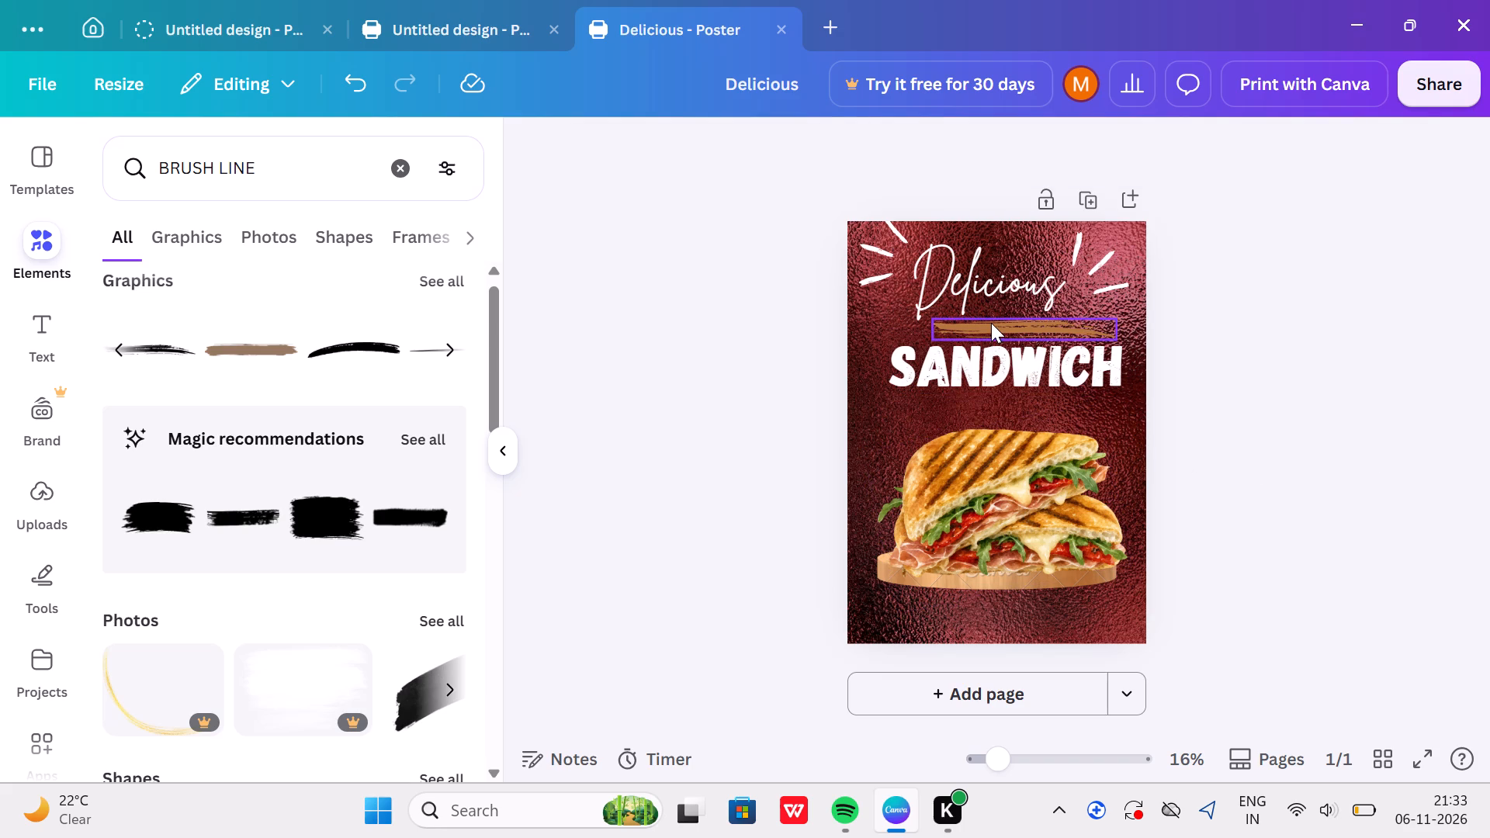
Open the colour choices for the brown brush stroke above the "SANDWICH" heading.
left_click(991, 323)
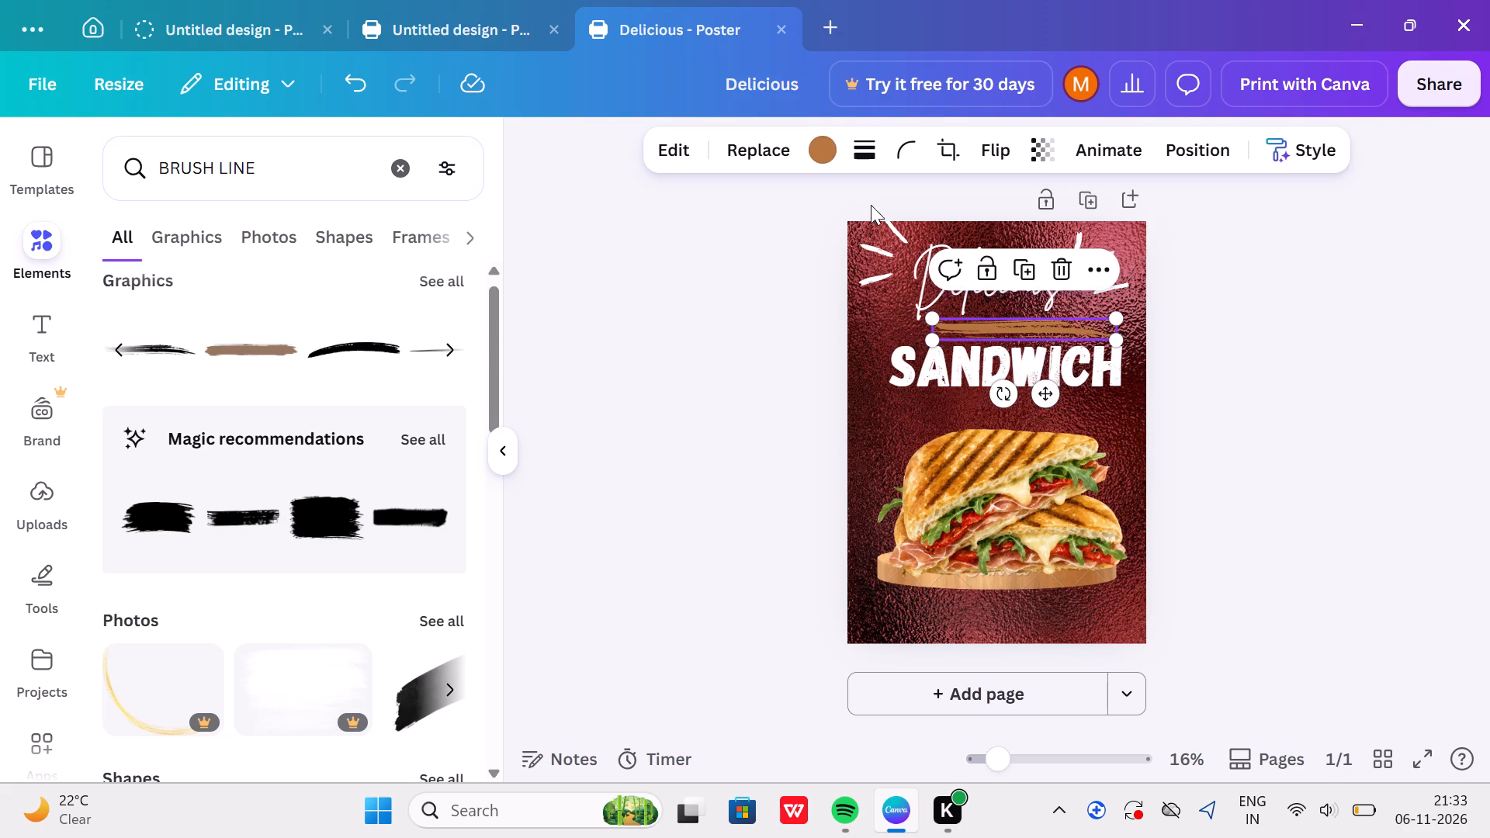
left_click(818, 142)
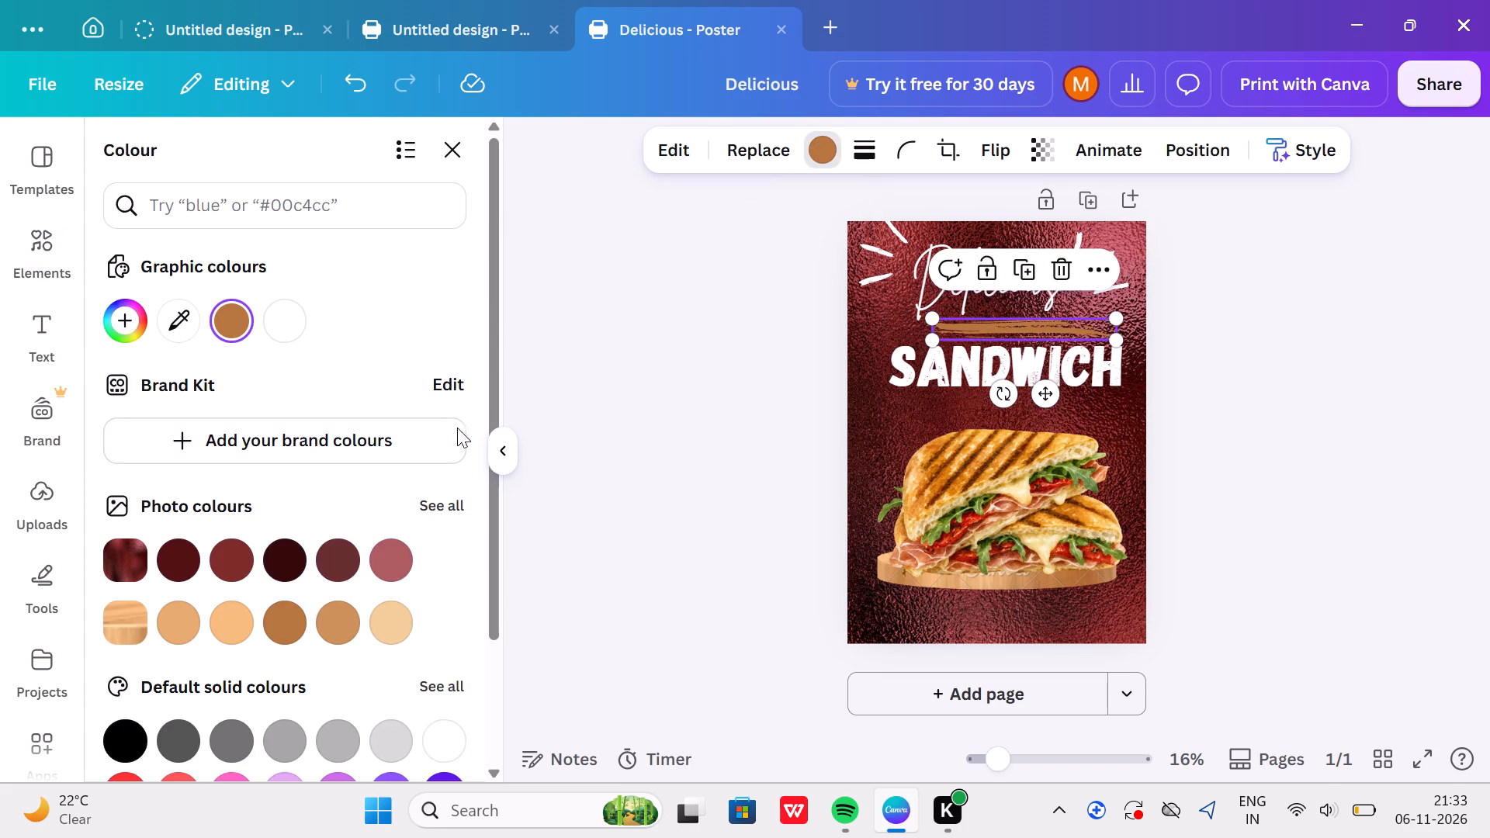
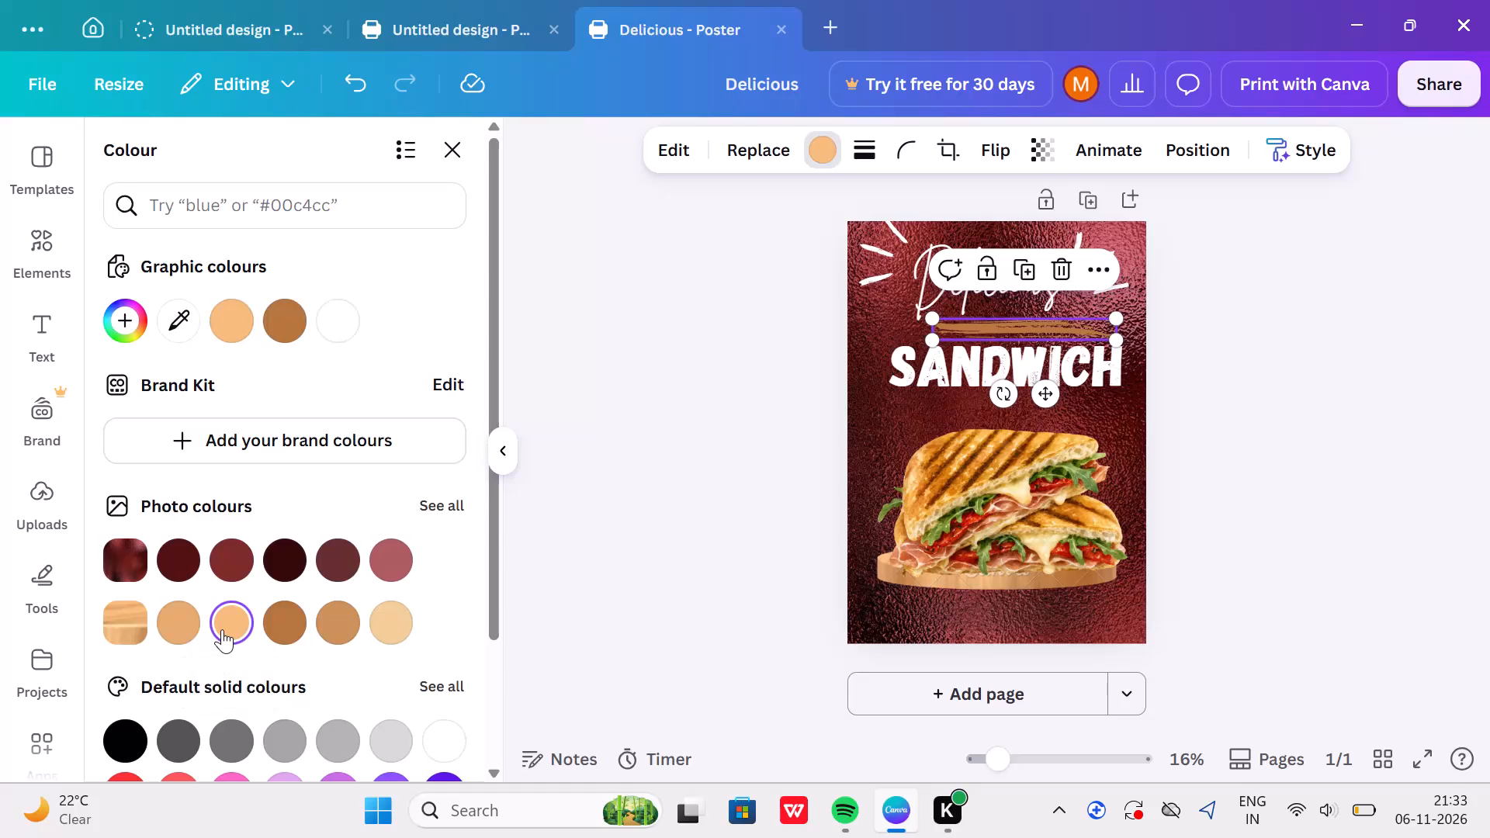
Close the brush stroke's colour choices, keeping the light orange photo colour, and deselect the stroke.
left_click(1358, 350)
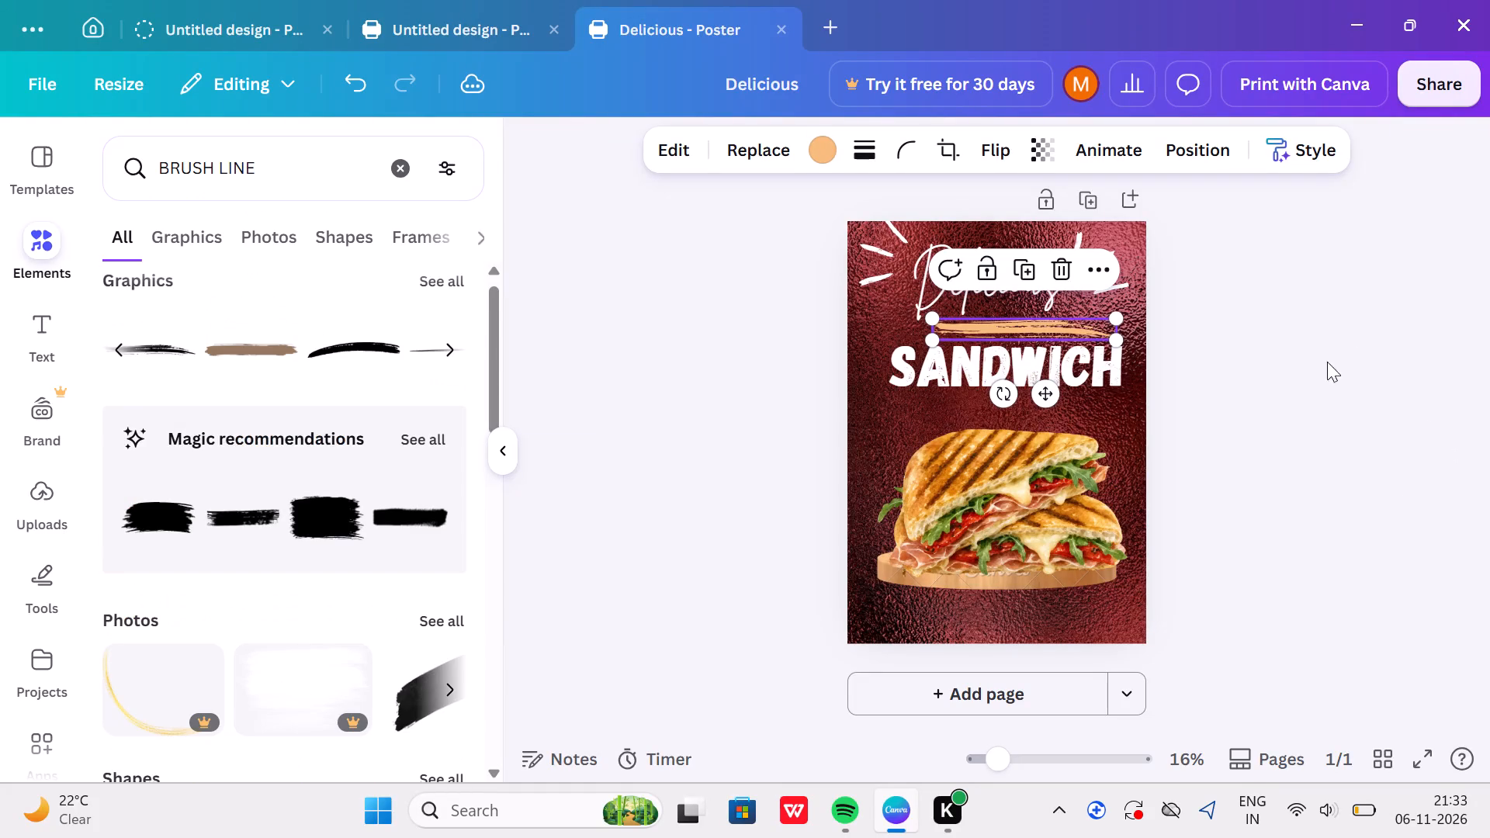
left_click(1100, 410)
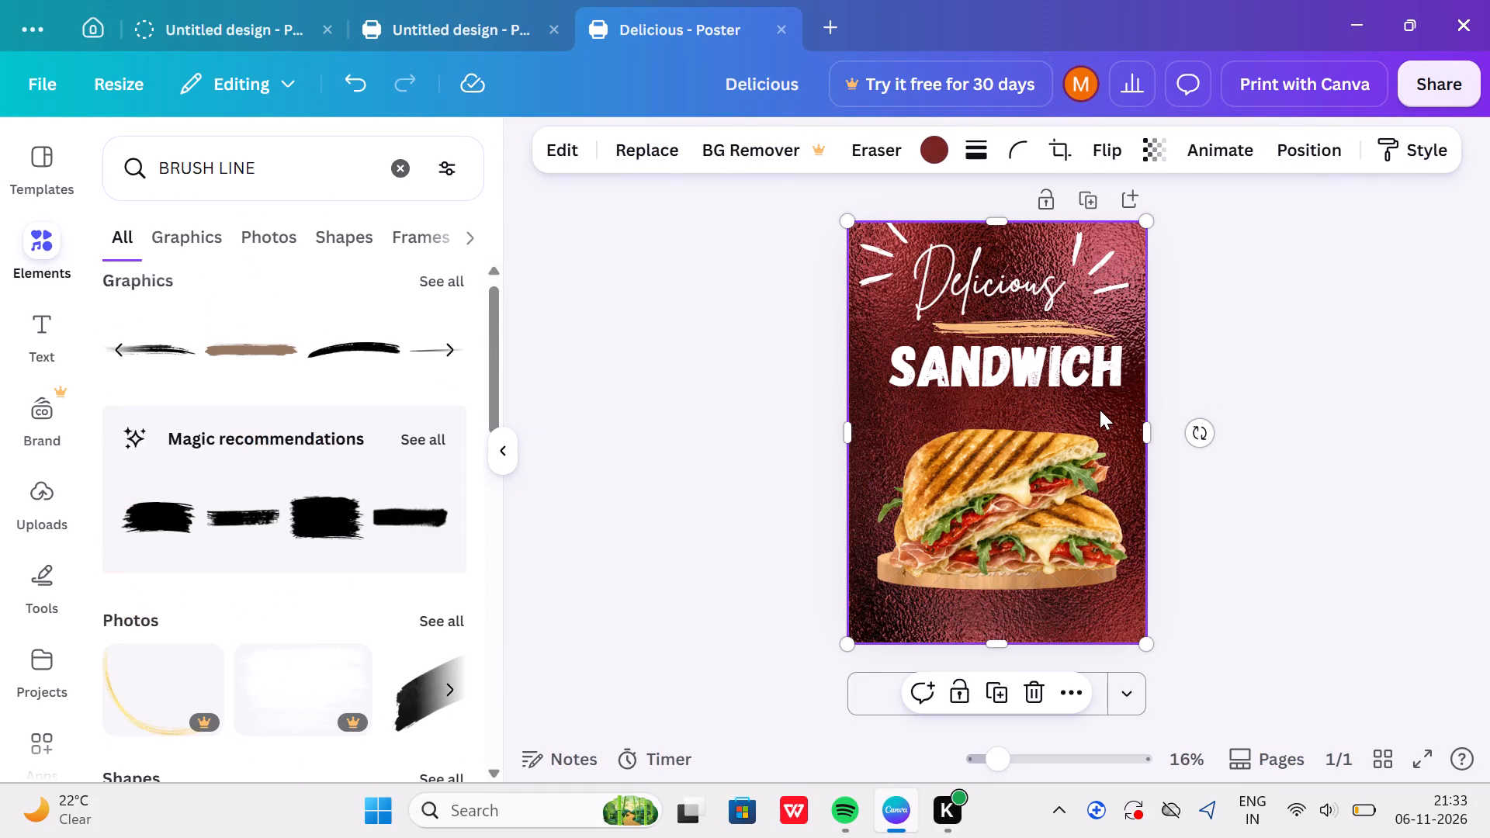
Duplicate the light orange brush stroke and place the copy below the "SANDWICH" heading, just above the sandwich photo.
left_click(1036, 320)
key("ctrl+c")
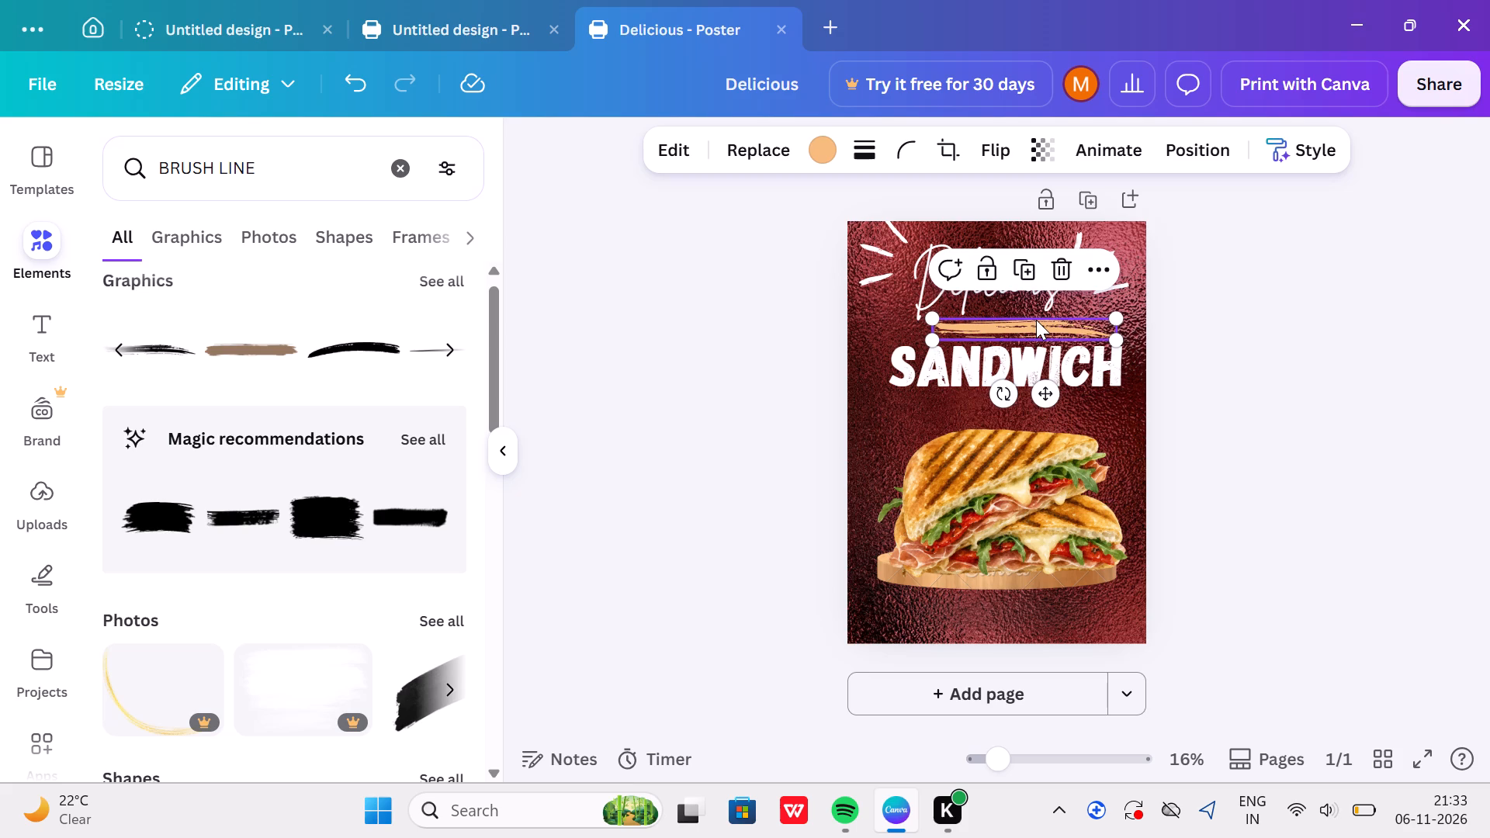
key("ctrl+v")
left_click_drag(1036, 320, 1027, 376)
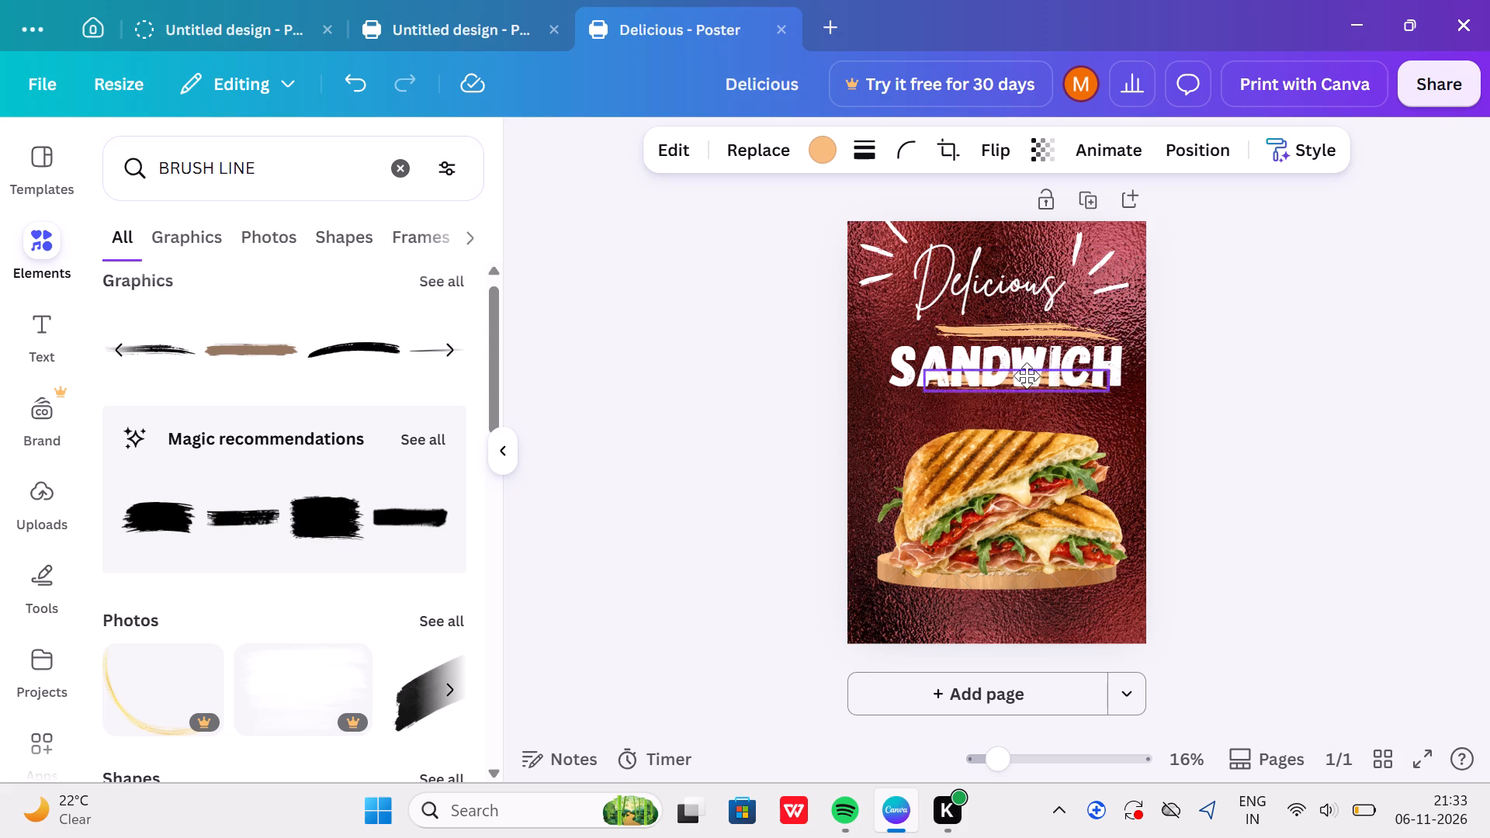
left_click_drag(1027, 376, 1007, 394)
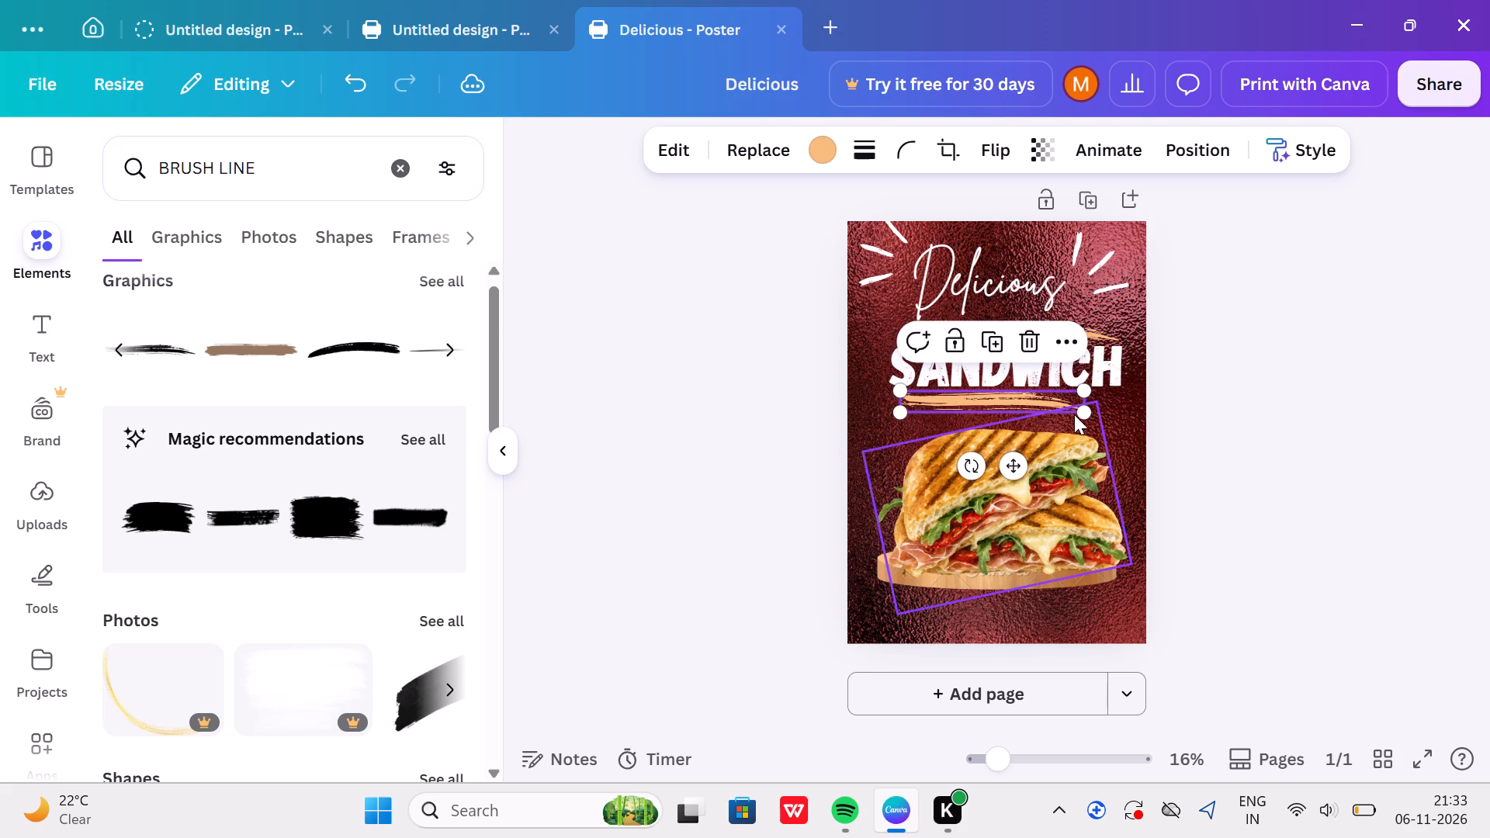
Enlarge the lower brush stroke to about the "SANDWICH" heading's width, move it up close beneath the heading, and deselect it.
left_click_drag(1084, 412, 1137, 421)
left_click(1050, 398)
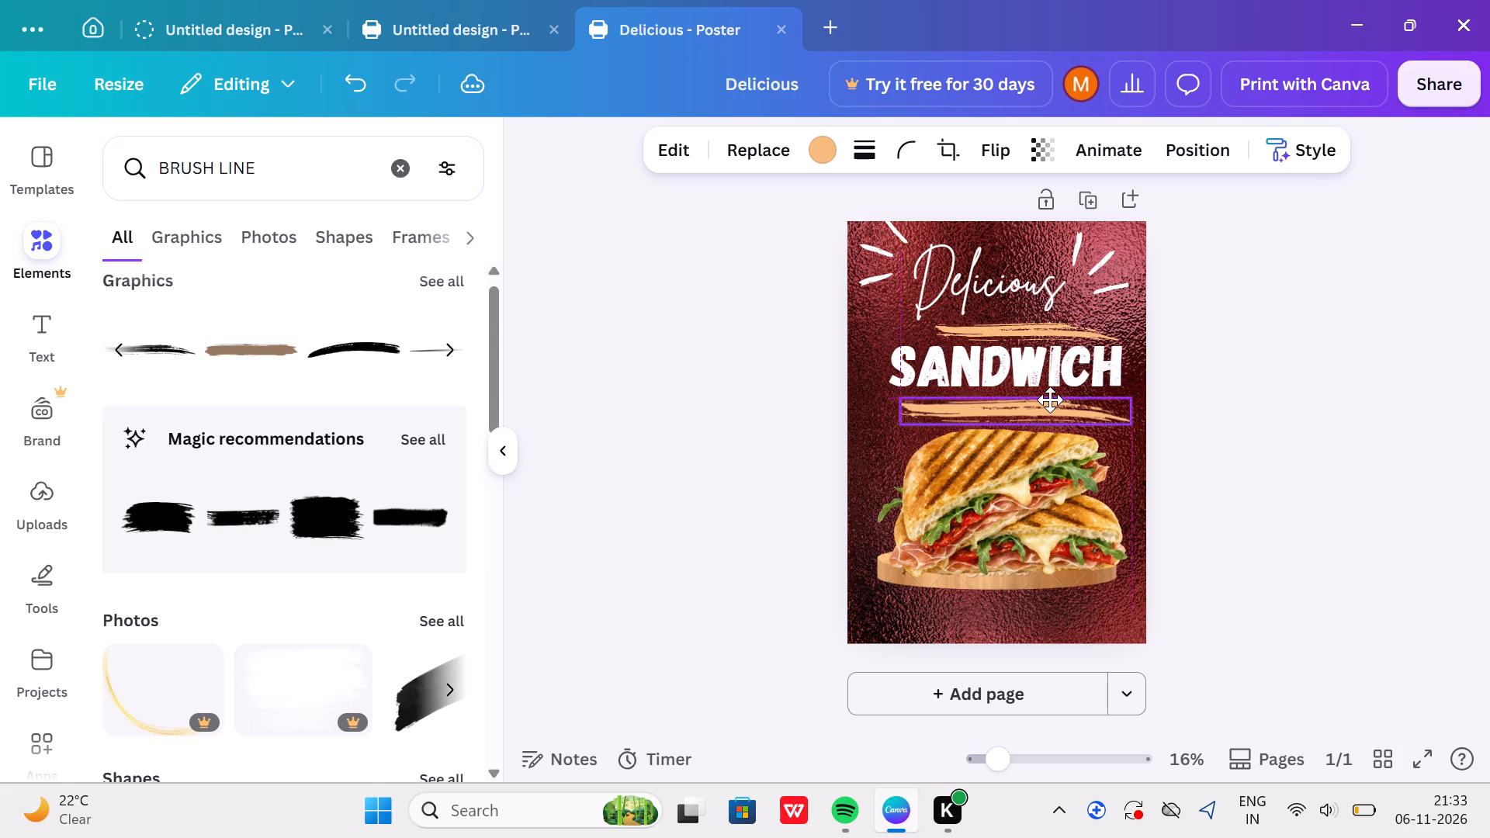
left_click(1269, 424)
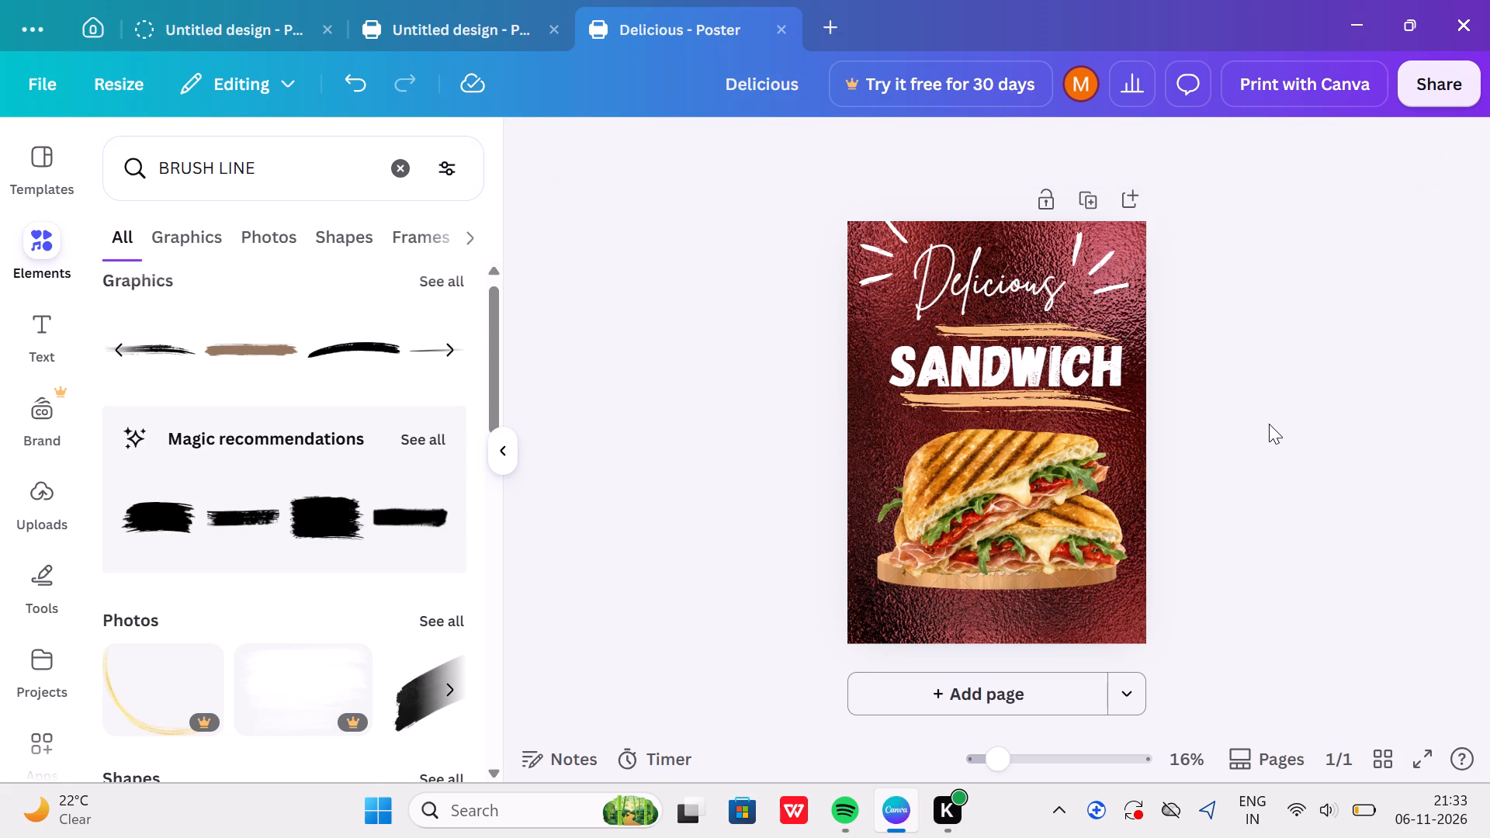